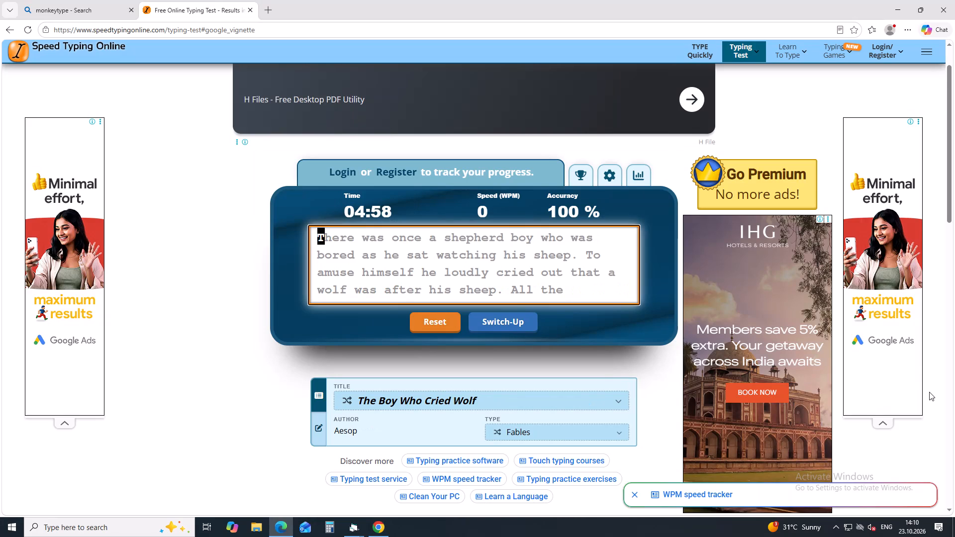
# Enter the opening words "There was once a shepherd" in the typing test, correcting the wrong letter along the way.
pyautogui.hotkey('shift', 't')
pyautogui.write('here wa')
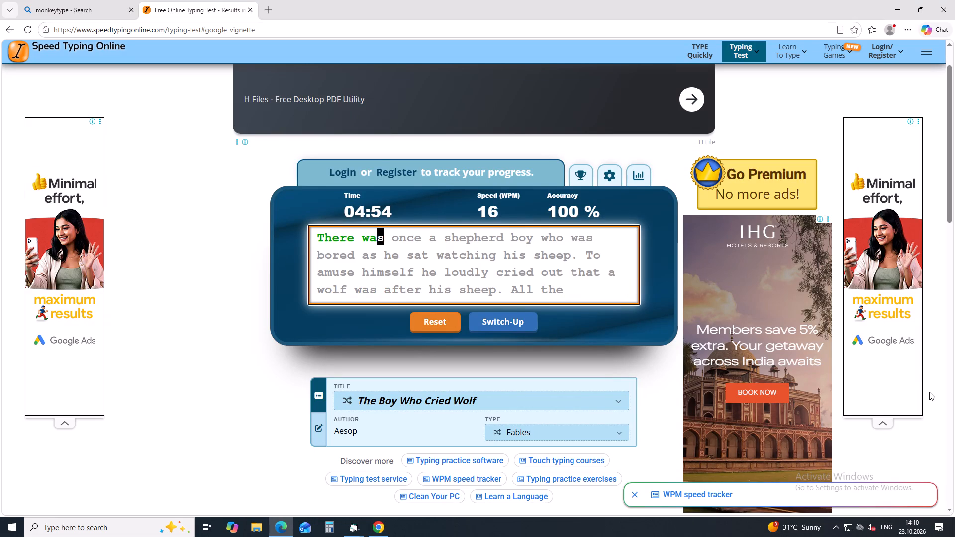
pyautogui.write('s i')
pyautogui.press('BackSpace')
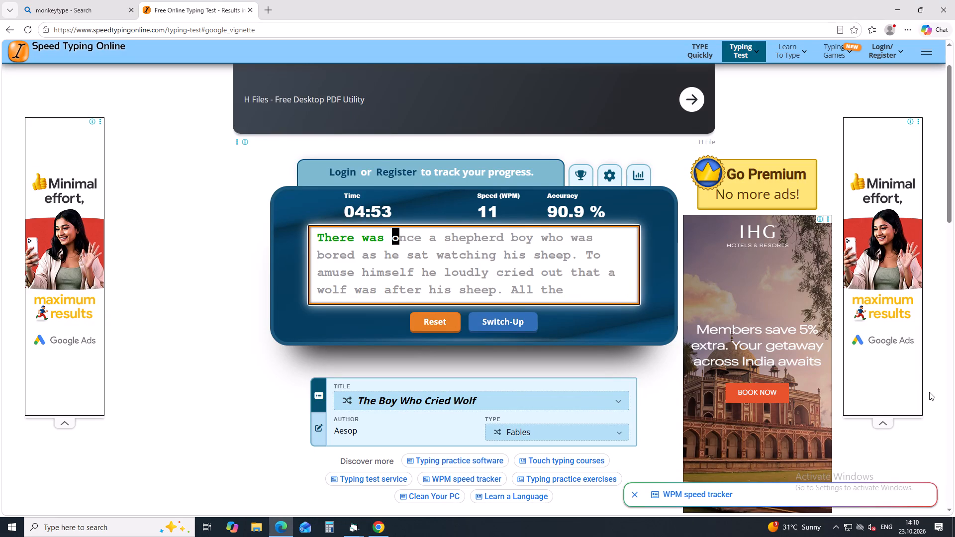
pyautogui.write('once a shepherd')
pyautogui.press('space')
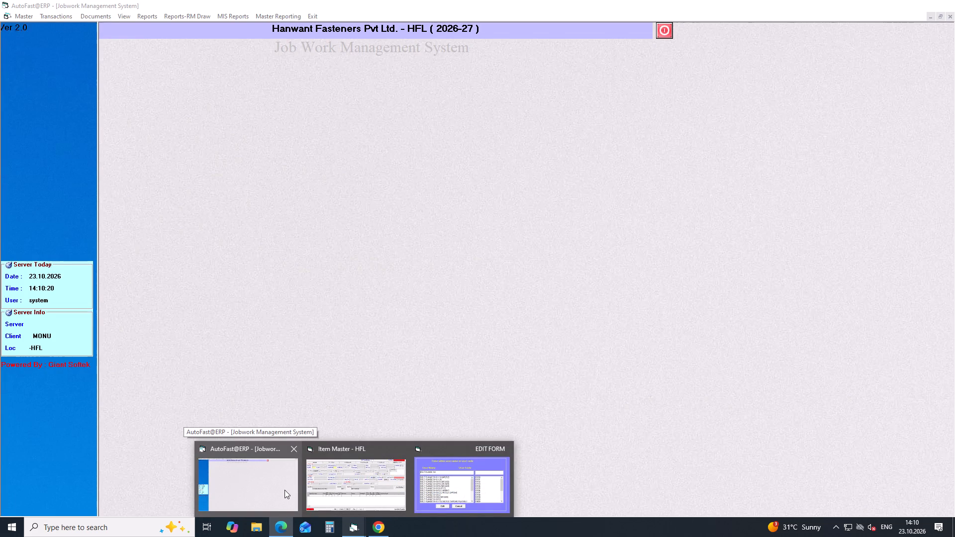
# Switch to the AutoFast ERP, leave the Jobwork system and open the customerwise Sale Register from the Management Dash Board.
pyautogui.click(285, 490)
pyautogui.click(312, 14)
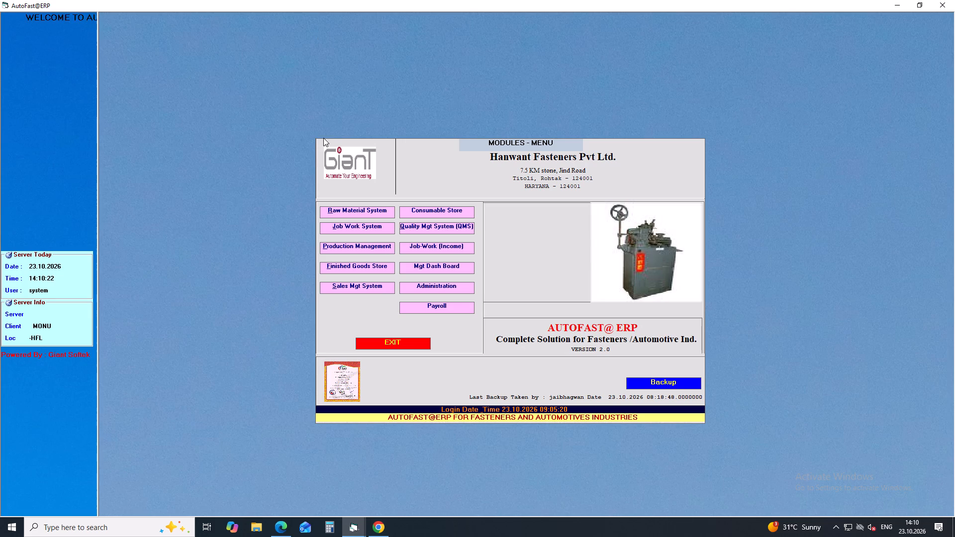
pyautogui.click(432, 266)
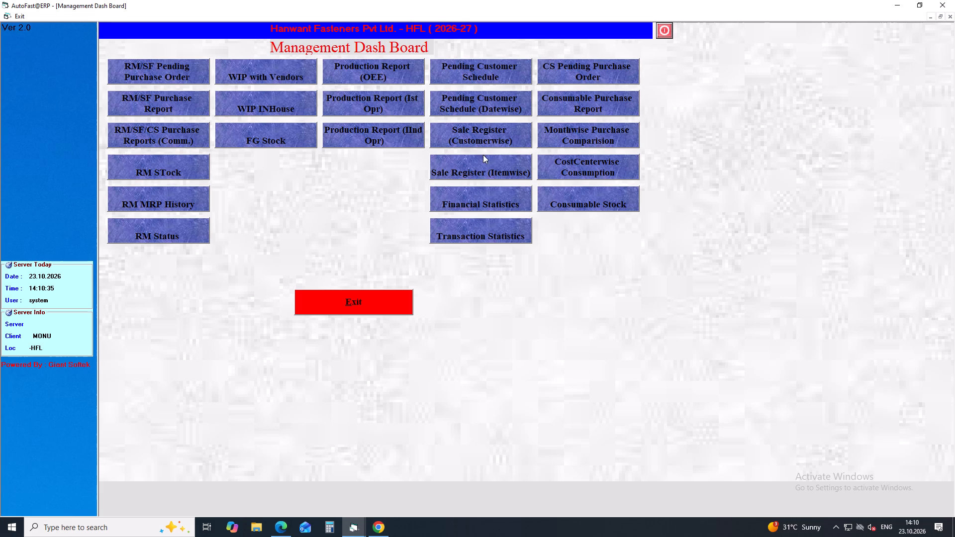
pyautogui.click(488, 139)
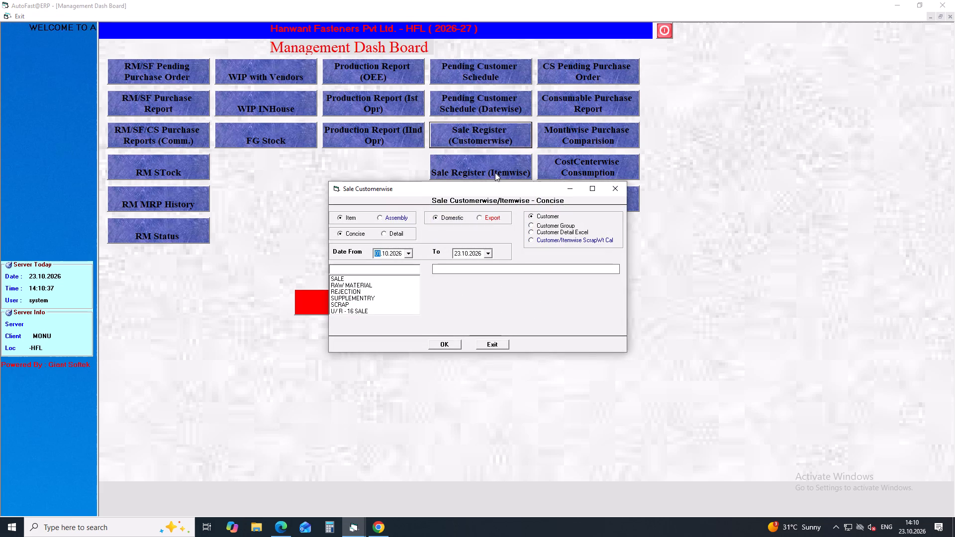
# Set the sale report period from 01.07.2026 to 30.09.2026 and choose SALE as the transaction type.
pyautogui.press('Down')
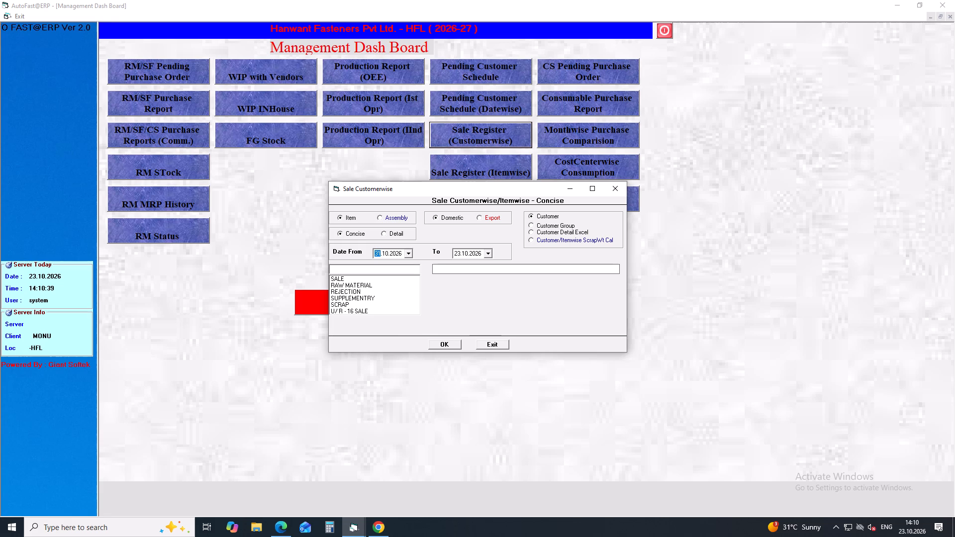
pyautogui.press('Down')
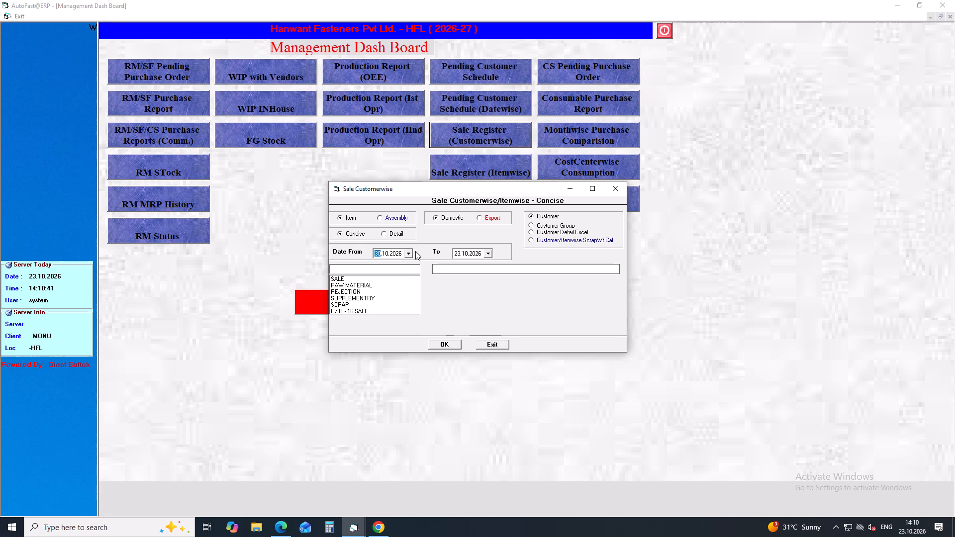
pyautogui.click(411, 253)
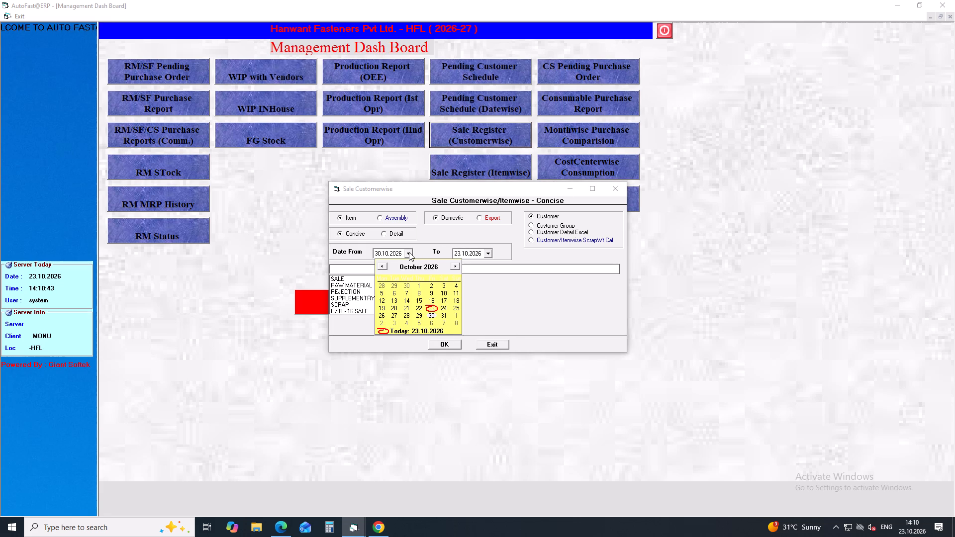
pyautogui.doubleClick(383, 267)
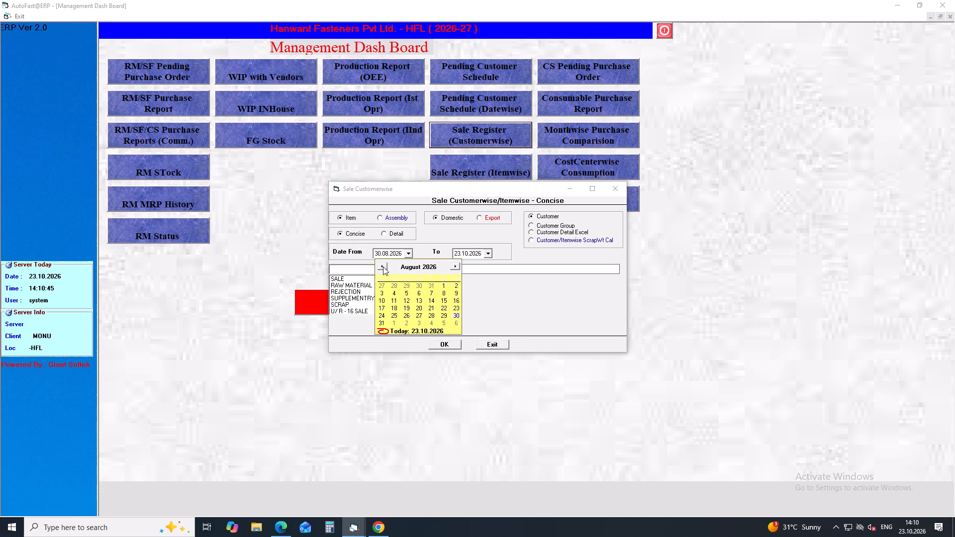
pyautogui.click(383, 267)
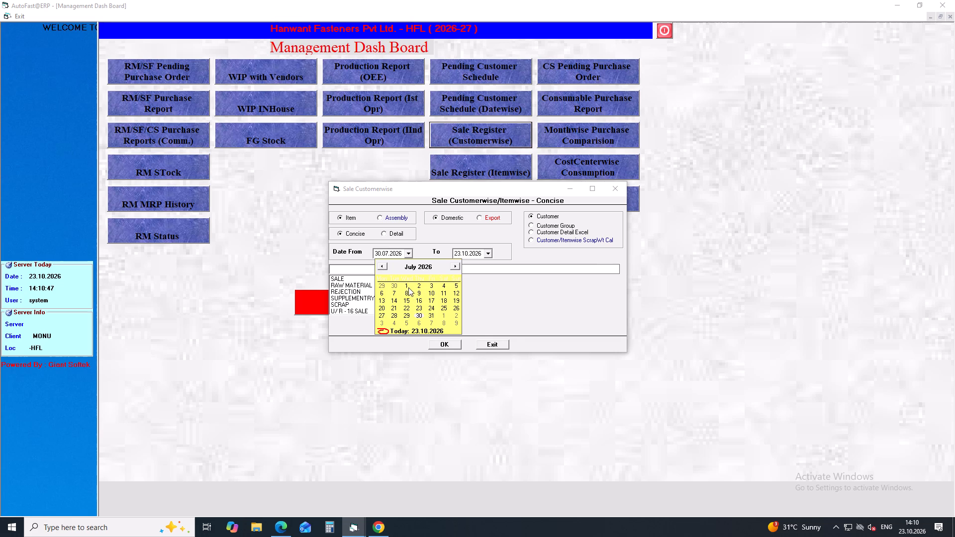
pyautogui.click(406, 285)
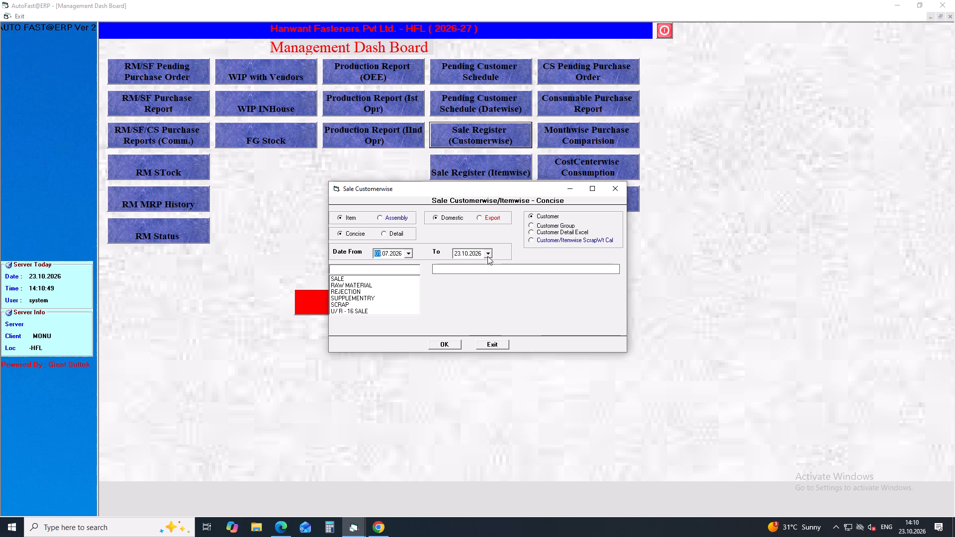
pyautogui.click(487, 256)
pyautogui.click(462, 265)
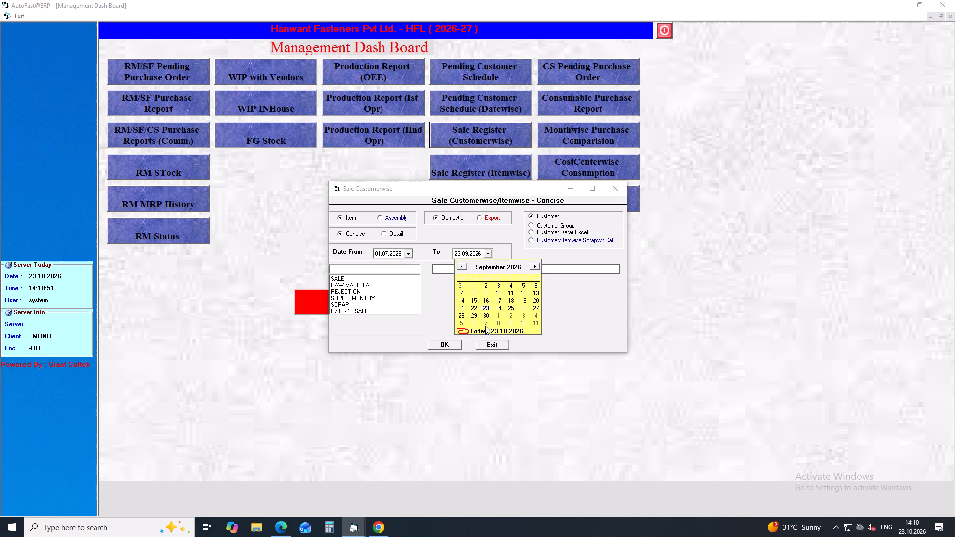
pyautogui.click(488, 315)
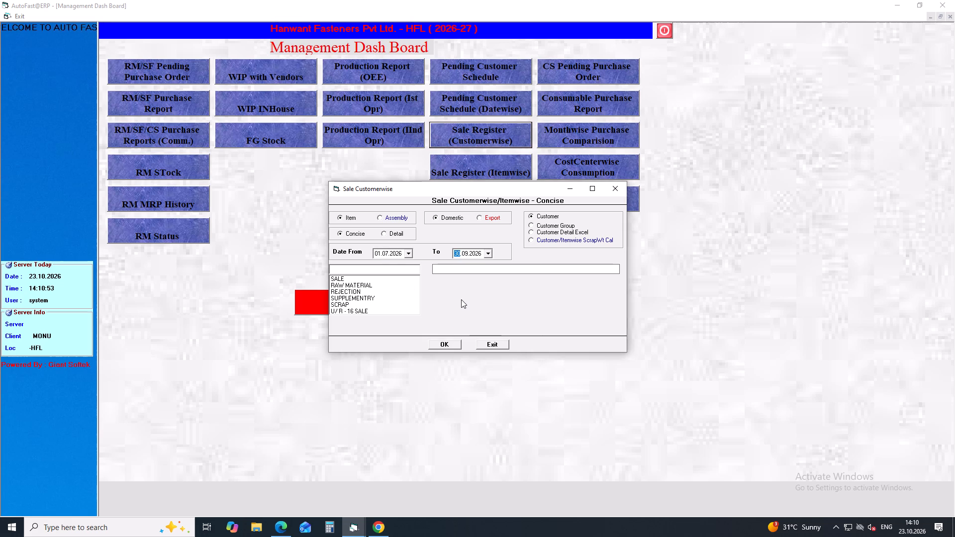
pyautogui.press('Return')
pyautogui.press('Down')
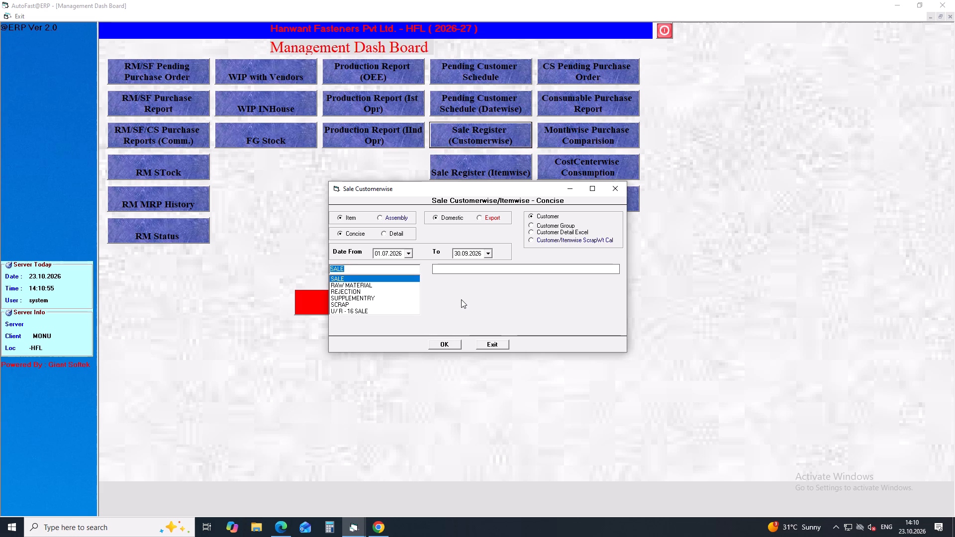
pyautogui.press('Return')
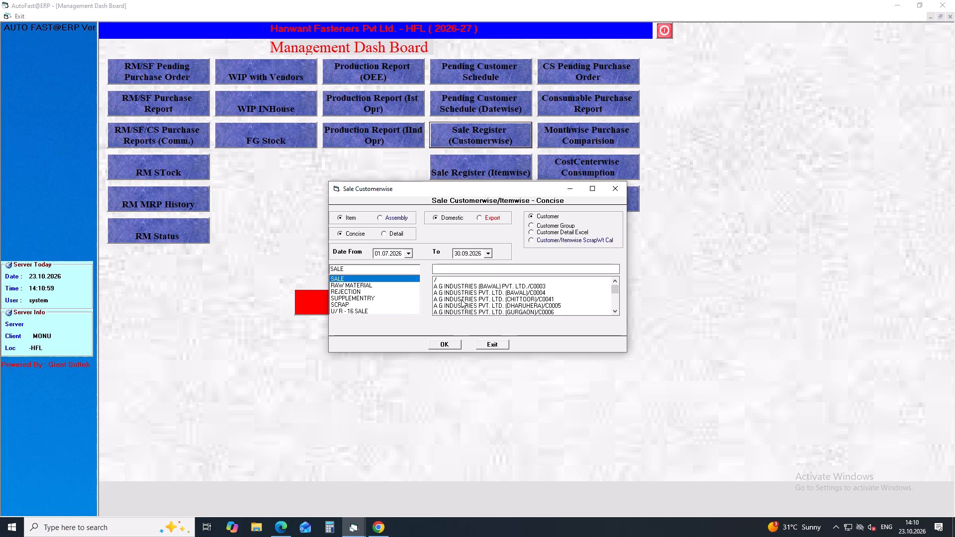
# Generate the concise sale report for A G INDUSTRIES PVT. LTD. (HARIDWAR)/C0008, examine its item quantities and values at 200%, and close it.
pyautogui.write('ag')
pyautogui.press('space')
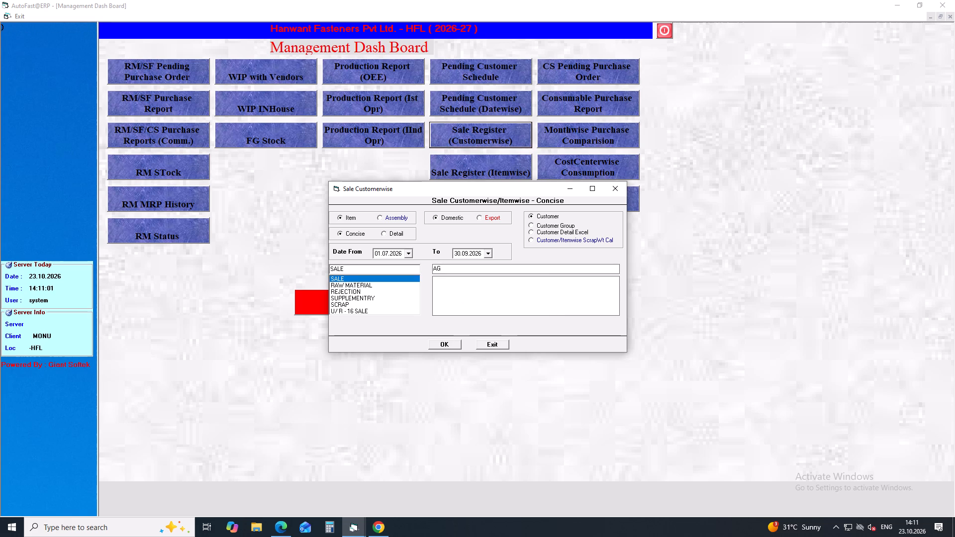
pyautogui.press('BackSpace')
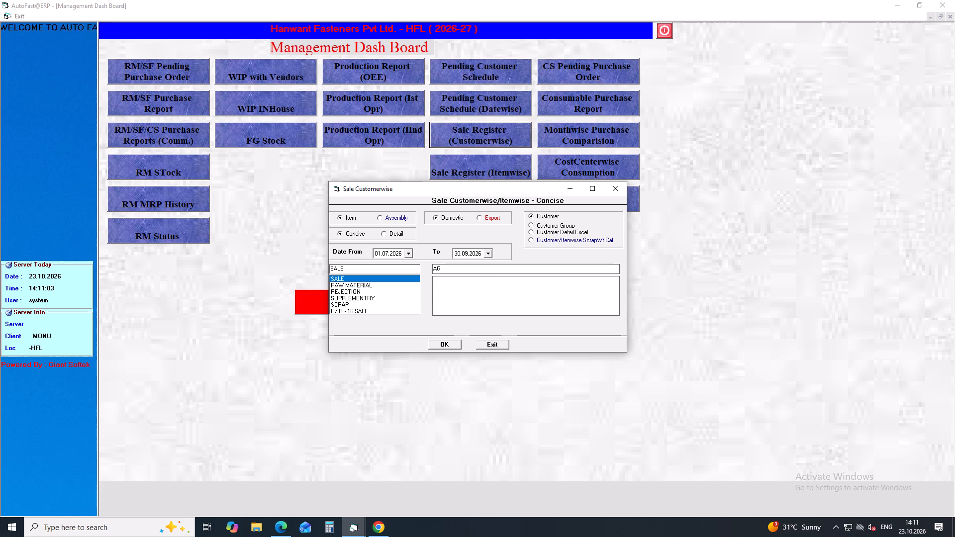
pyautogui.press('BackSpace')
pyautogui.press('BackSpace')
pyautogui.press('BackSpace')
pyautogui.press('Down')
pyautogui.press('Down')
pyautogui.press('Down')
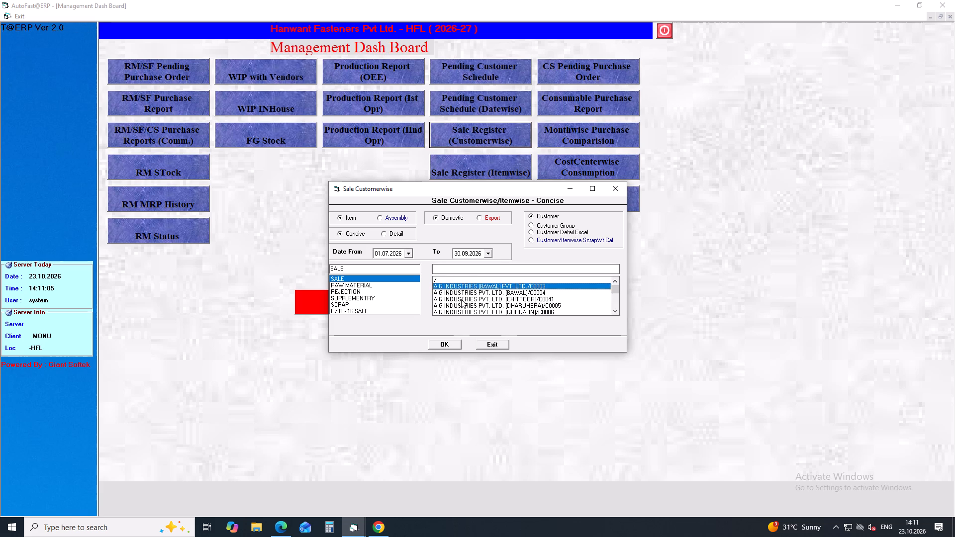
pyautogui.press('Down')
pyautogui.press('Down')
pyautogui.press('Down')
pyautogui.press('Down')
pyautogui.press('Down')
pyautogui.press('Down')
pyautogui.press('Down')
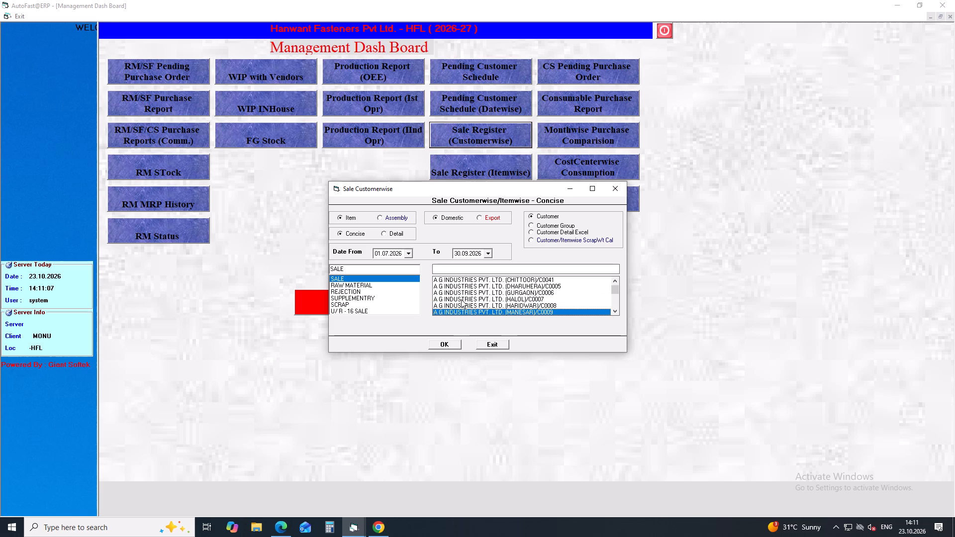
pyautogui.press('Up')
pyautogui.press('Return')
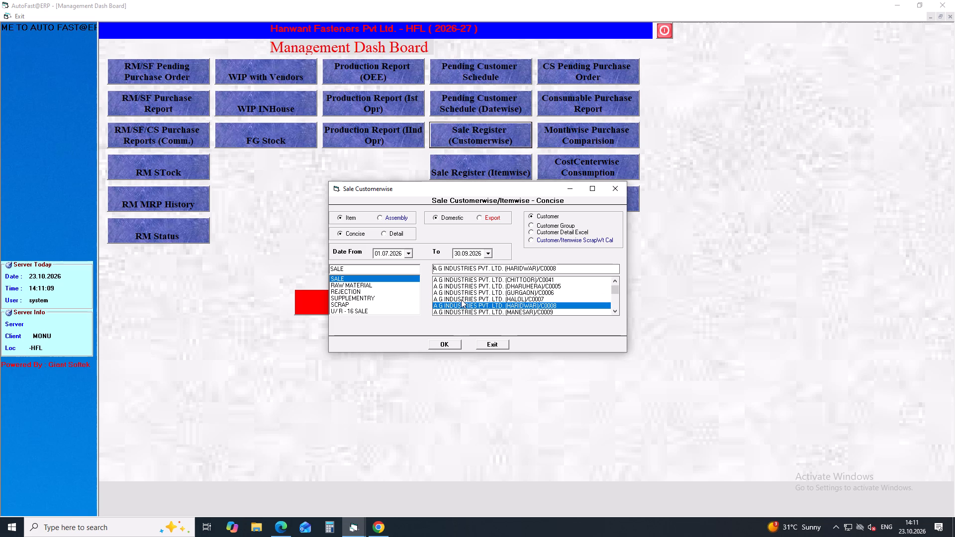
pyautogui.press('Return')
pyautogui.press('Return')
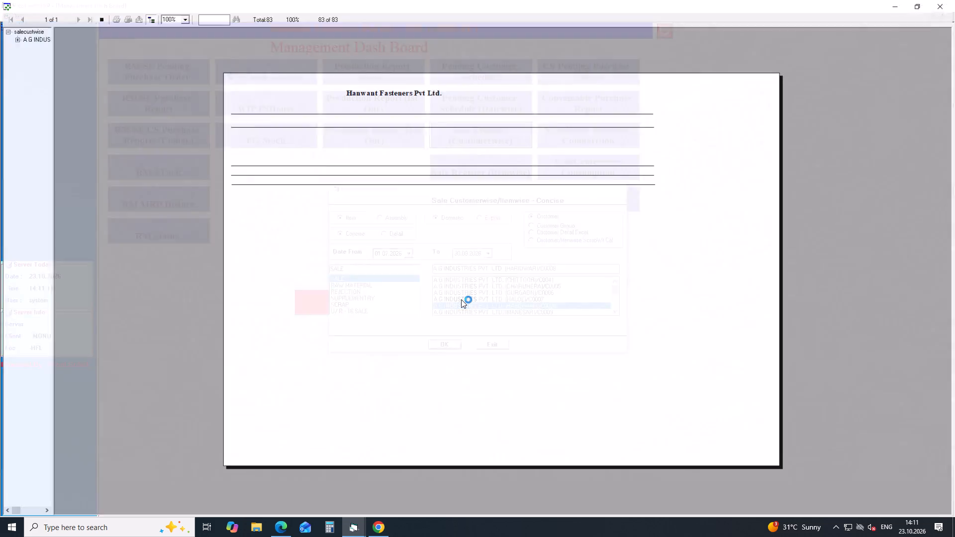
pyautogui.click(185, 18)
pyautogui.click(177, 39)
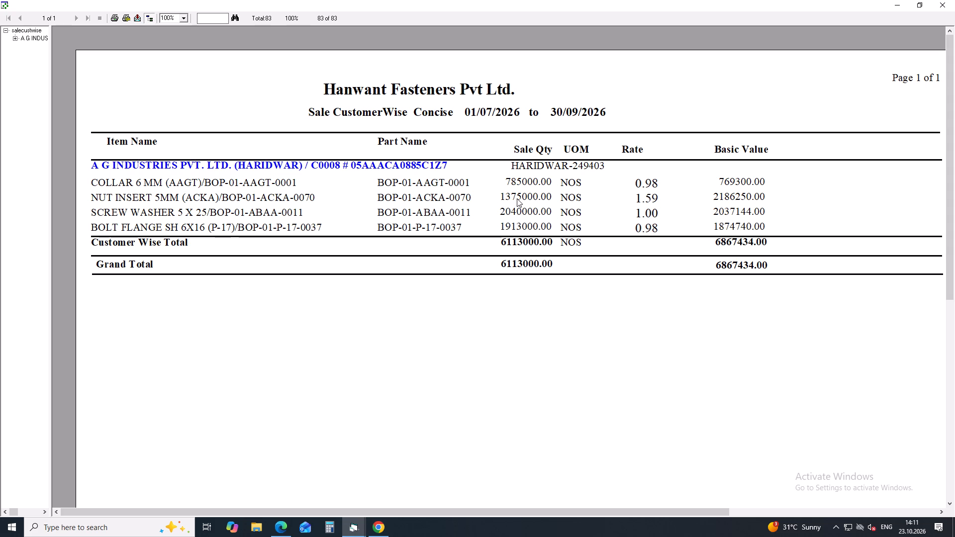
pyautogui.click(954, 0)
# Generate the same sale report for MUNJAL AUTO INDUSTRIES LTD. (HARIDWAR)/C0068 and examine its item quantities and values at 200%.
pyautogui.moveTo(560, 267); pyautogui.dragTo(498, 267)
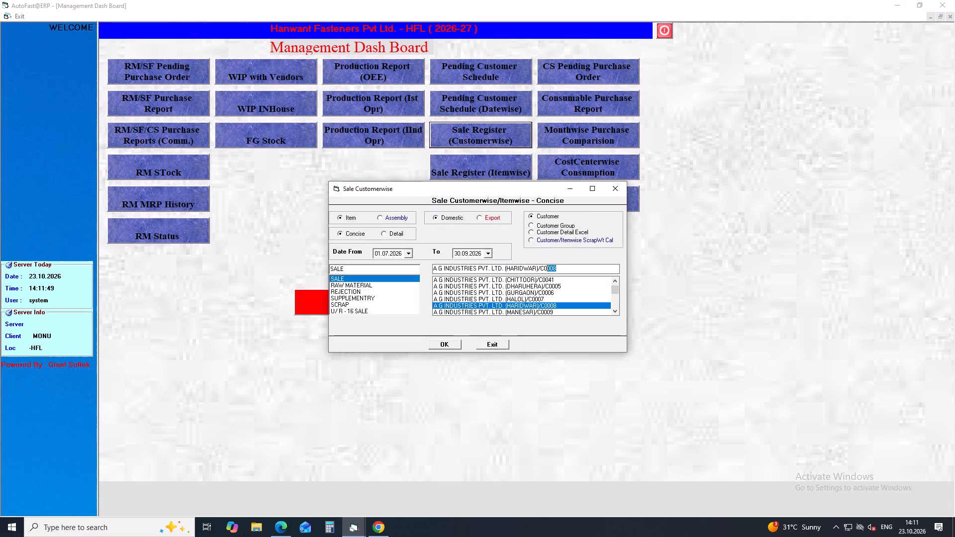
pyautogui.moveTo(498, 267); pyautogui.dragTo(289, 241)
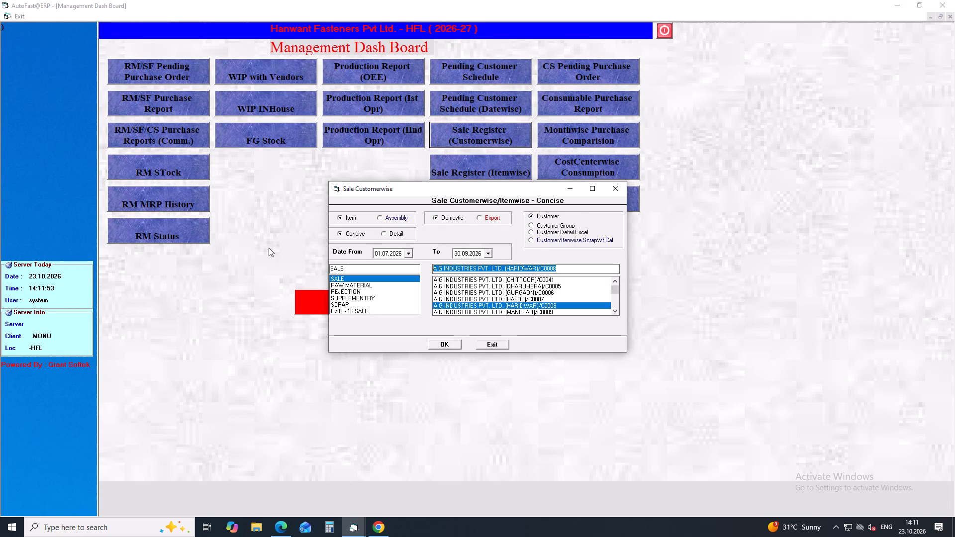
pyautogui.write('mun')
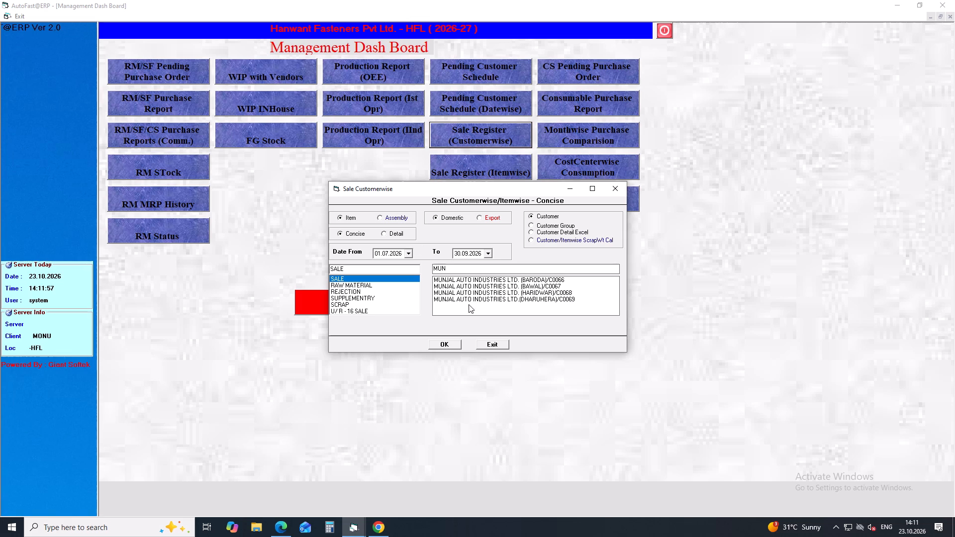
pyautogui.doubleClick(505, 294)
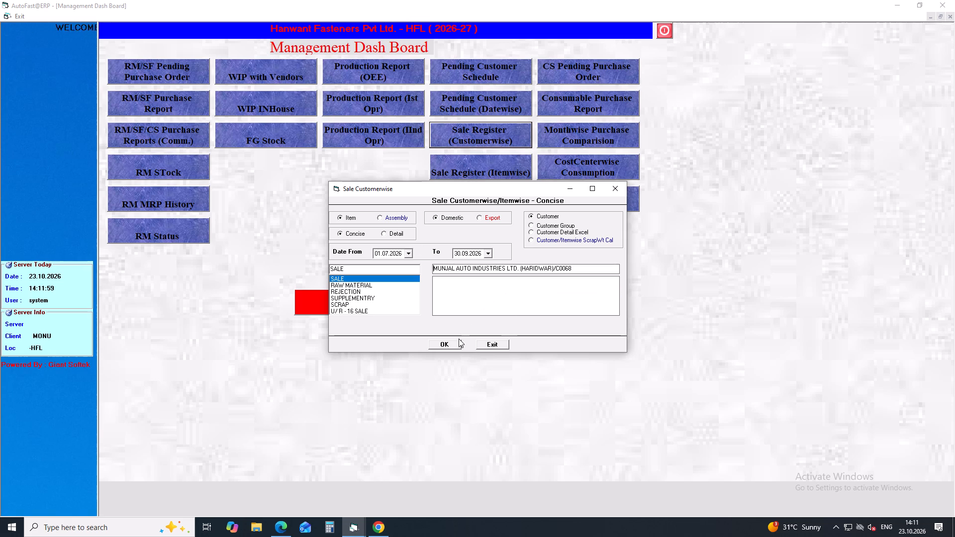
pyautogui.click(456, 348)
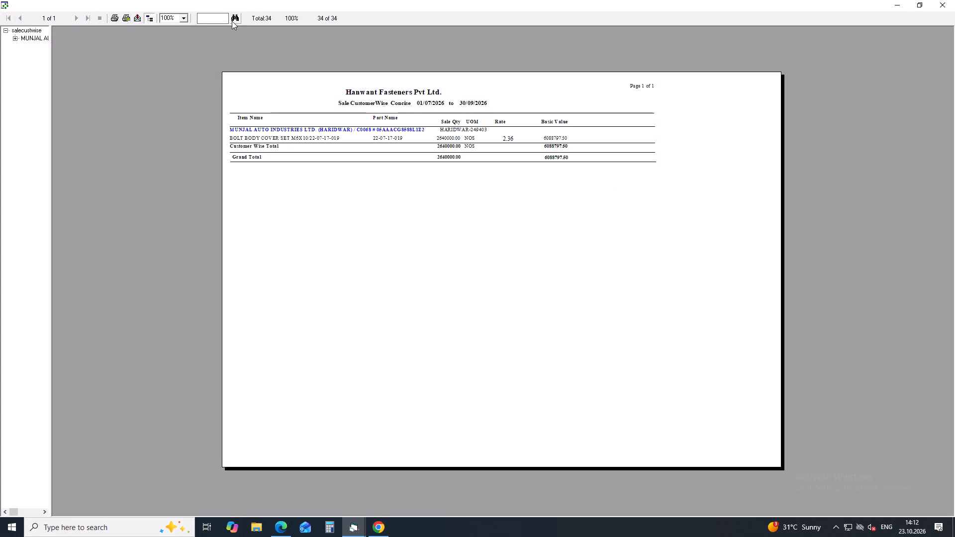
pyautogui.click(187, 19)
pyautogui.click(173, 39)
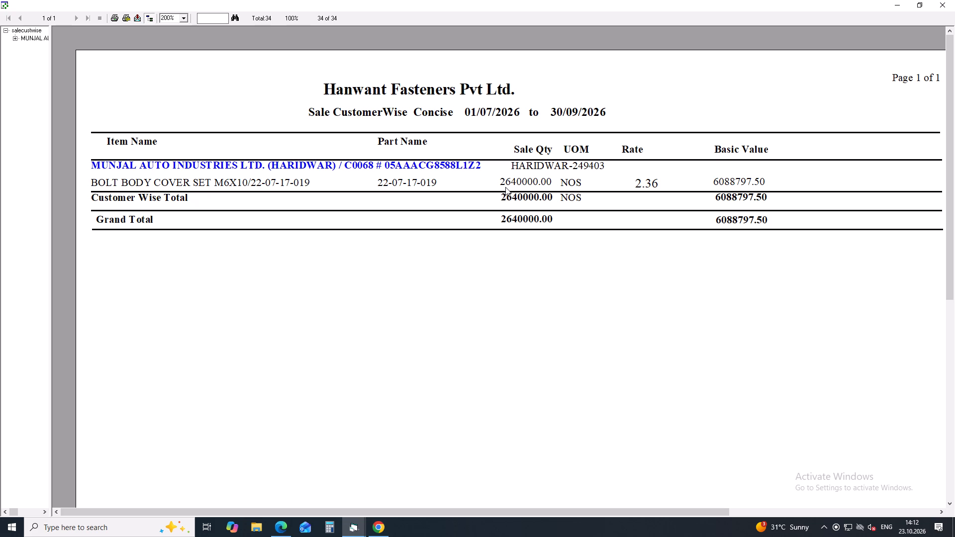
pyautogui.moveTo(541, 179); pyautogui.dragTo(580, 169)
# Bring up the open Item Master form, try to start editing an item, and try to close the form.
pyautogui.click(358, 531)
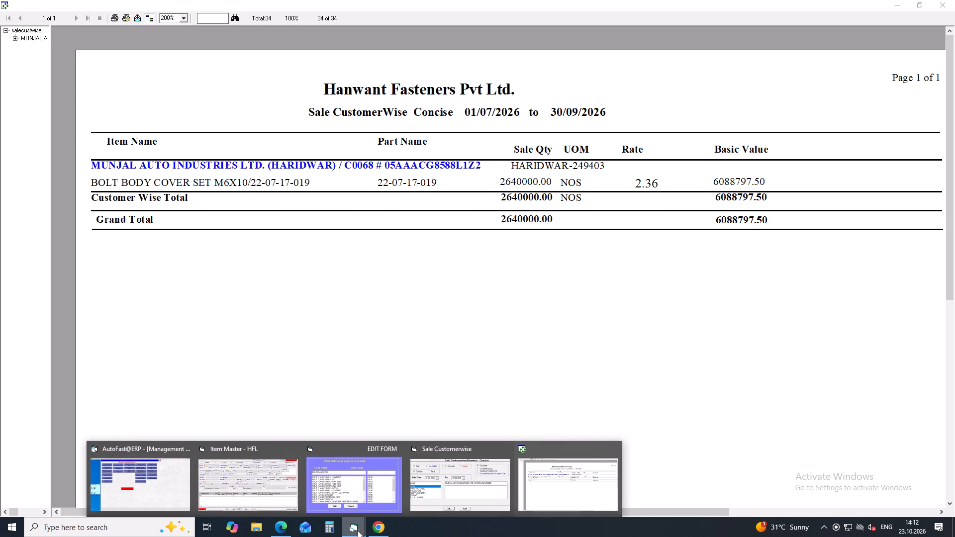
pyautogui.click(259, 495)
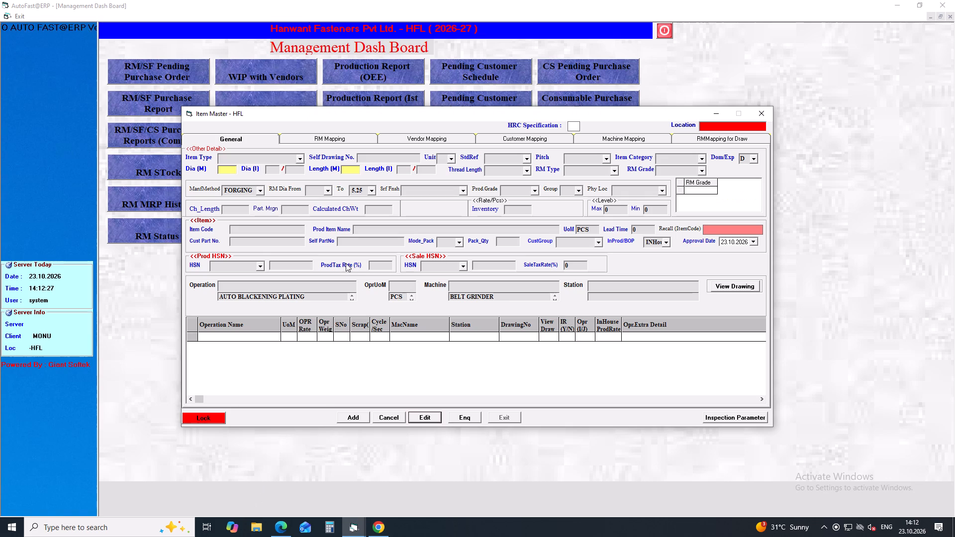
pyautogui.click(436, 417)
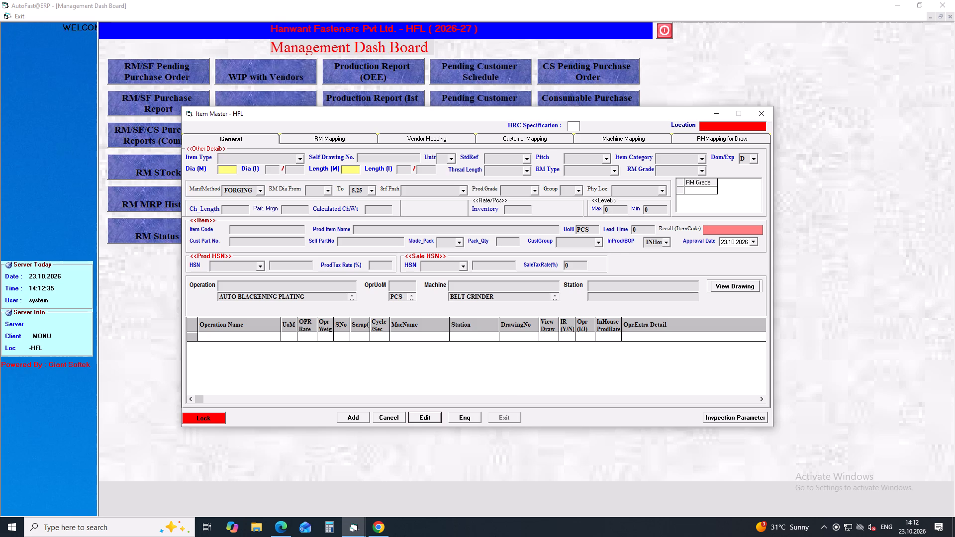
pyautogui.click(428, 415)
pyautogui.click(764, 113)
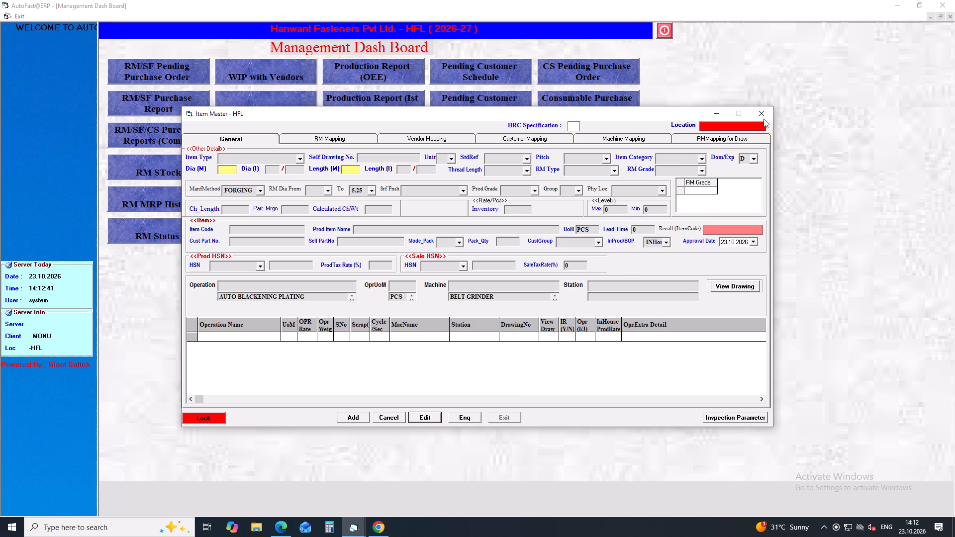
# Return to the Management Dash Board and exit it to the modules menu.
pyautogui.click(759, 99)
pyautogui.click(385, 300)
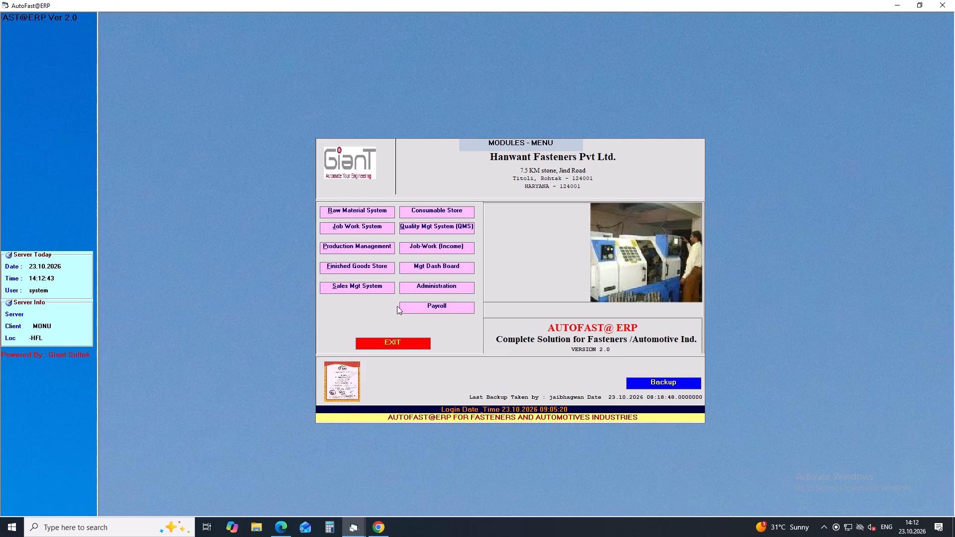
# In the Job Work System, open the second-operation job card against batch number and cancel the challan for JC No 20265020.
pyautogui.click(357, 228)
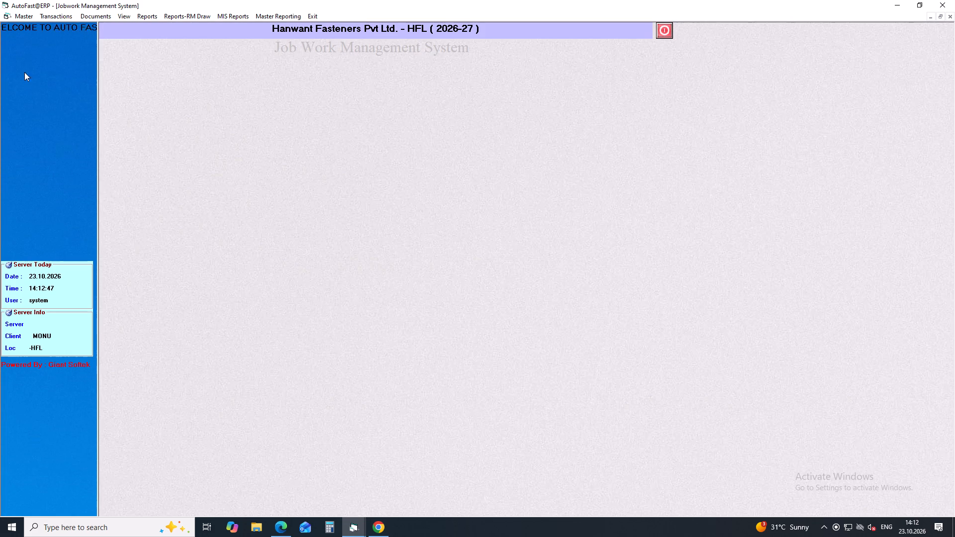
pyautogui.click(59, 16)
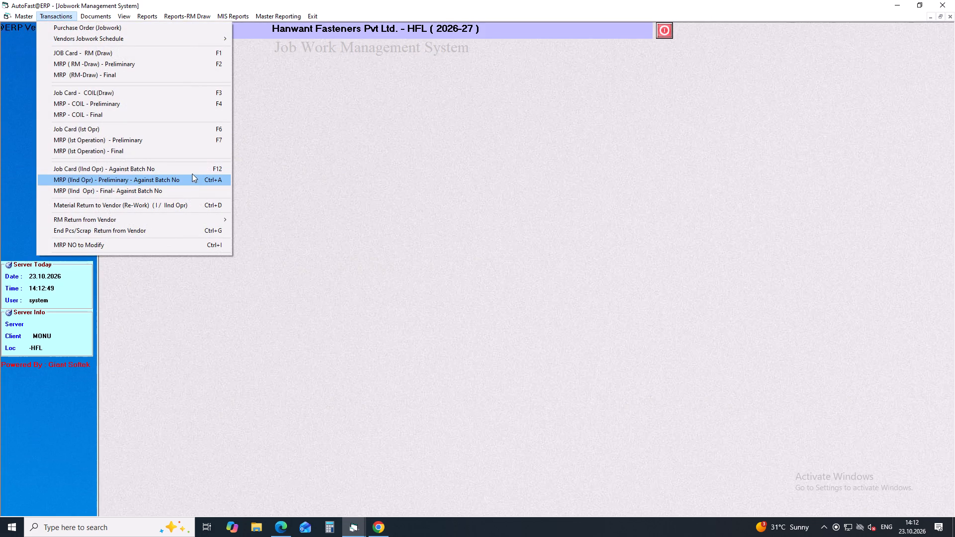
pyautogui.click(184, 167)
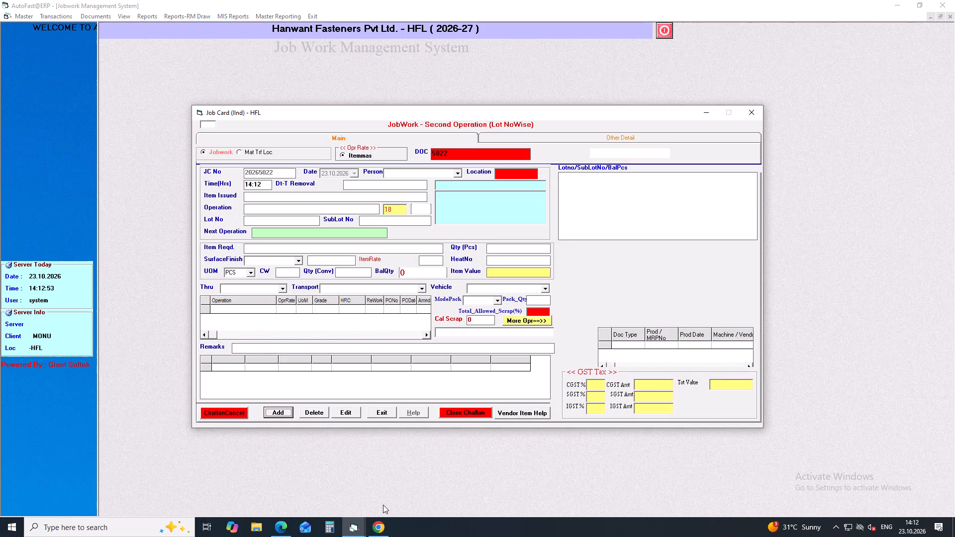
pyautogui.click(223, 413)
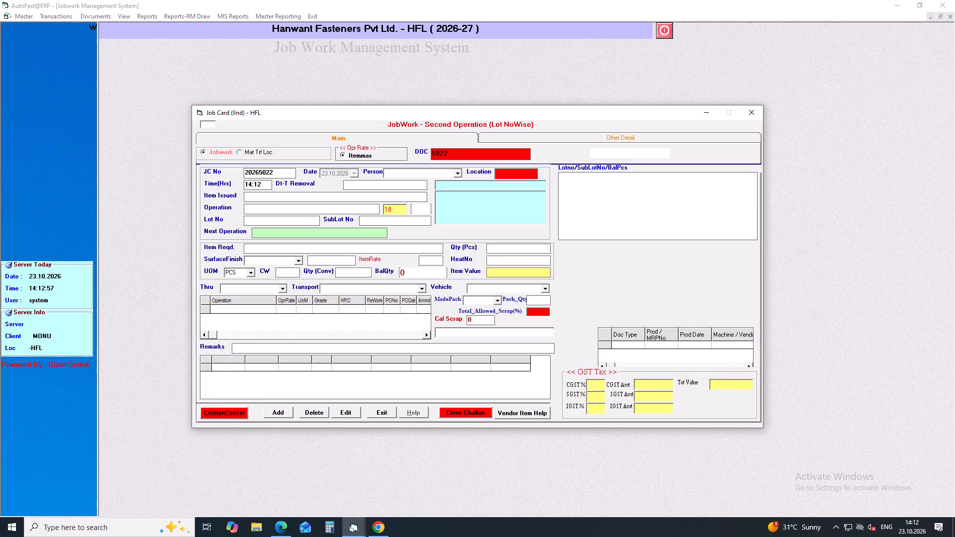
pyautogui.click(285, 174)
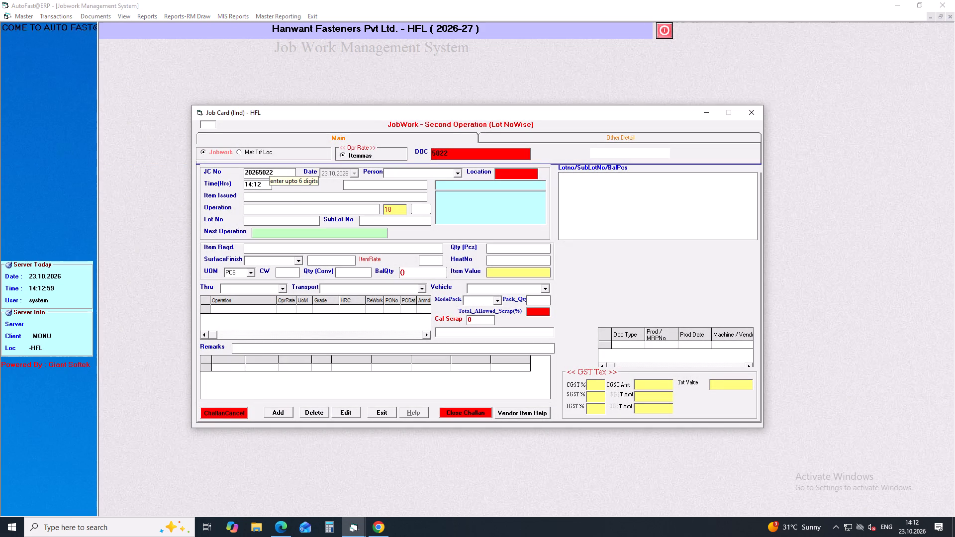
pyautogui.press('BackSpace')
pyautogui.press('0')
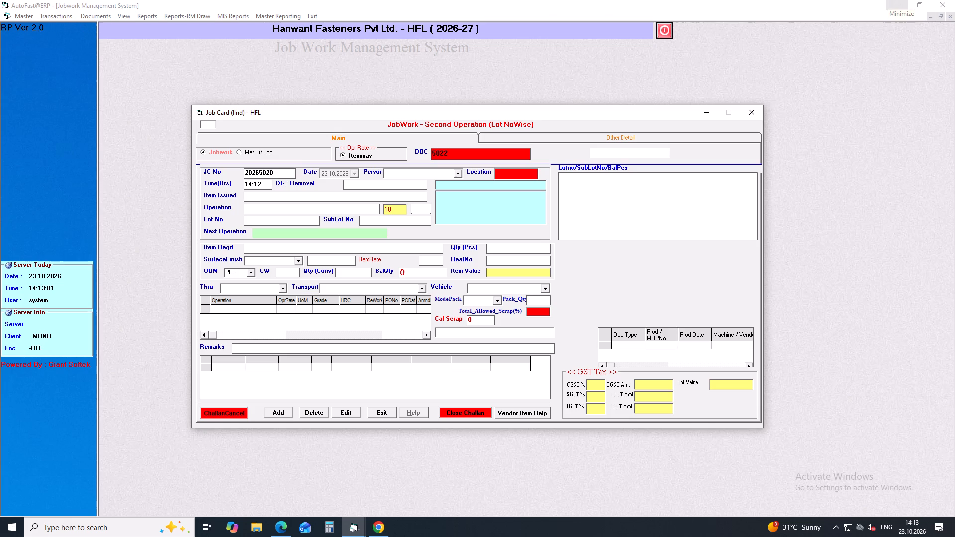
pyautogui.press('Return')
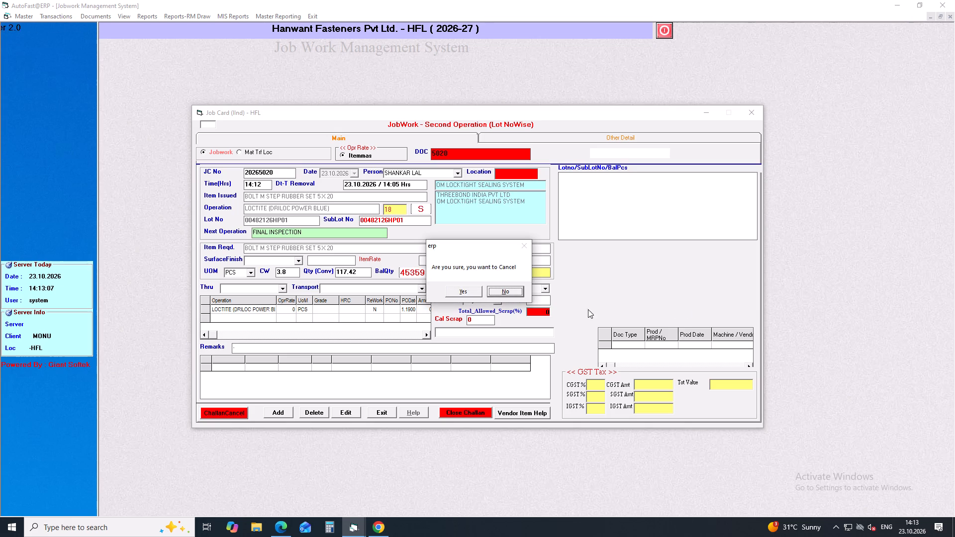
pyautogui.click(470, 290)
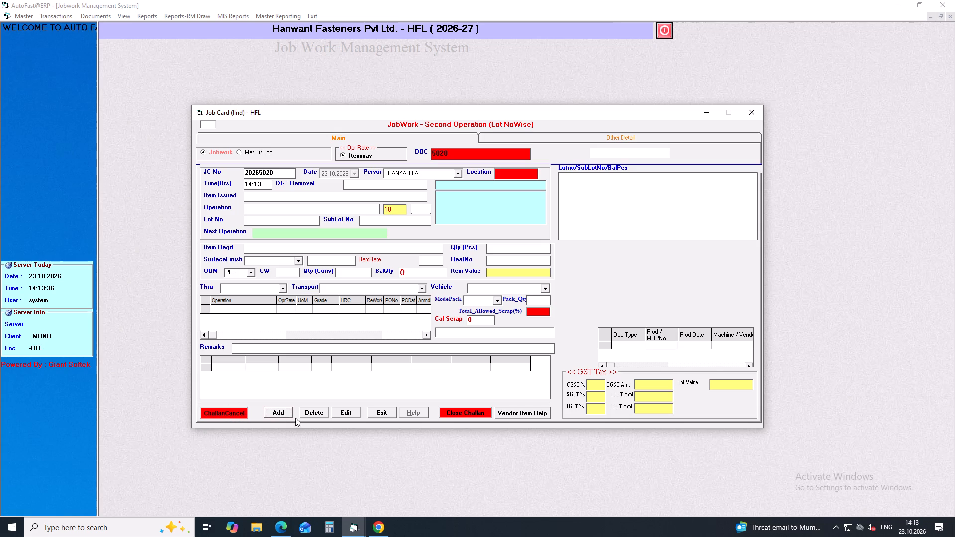
# Cancel the challan for JC No 20265021 and close the job card form.
pyautogui.click(281, 175)
pyautogui.press('BackSpace')
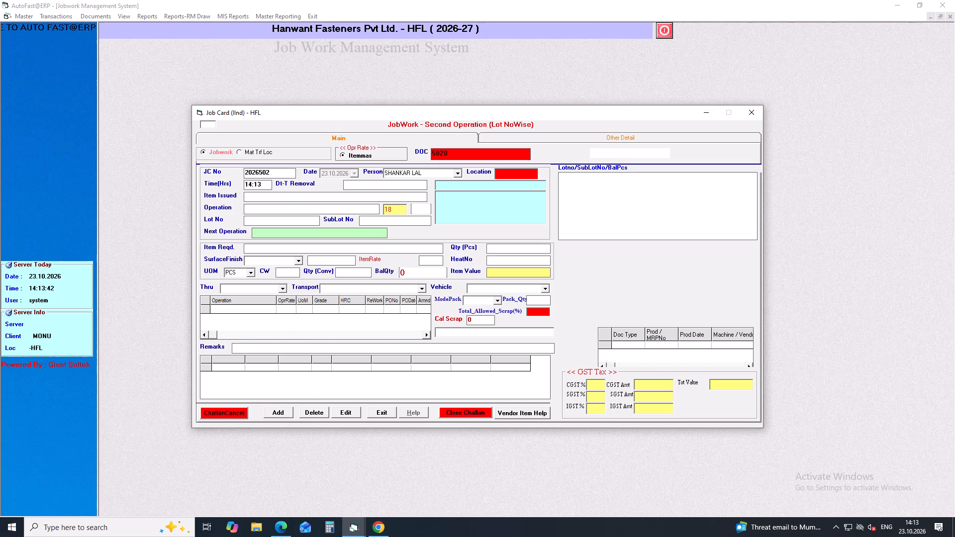
pyautogui.press('1')
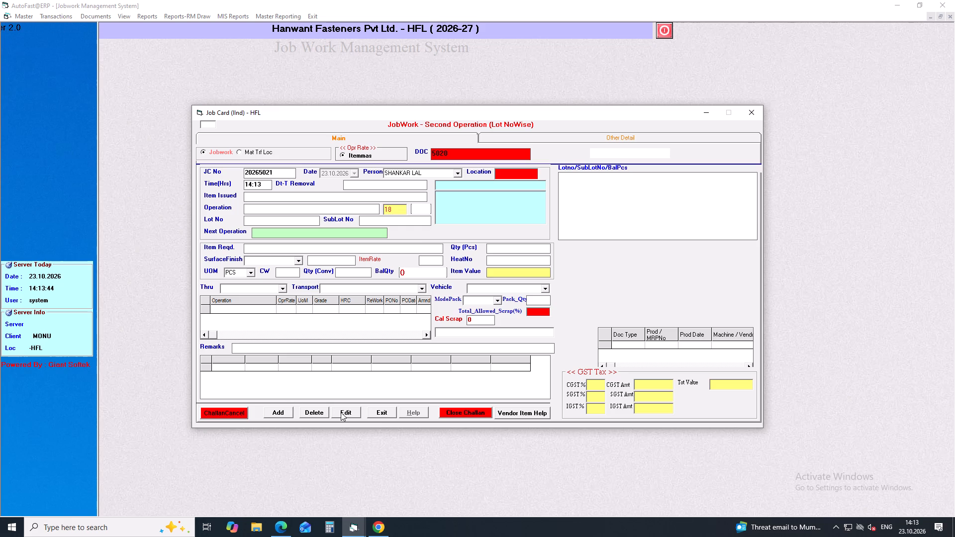
pyautogui.press('Return')
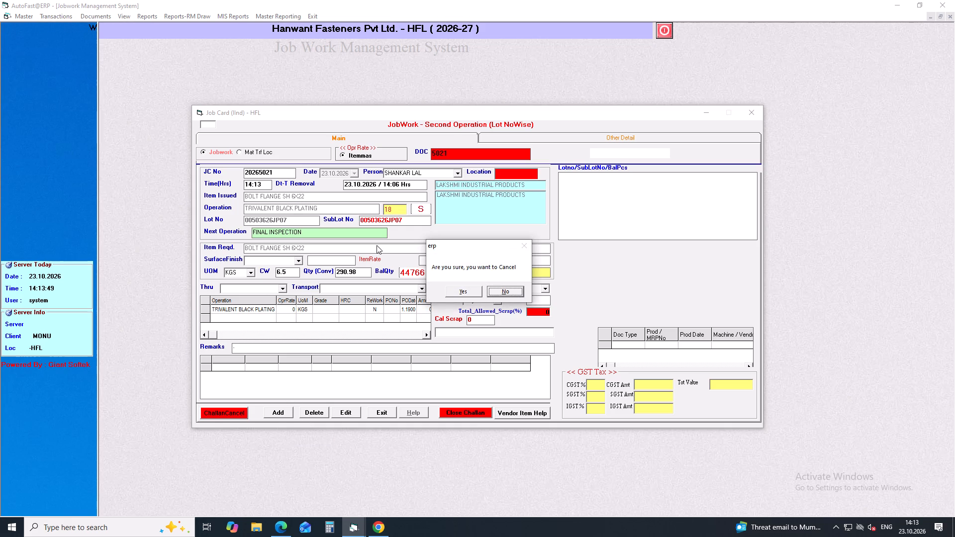
pyautogui.click(467, 292)
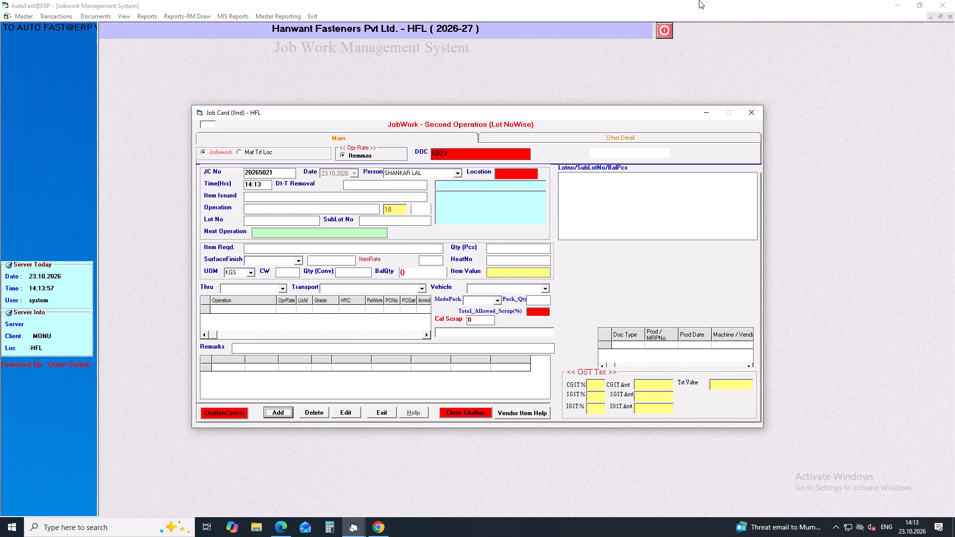
pyautogui.click(755, 109)
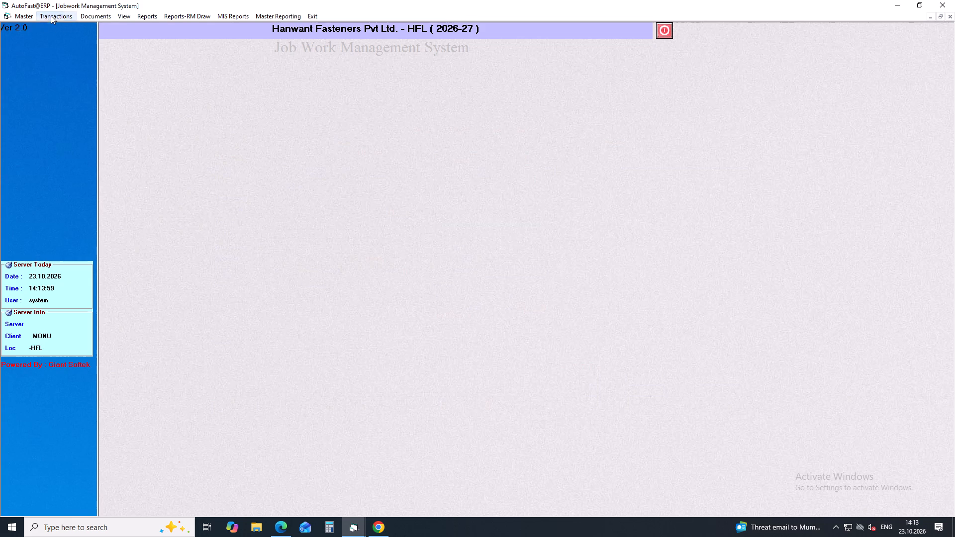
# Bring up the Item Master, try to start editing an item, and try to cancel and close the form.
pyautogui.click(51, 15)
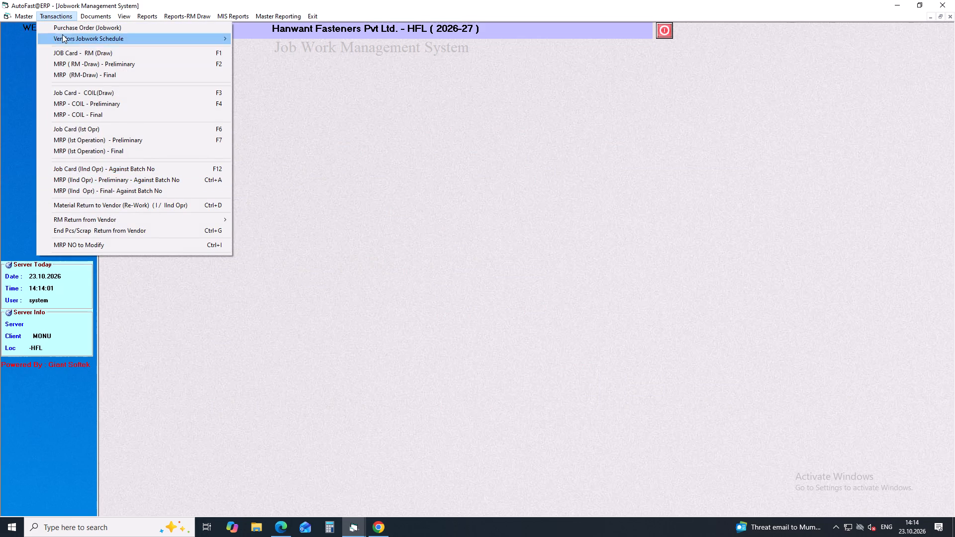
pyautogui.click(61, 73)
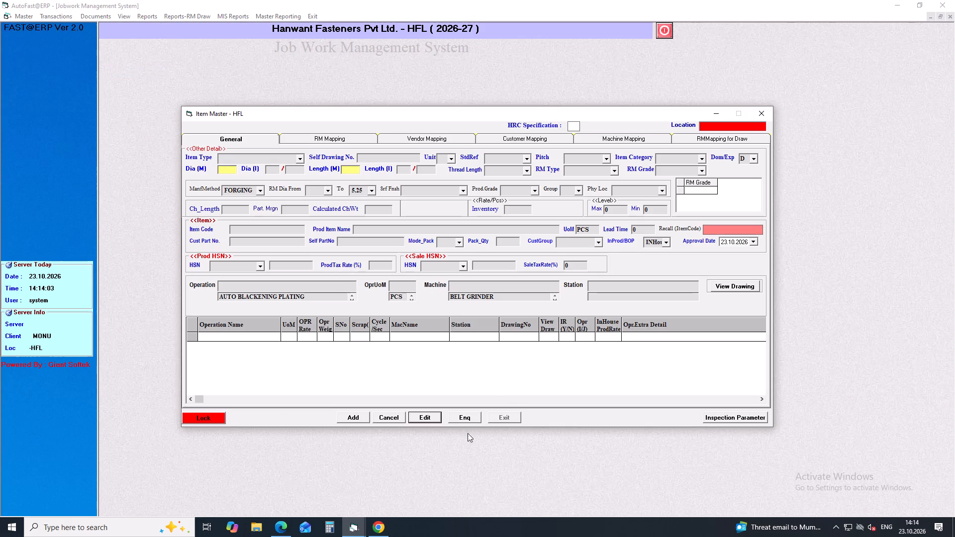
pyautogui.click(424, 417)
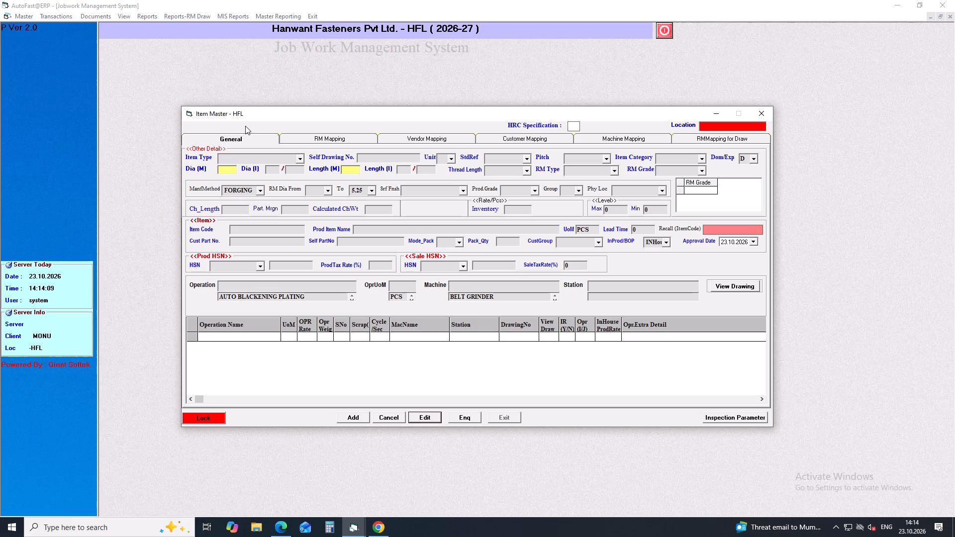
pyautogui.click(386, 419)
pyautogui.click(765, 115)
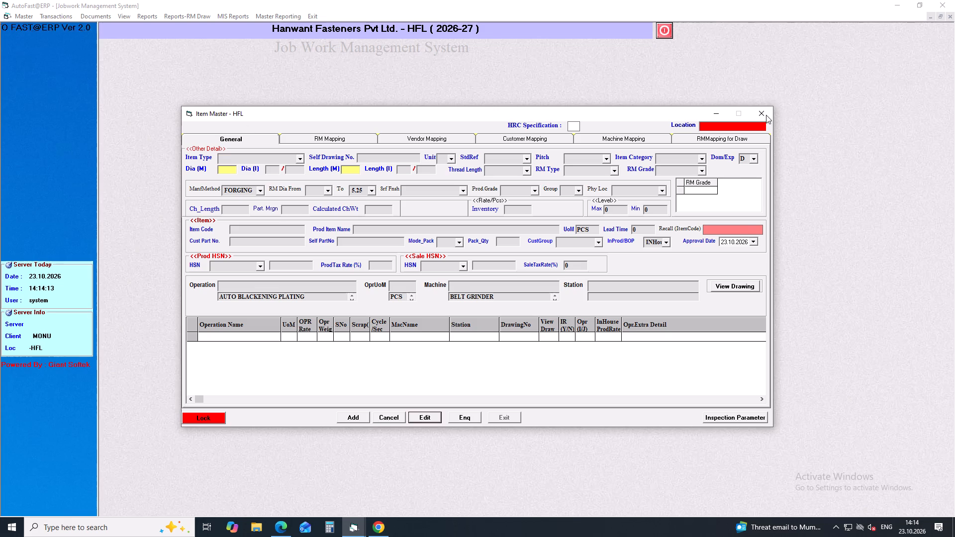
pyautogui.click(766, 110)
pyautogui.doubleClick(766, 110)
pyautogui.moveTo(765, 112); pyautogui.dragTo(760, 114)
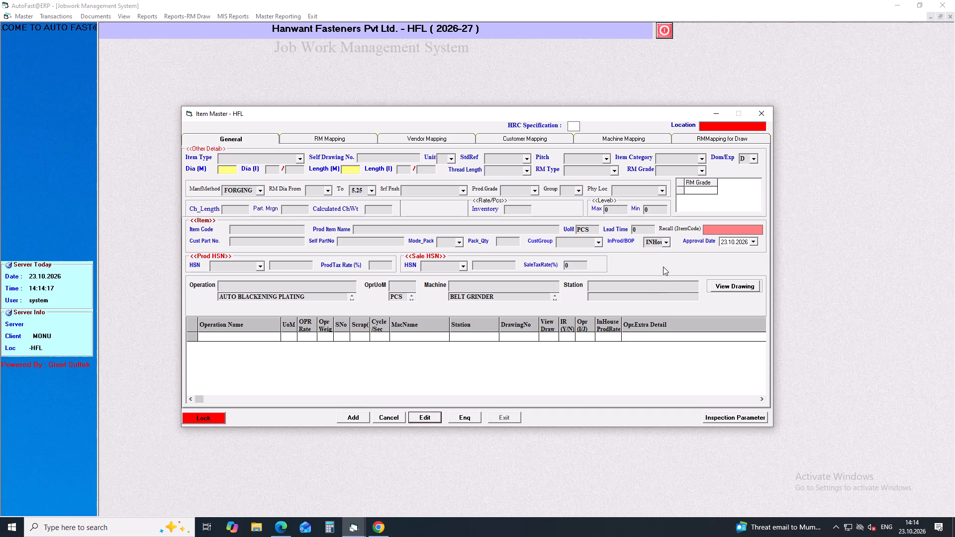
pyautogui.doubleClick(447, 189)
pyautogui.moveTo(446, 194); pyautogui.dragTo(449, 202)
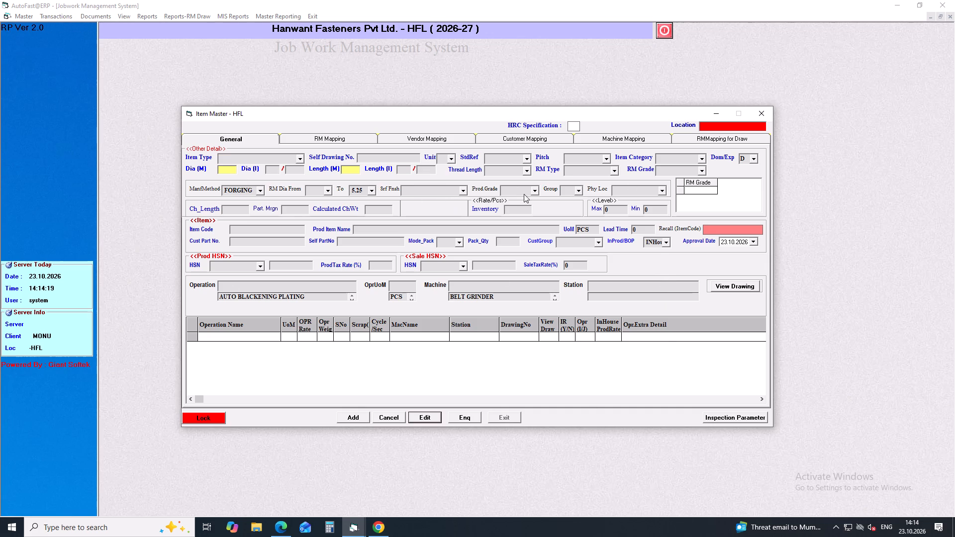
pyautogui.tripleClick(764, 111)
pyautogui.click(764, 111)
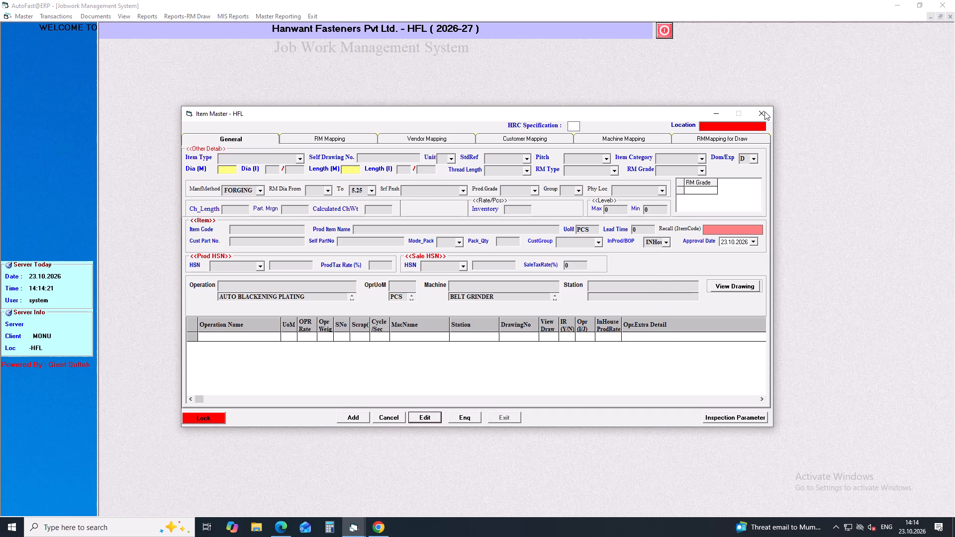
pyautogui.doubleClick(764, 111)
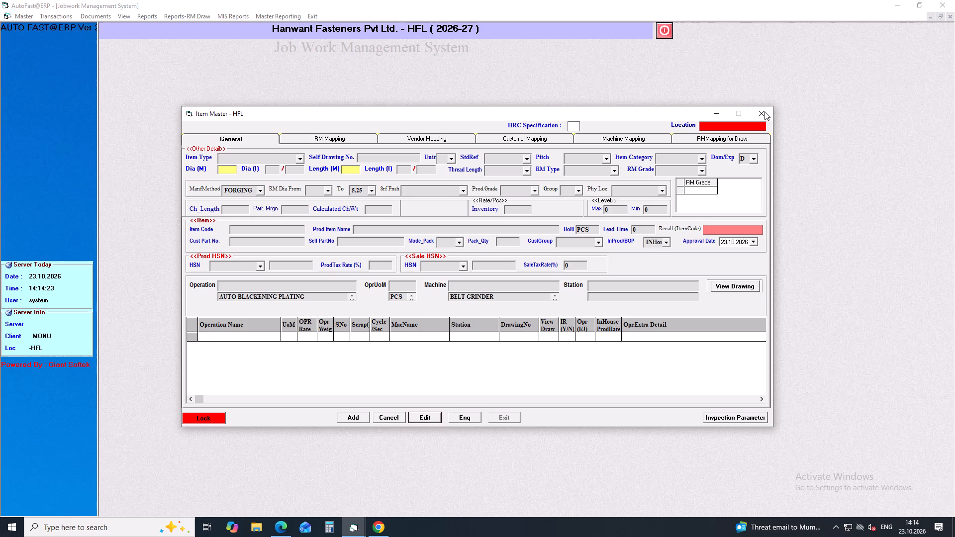
# Close the open sale report preview and Sale Customerwise windows, and try to close the item selection window (Edit Form).
pyautogui.click(353, 529)
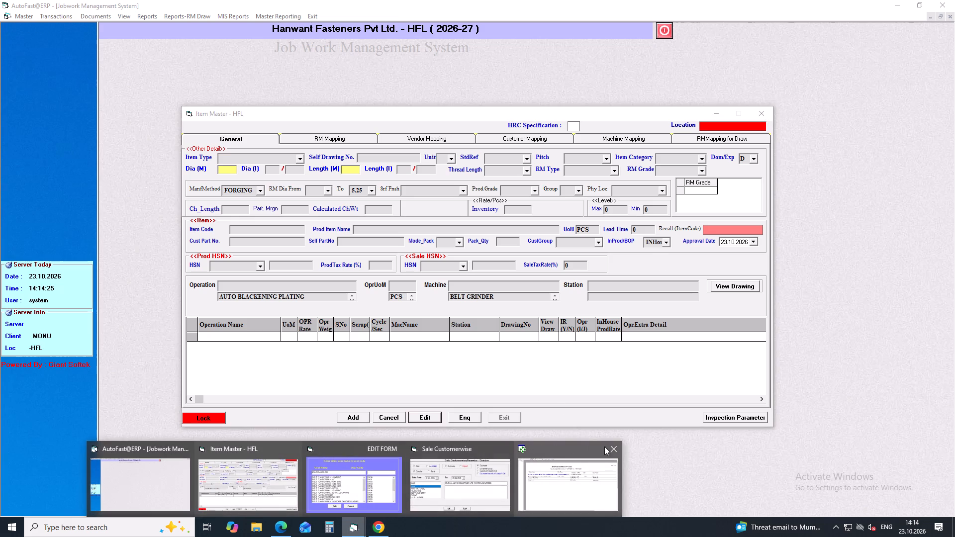
pyautogui.click(613, 449)
pyautogui.click(559, 450)
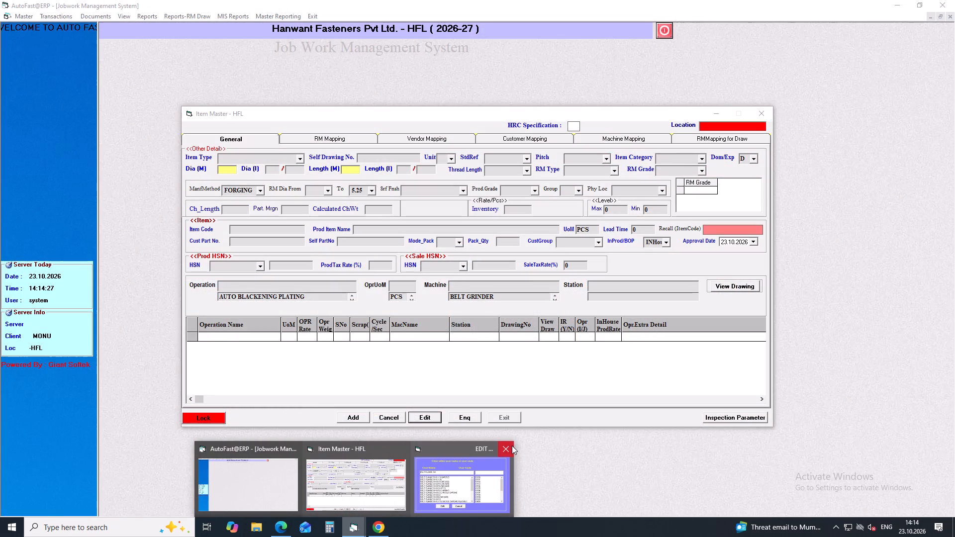
pyautogui.click(512, 446)
pyautogui.click(502, 447)
pyautogui.click(507, 450)
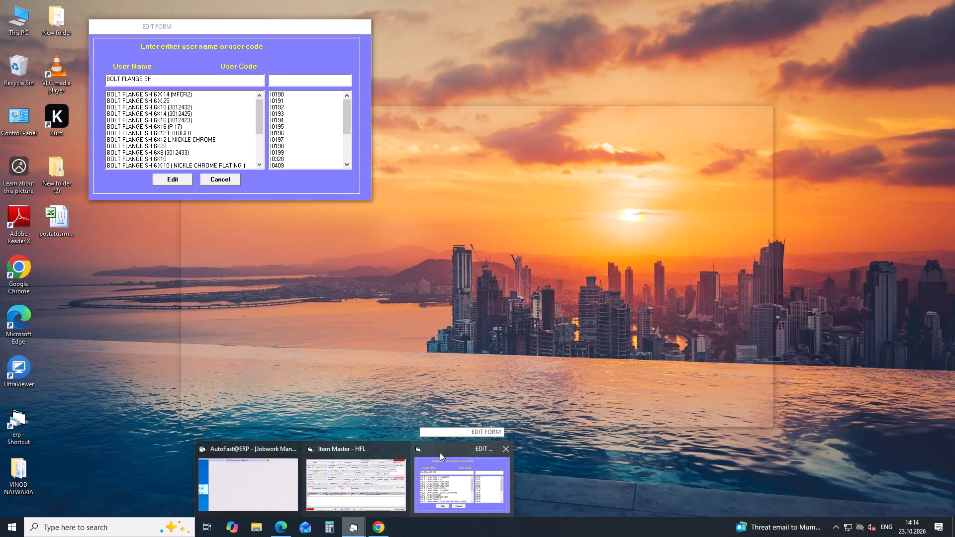
pyautogui.click(506, 444)
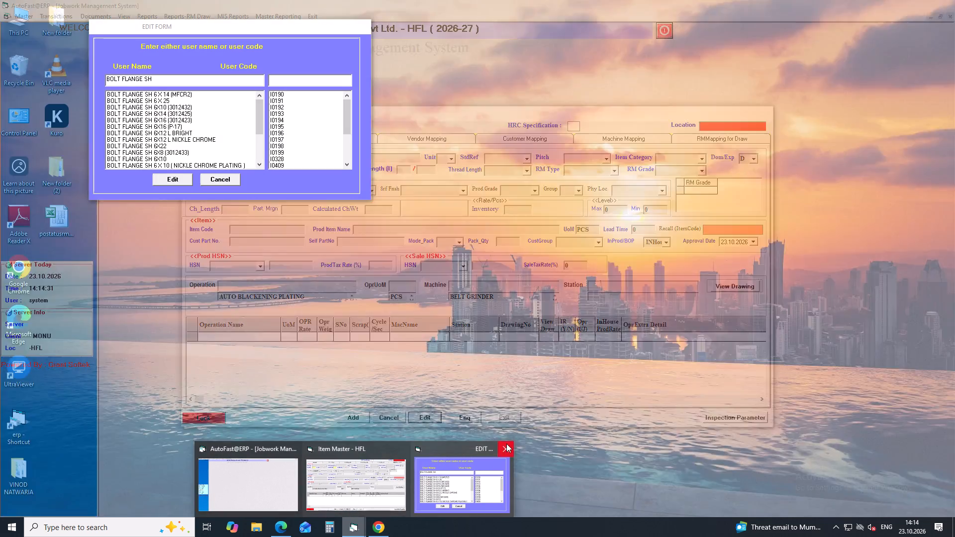
# Bring the item selection window forward and load BOLT FLANGE SH 6X22 into the Item Master for editing.
pyautogui.click(470, 477)
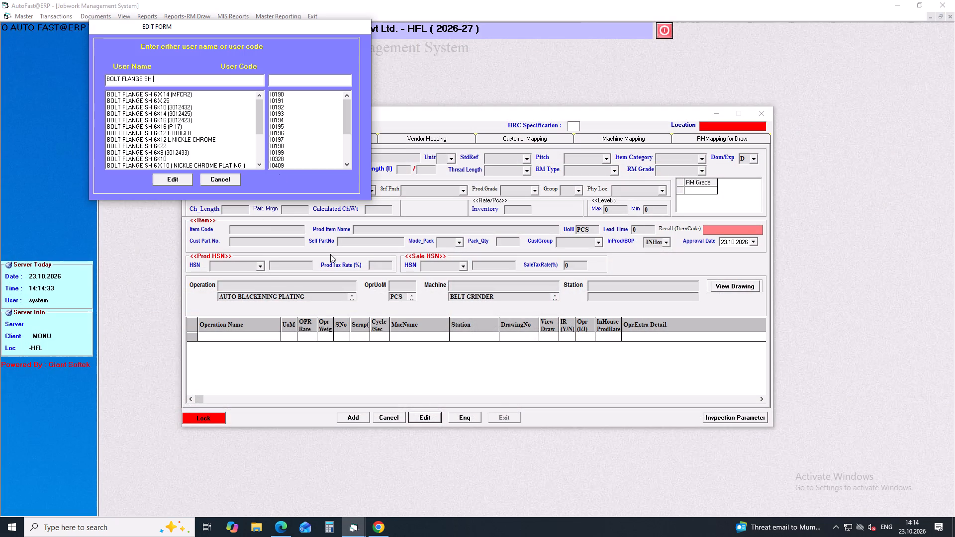
pyautogui.click(190, 84)
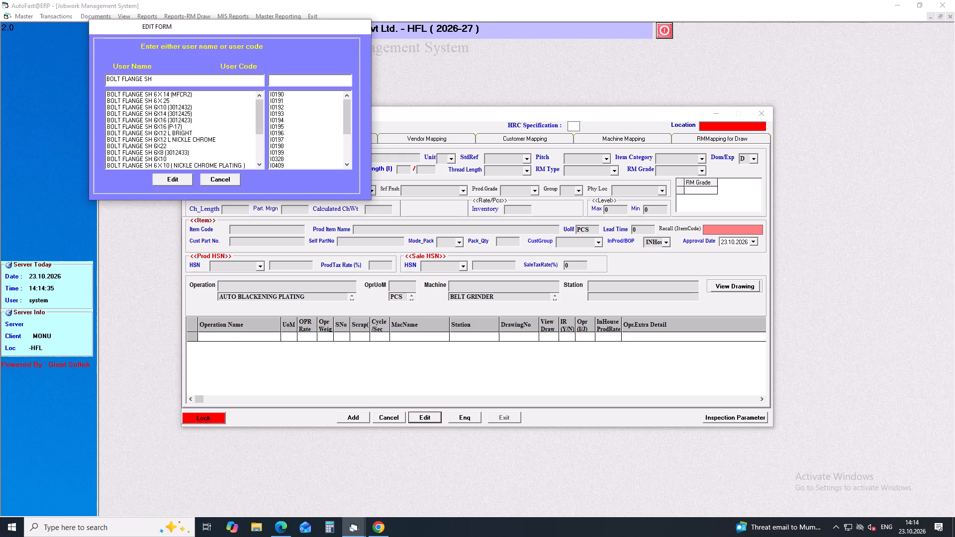
pyautogui.press('space')
pyautogui.write('6')
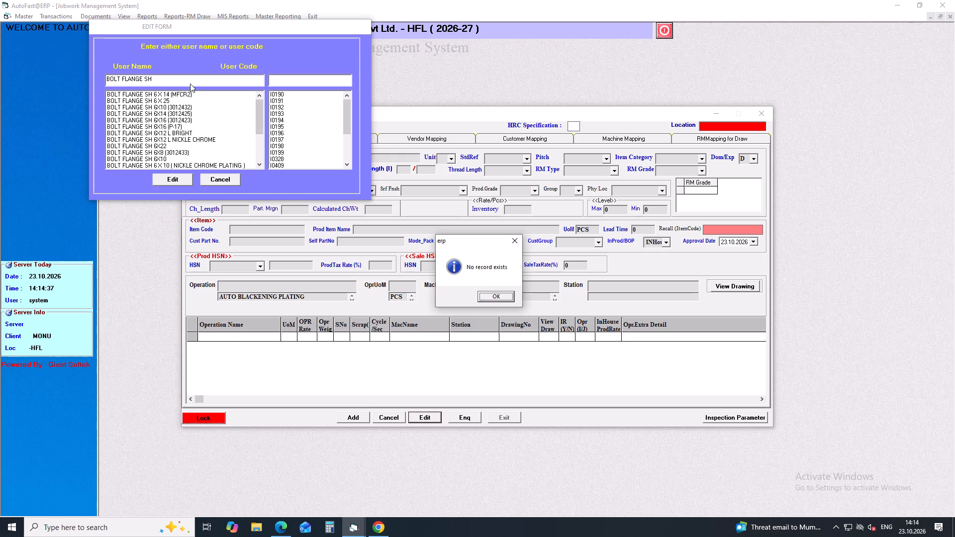
pyautogui.click(490, 296)
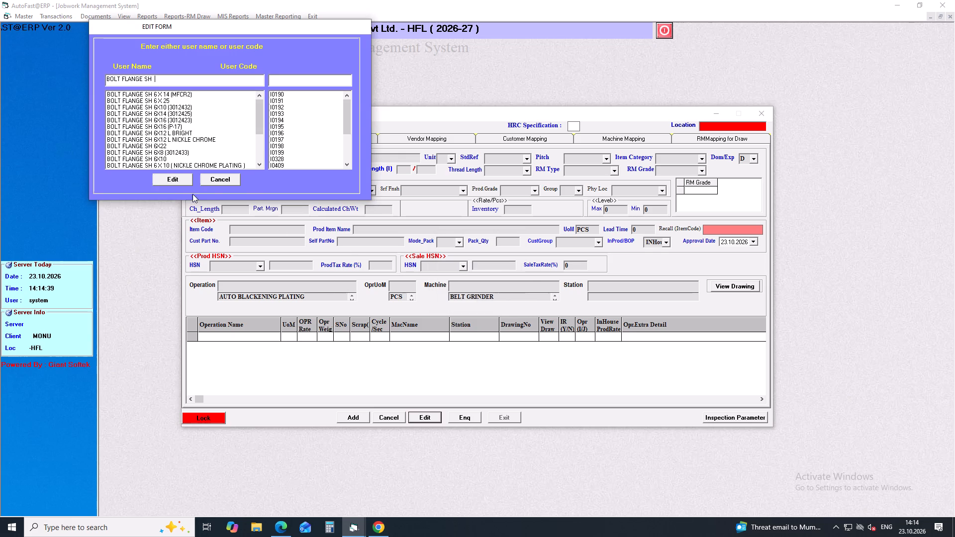
pyautogui.click(159, 147)
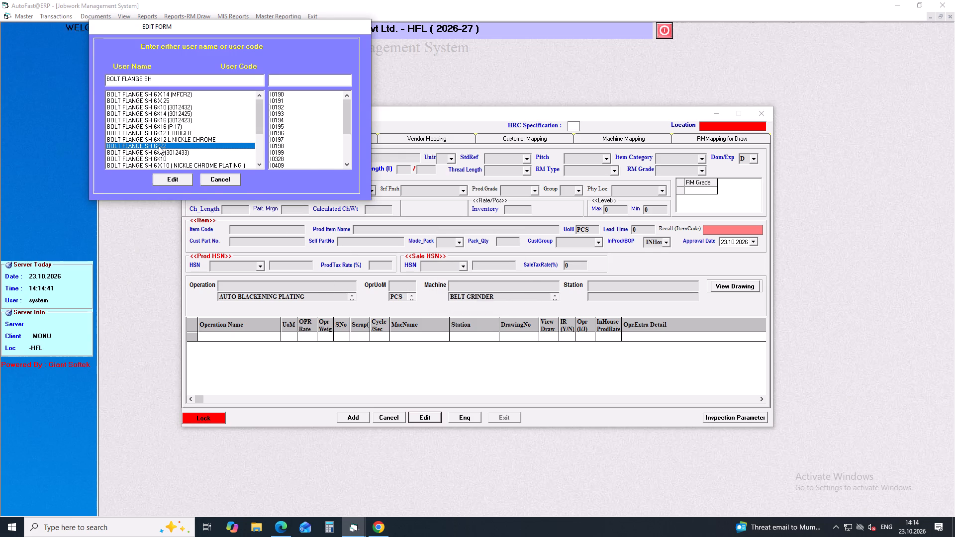
pyautogui.press('Return')
pyautogui.press('Return')
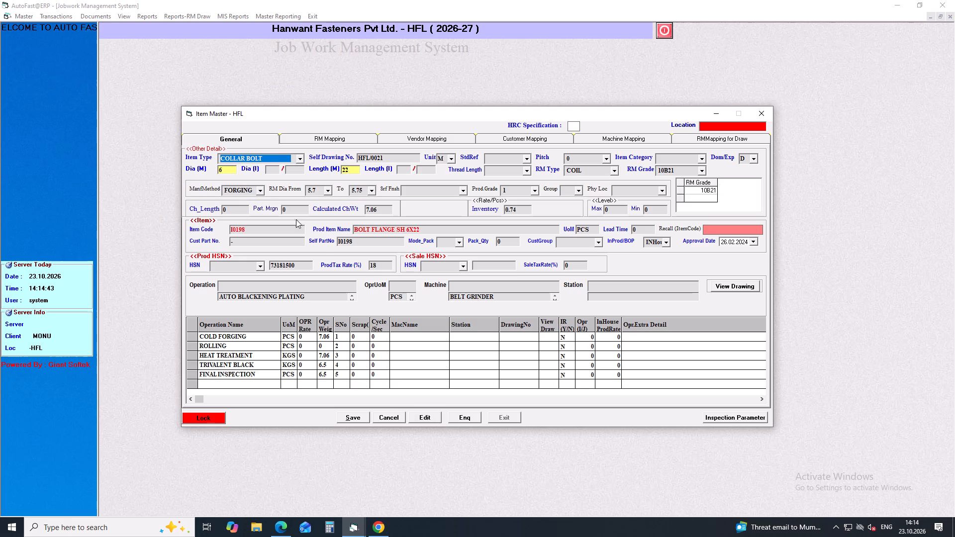
# In the vendor mapping of BOLT FLANGE SH 6X22, select BAJRANG INDUSTRIES as the vendor.
pyautogui.click(408, 139)
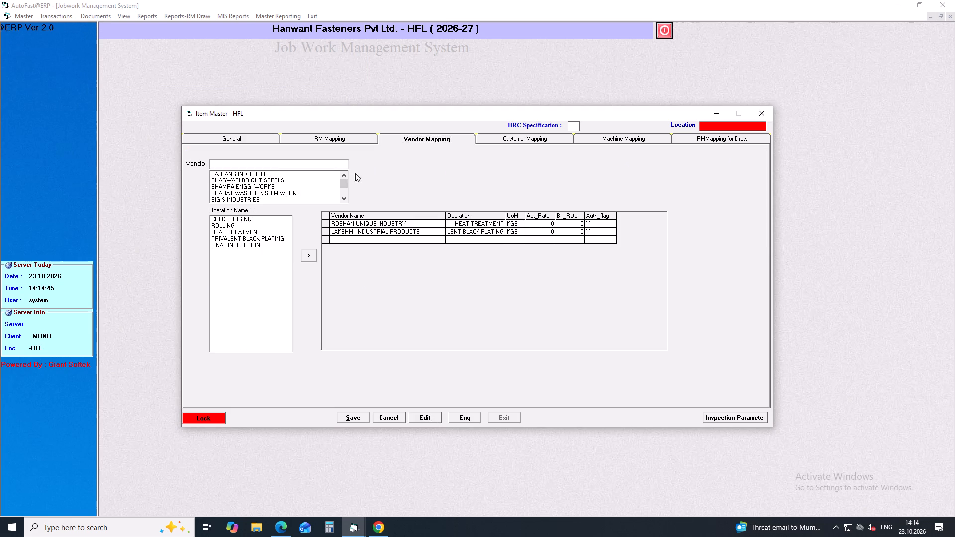
pyautogui.click(261, 164)
pyautogui.click(254, 174)
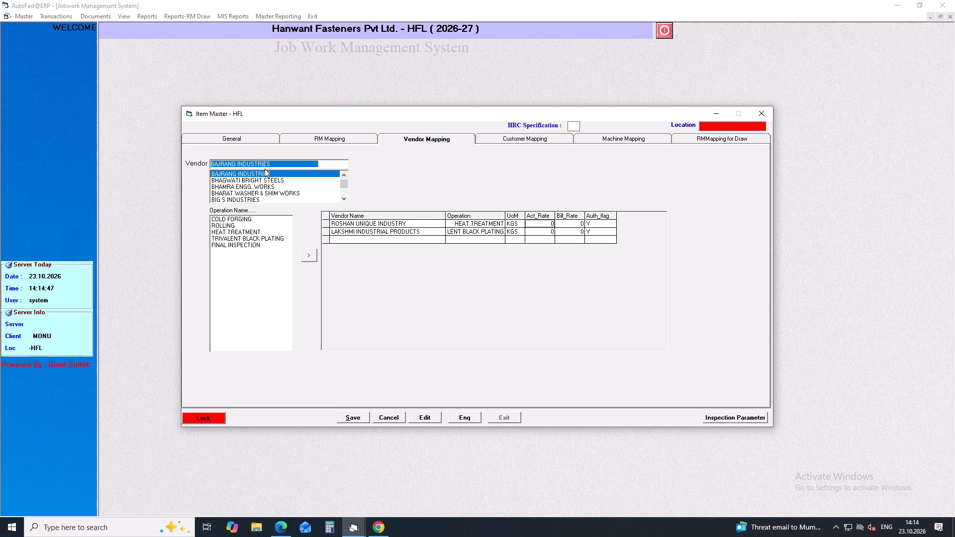
pyautogui.press('Return')
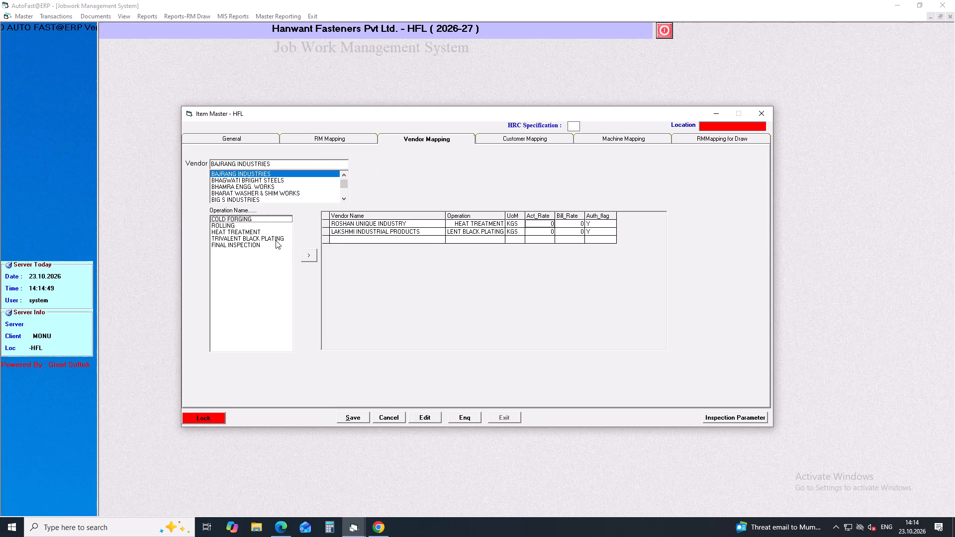
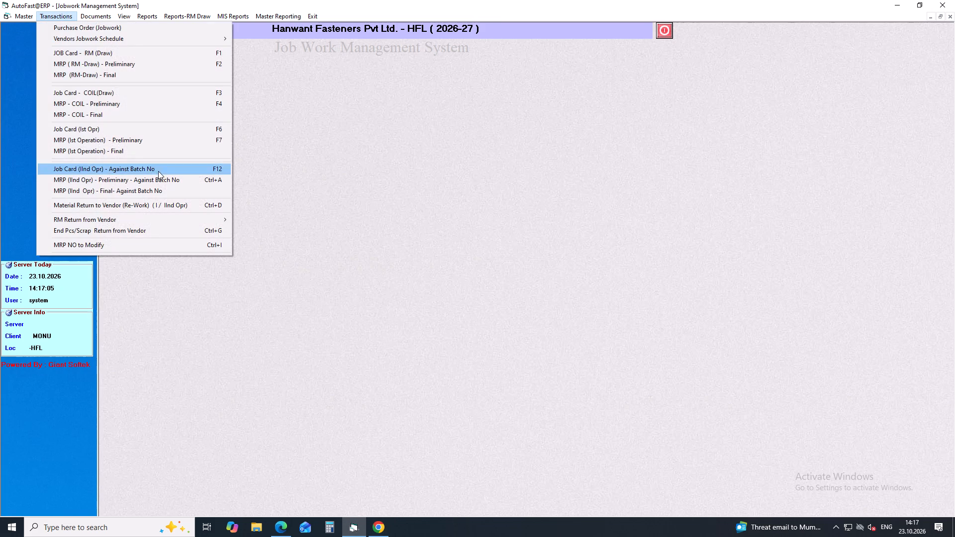
# Start a new second-operation job card against batch number, select the responsible person and accept the default date and times.
pyautogui.click(171, 168)
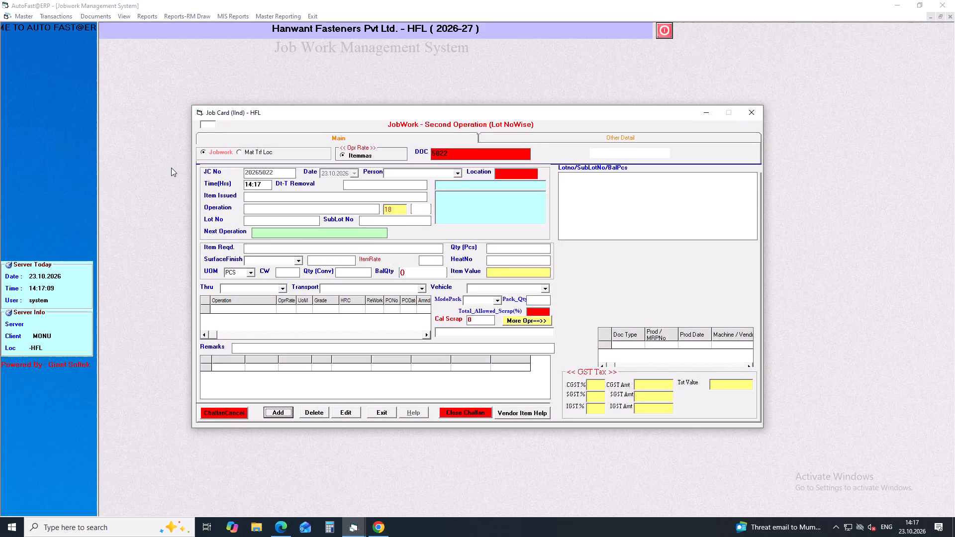
pyautogui.press('Return')
pyautogui.press('Return')
pyautogui.press('Down')
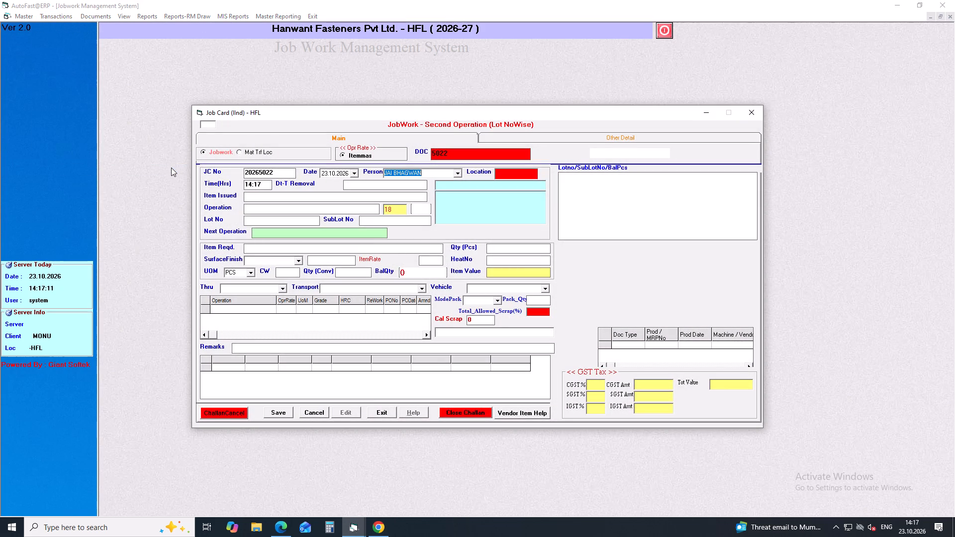
pyautogui.press('Return')
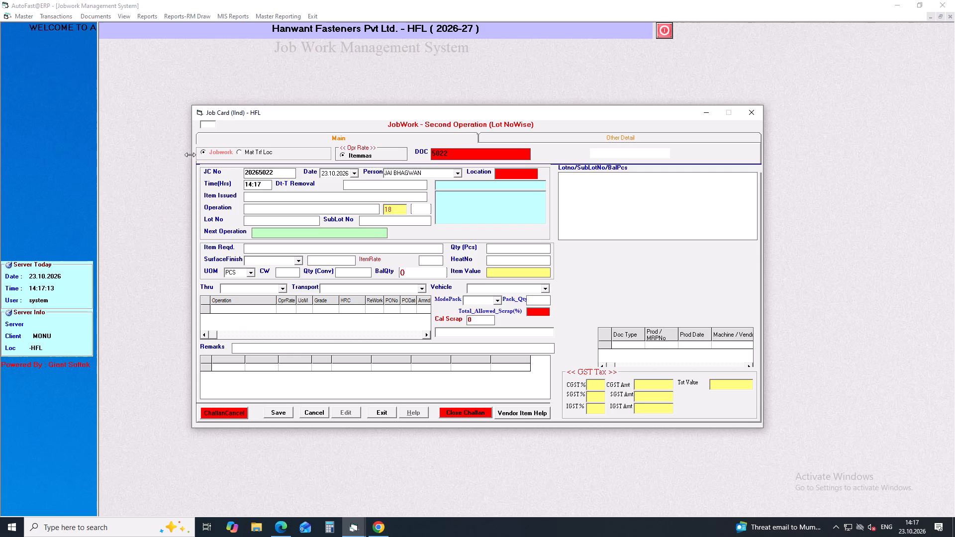
pyautogui.click(427, 175)
pyautogui.press('Down')
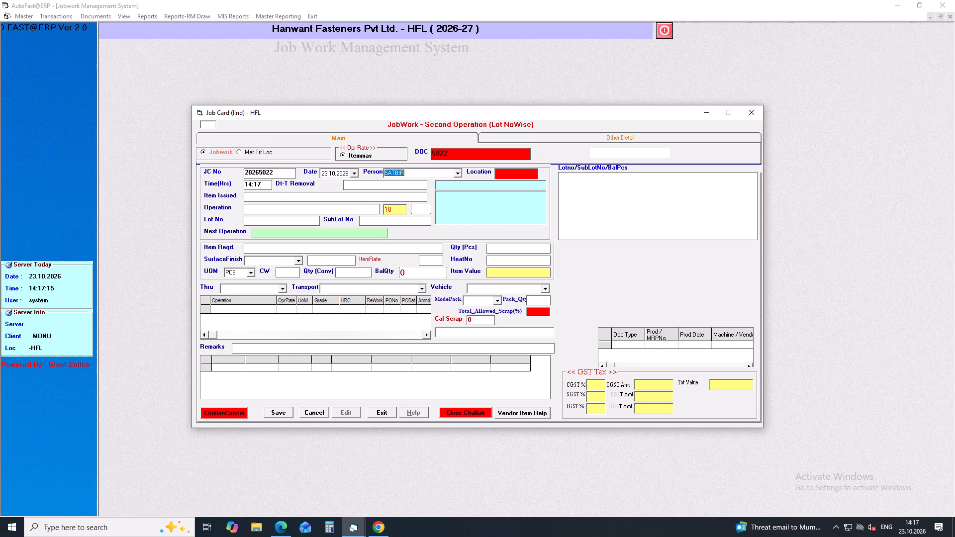
pyautogui.press('Down')
pyautogui.press('Down')
pyautogui.press('Up')
pyautogui.press('Return')
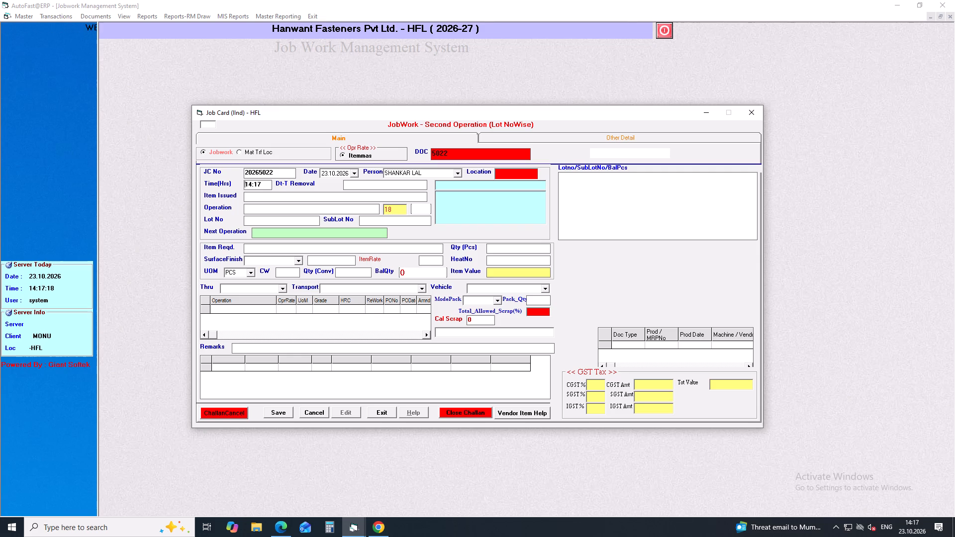
pyautogui.press('Return')
pyautogui.press('Return')
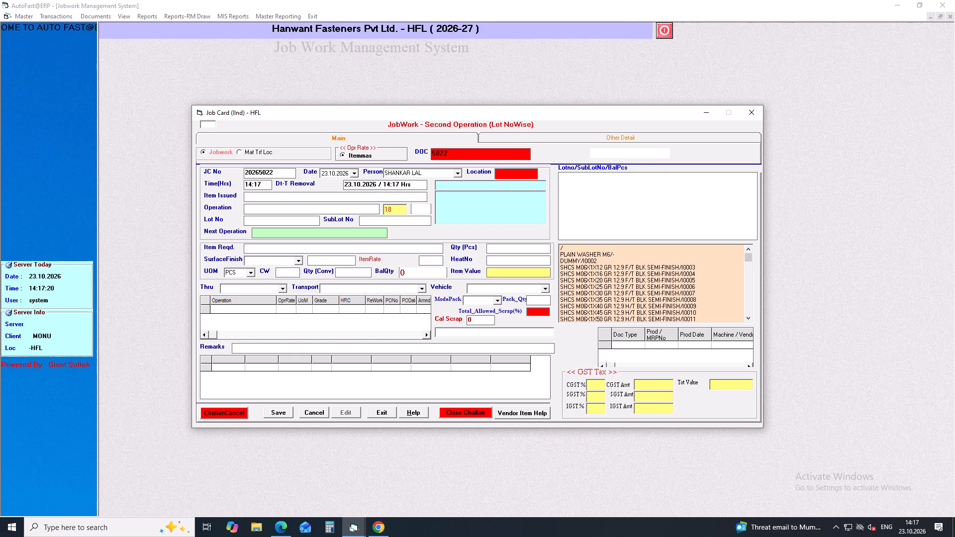
# Set BOLT FLANGE SH 6X22 as the issued item on the job card.
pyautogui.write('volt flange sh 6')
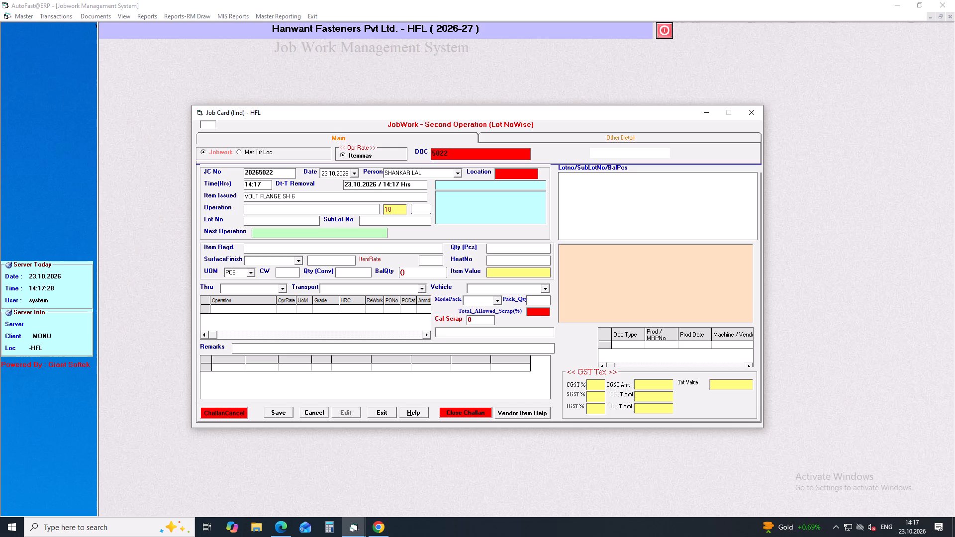
pyautogui.click(250, 197)
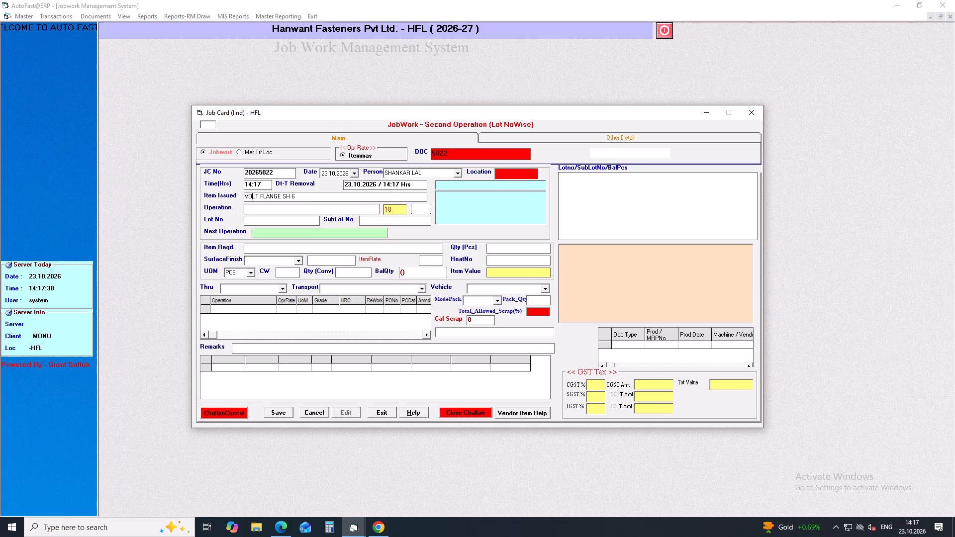
pyautogui.press('Left')
pyautogui.press('BackSpace')
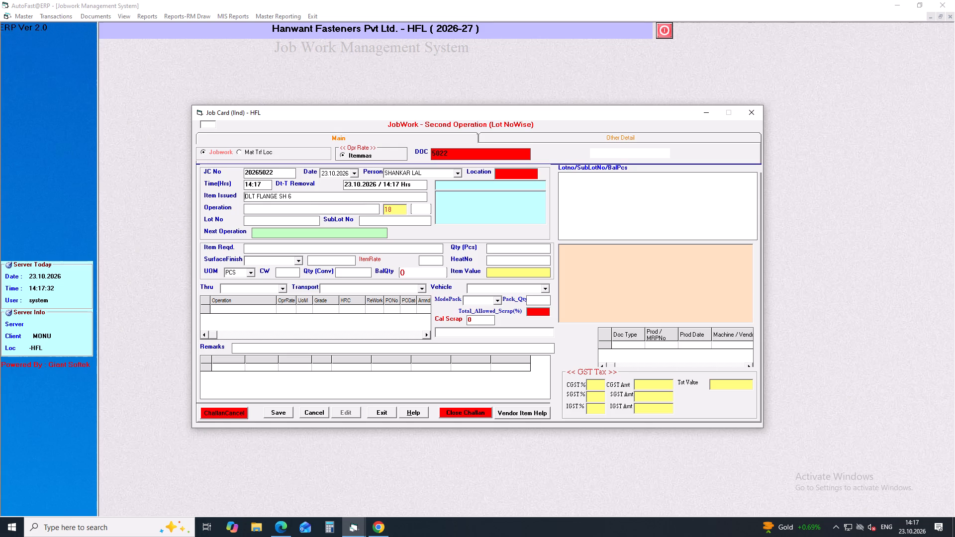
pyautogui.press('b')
pyautogui.press('Down')
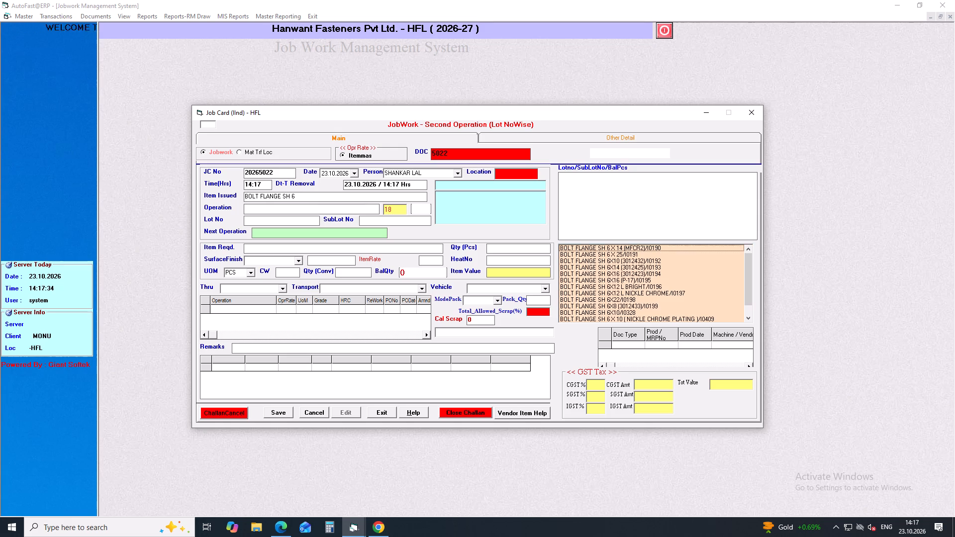
pyautogui.press('Down')
pyautogui.press('Down')
pyautogui.press('Down')
pyautogui.press('Down')
pyautogui.press('Down')
pyautogui.press('Down')
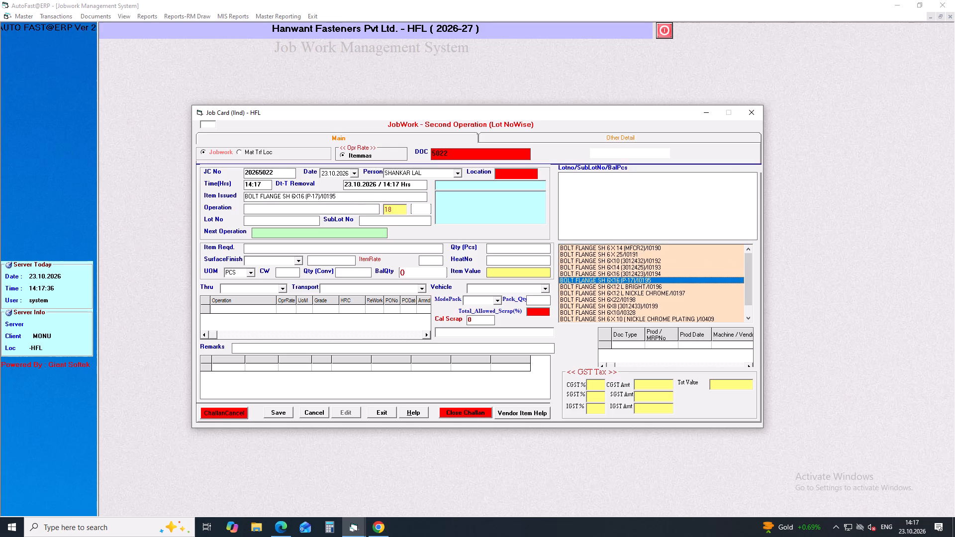
pyautogui.press('Down')
pyautogui.press('Down')
pyautogui.press('Down')
pyautogui.press('Return')
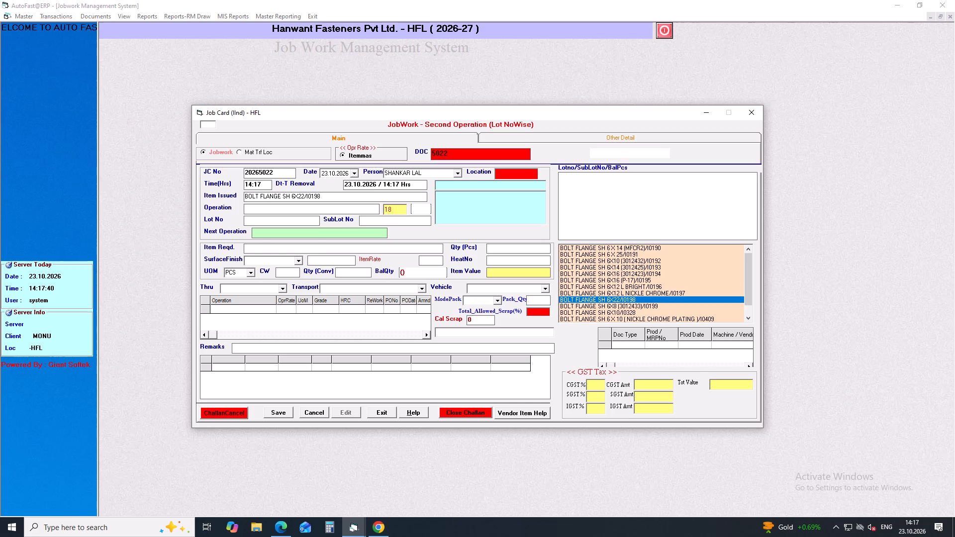
pyautogui.press('Return')
# Choose TRIVALENT BLACK PLATING as the job card's operation and BAJRANG INDUSTRIES as its vendor.
pyautogui.press('Down')
pyautogui.press('Down')
pyautogui.press('Down')
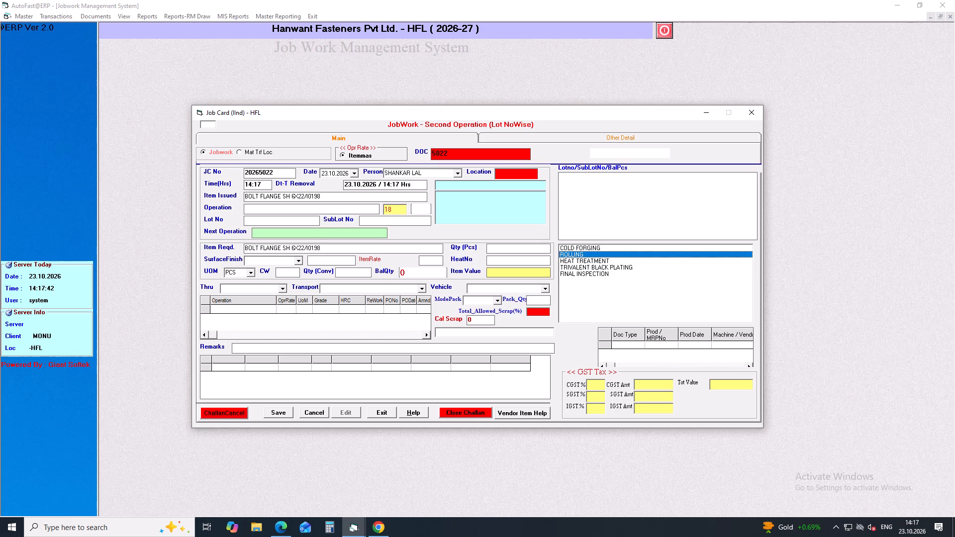
pyautogui.press('Down')
pyautogui.press('Down')
pyautogui.press('Return')
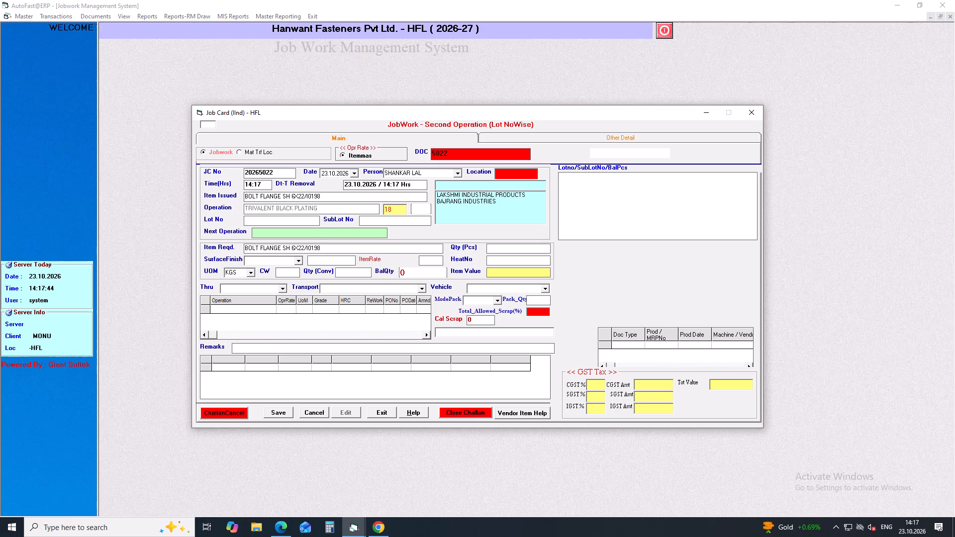
pyautogui.press('Down')
pyautogui.press('Down')
pyautogui.press('Return')
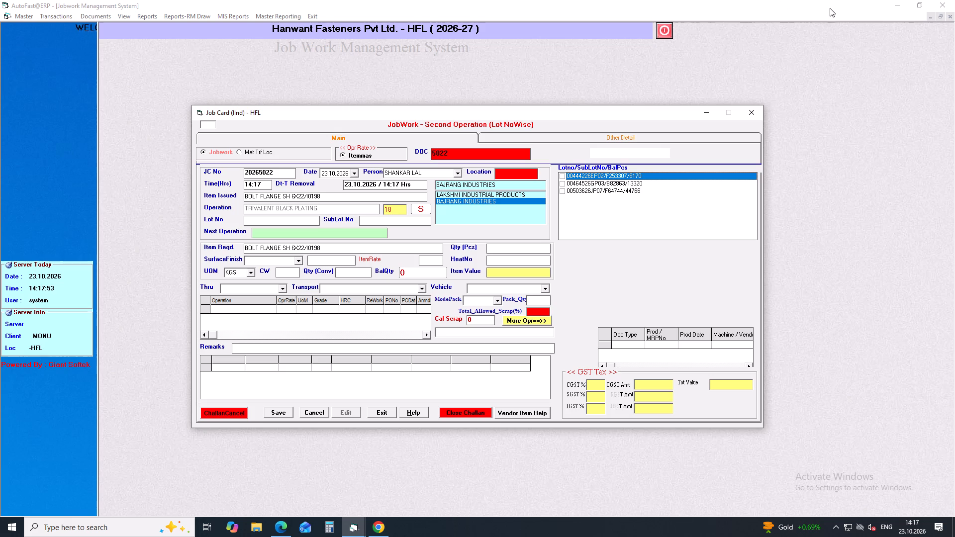
# Return to the main ERP window, leave the Job Work module and start a new second-operation item issue in Production Management.
pyautogui.click(890, 2)
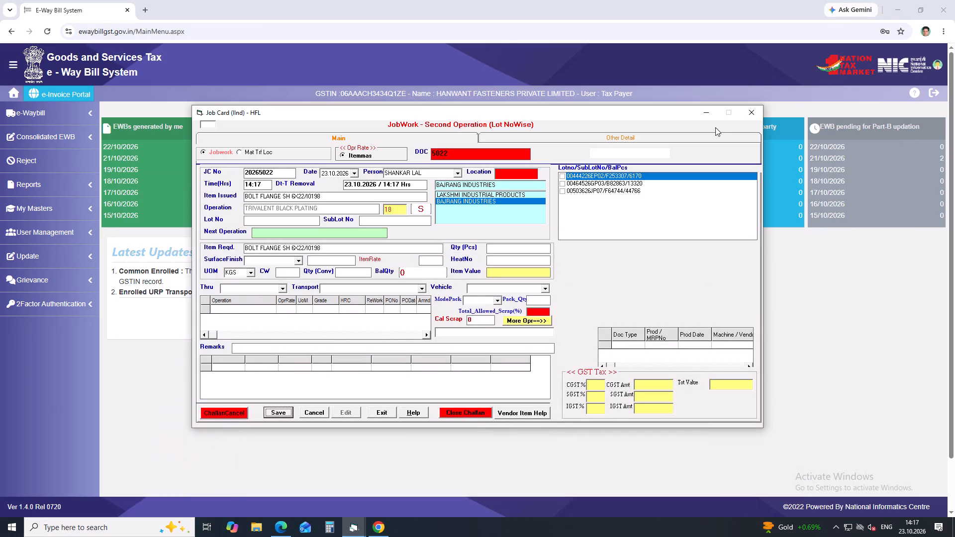
pyautogui.click(725, 112)
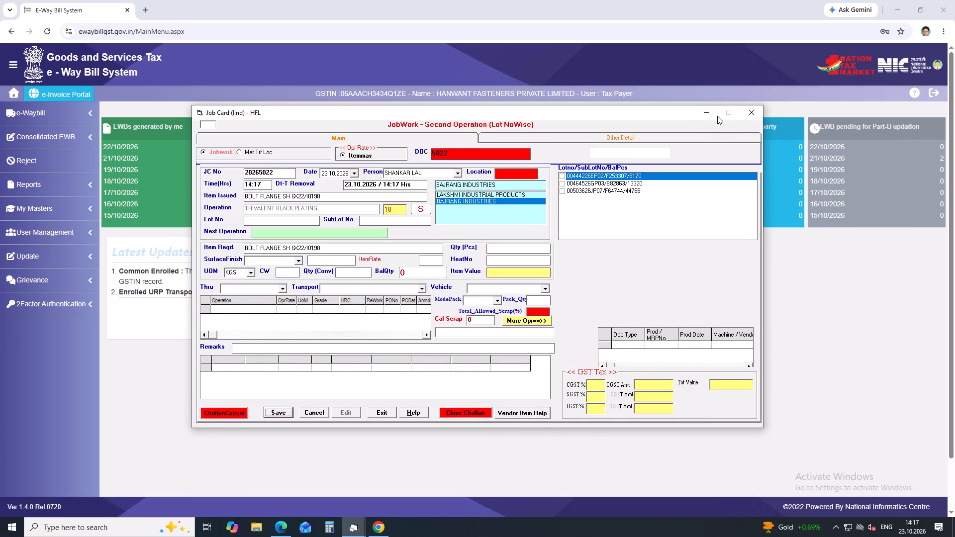
pyautogui.click(355, 530)
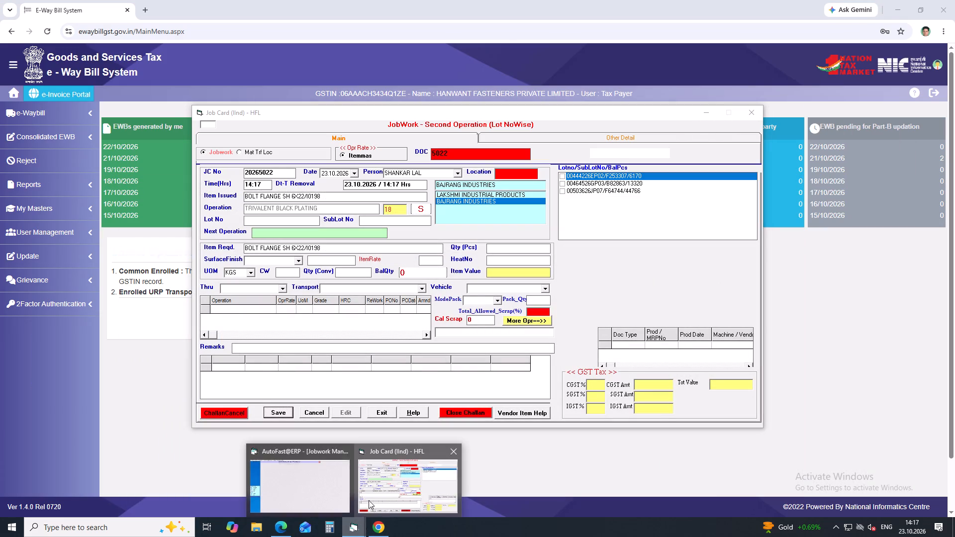
pyautogui.click(331, 492)
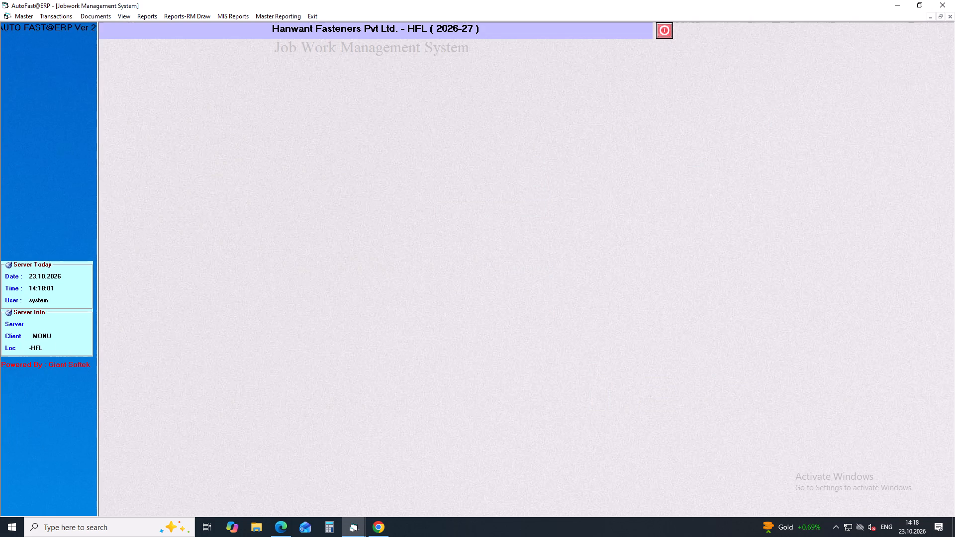
pyautogui.click(310, 17)
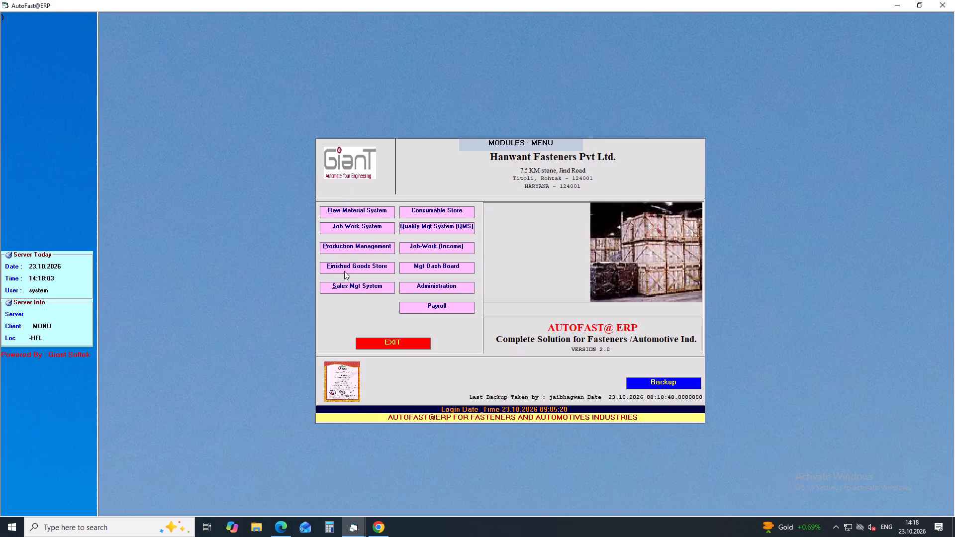
pyautogui.click(348, 244)
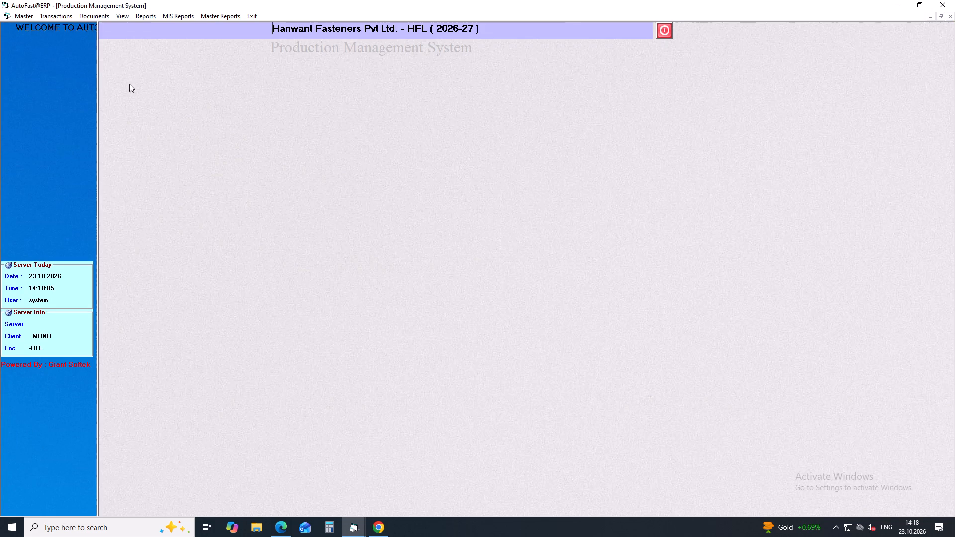
pyautogui.click(69, 16)
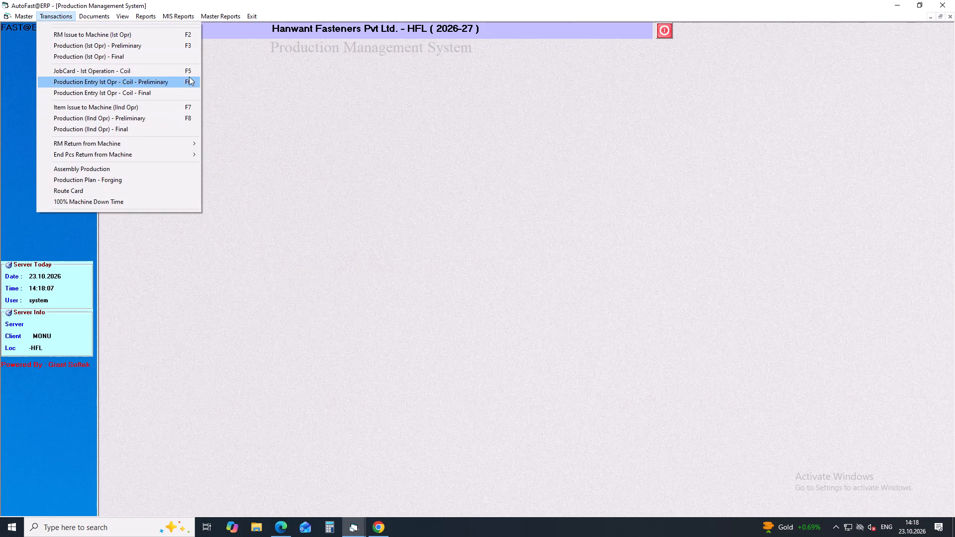
pyautogui.click(191, 109)
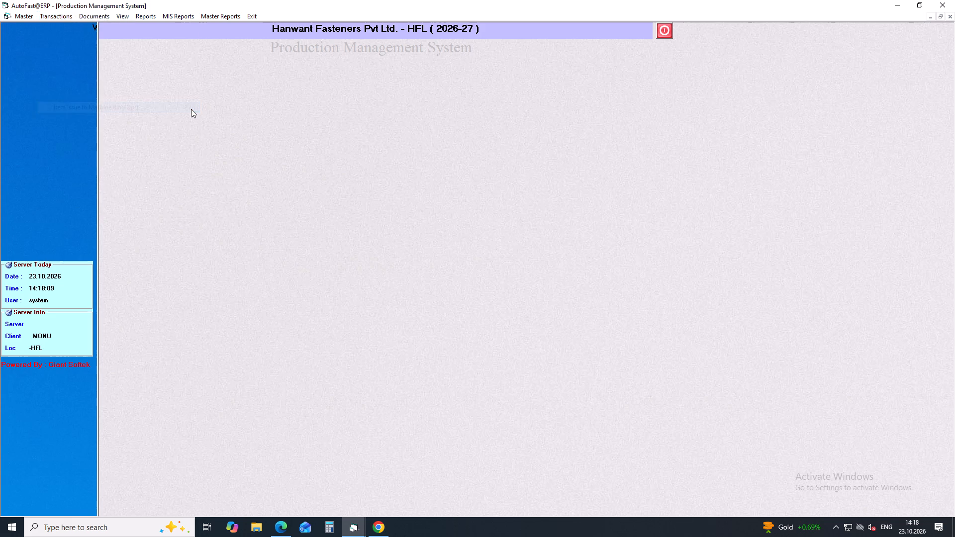
pyautogui.press('Return')
pyautogui.press('Return')
pyautogui.press('Return')
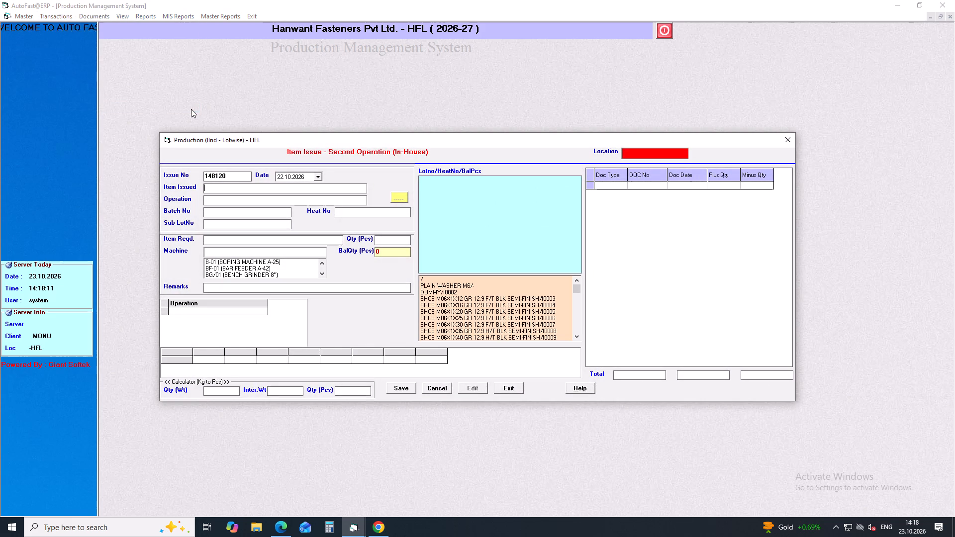
# Select BOLT FLANGE SH 6X22 as the issued item in the second-operation item issue.
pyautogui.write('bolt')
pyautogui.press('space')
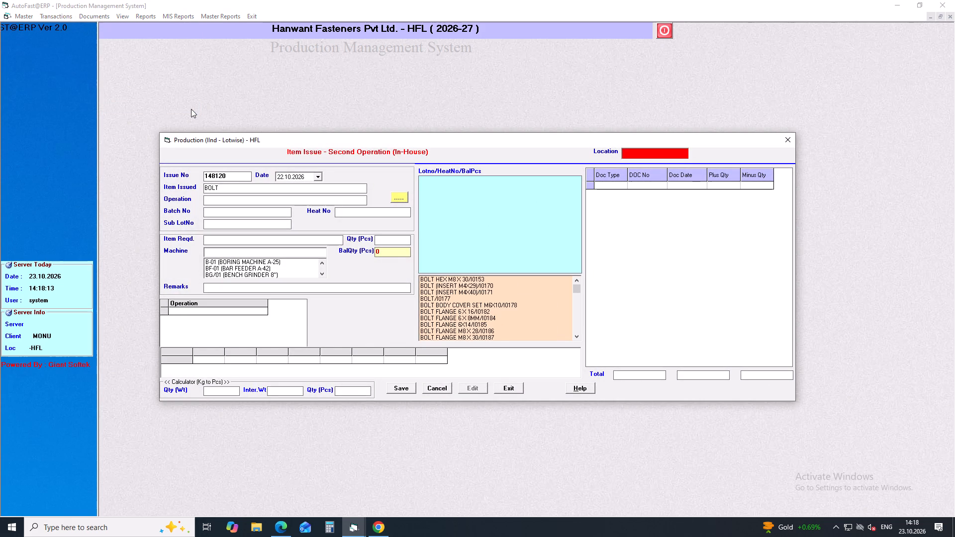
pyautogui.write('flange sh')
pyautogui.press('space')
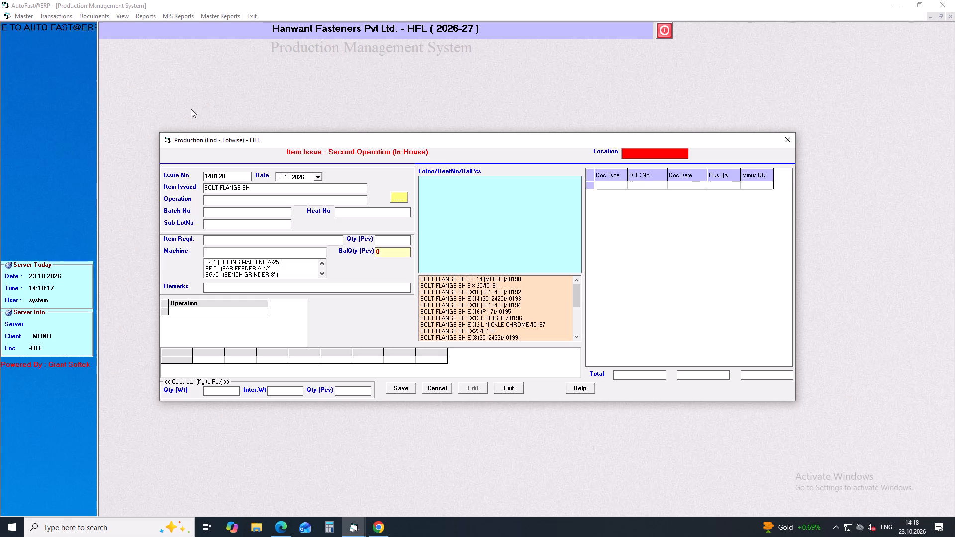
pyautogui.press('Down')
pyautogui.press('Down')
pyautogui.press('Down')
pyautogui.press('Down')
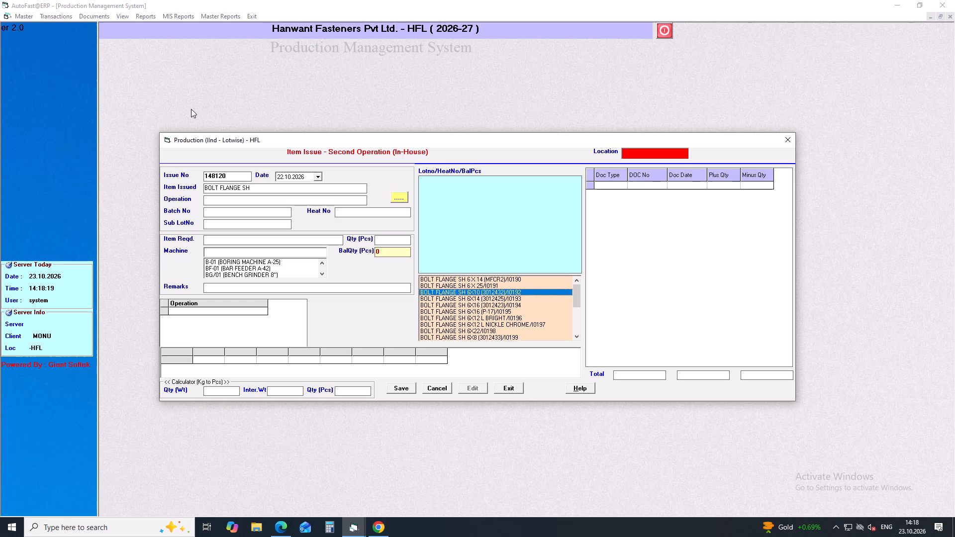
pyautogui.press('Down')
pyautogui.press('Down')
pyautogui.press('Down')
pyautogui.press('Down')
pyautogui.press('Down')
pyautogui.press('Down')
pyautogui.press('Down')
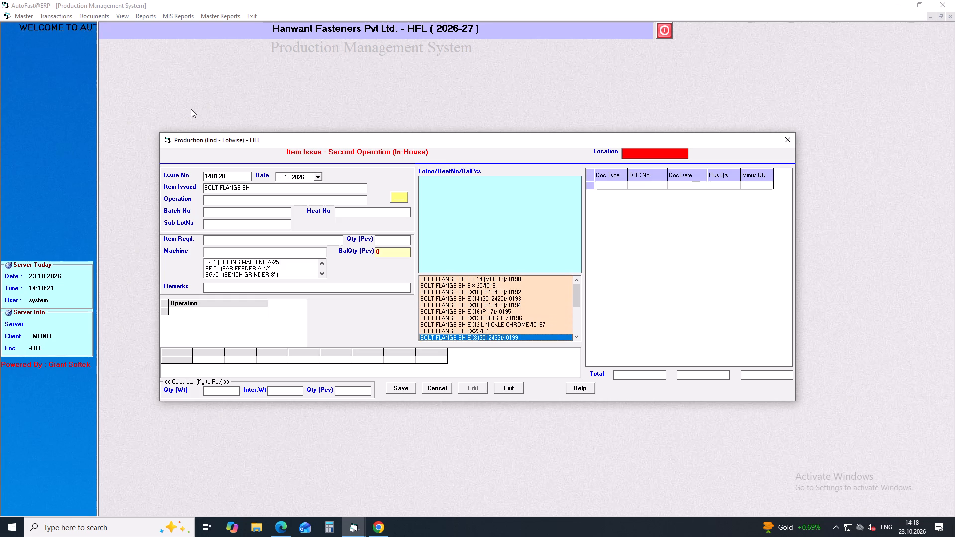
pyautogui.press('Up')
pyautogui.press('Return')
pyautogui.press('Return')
# Choose HEAT TREATMENT as the item issue's operation to check its available lots.
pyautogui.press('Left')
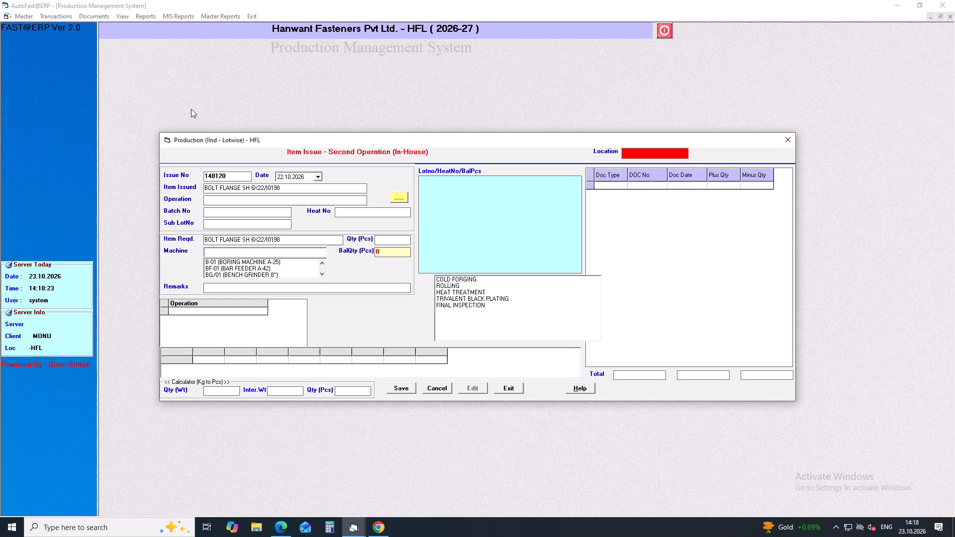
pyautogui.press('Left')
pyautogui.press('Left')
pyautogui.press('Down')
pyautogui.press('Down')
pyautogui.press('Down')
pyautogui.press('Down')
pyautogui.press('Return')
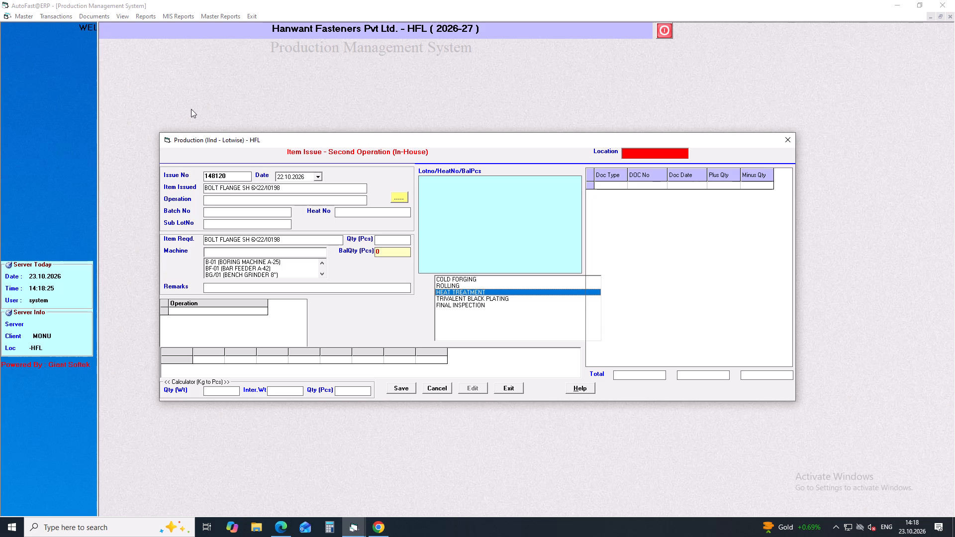
# Change the item issue's operation to ROLLING, check its available lots and close the form without saving.
pyautogui.click(297, 185)
pyautogui.press('Return')
pyautogui.press('Down')
pyautogui.press('Down')
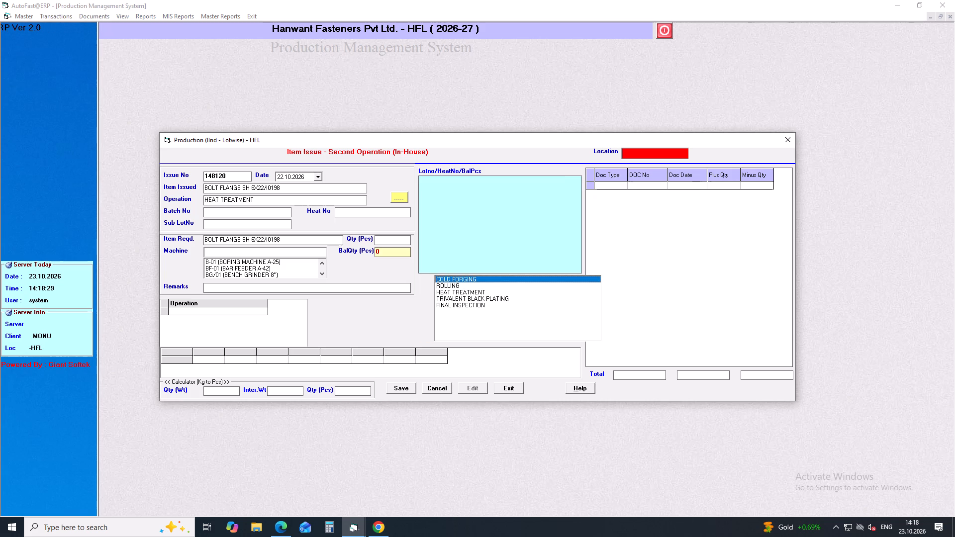
pyautogui.press('Down')
pyautogui.press('Return')
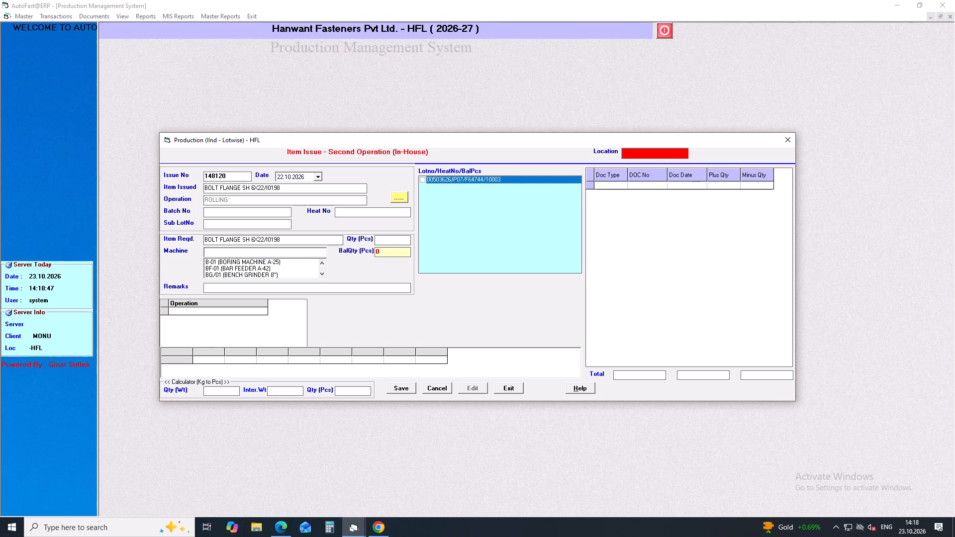
pyautogui.click(792, 142)
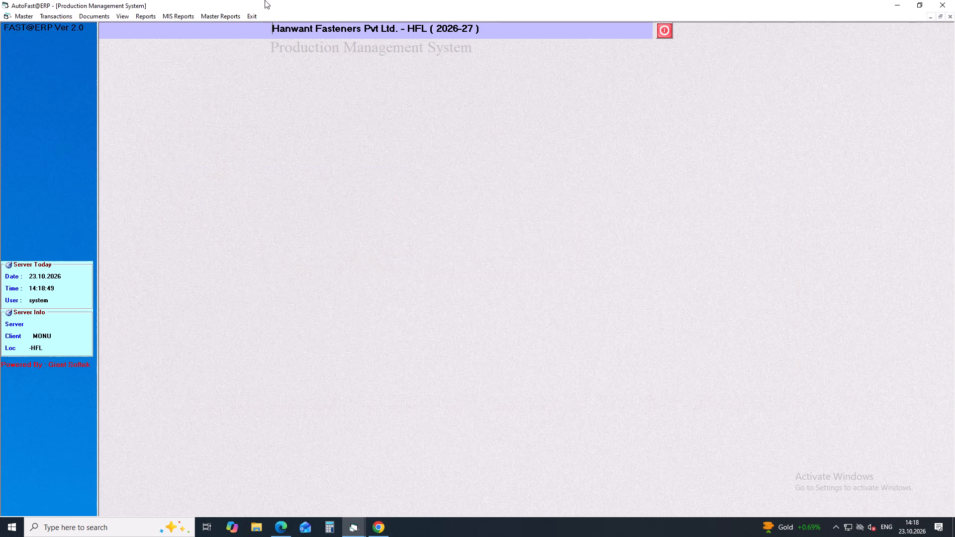
# Set up the detailed Production IInd Operation report for the item BOLT FLANGE SH 6X22.
pyautogui.click(143, 16)
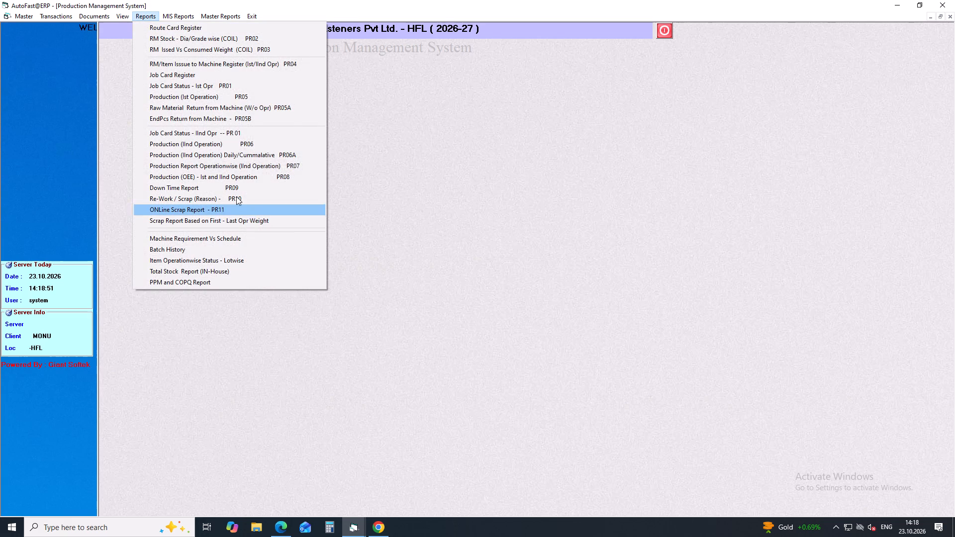
pyautogui.click(236, 143)
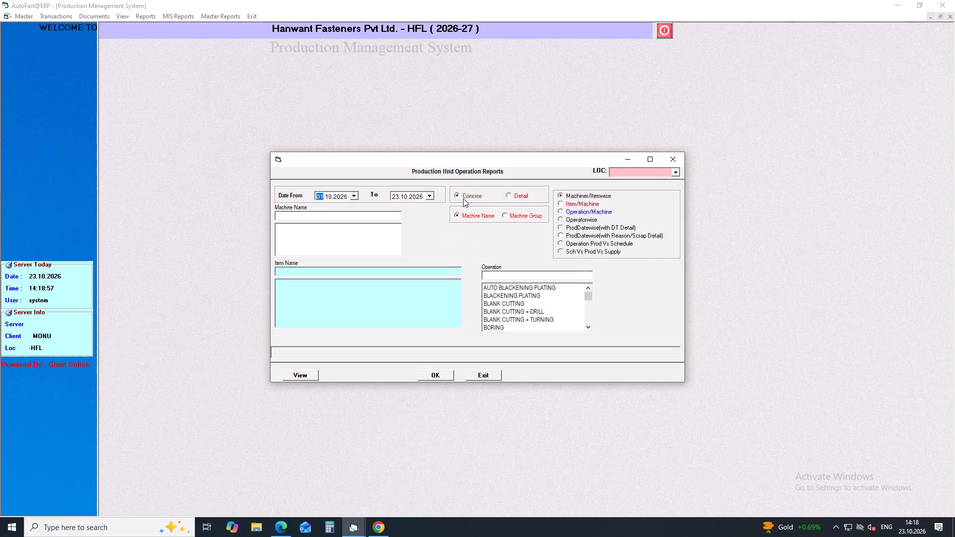
pyautogui.click(506, 195)
pyautogui.click(314, 271)
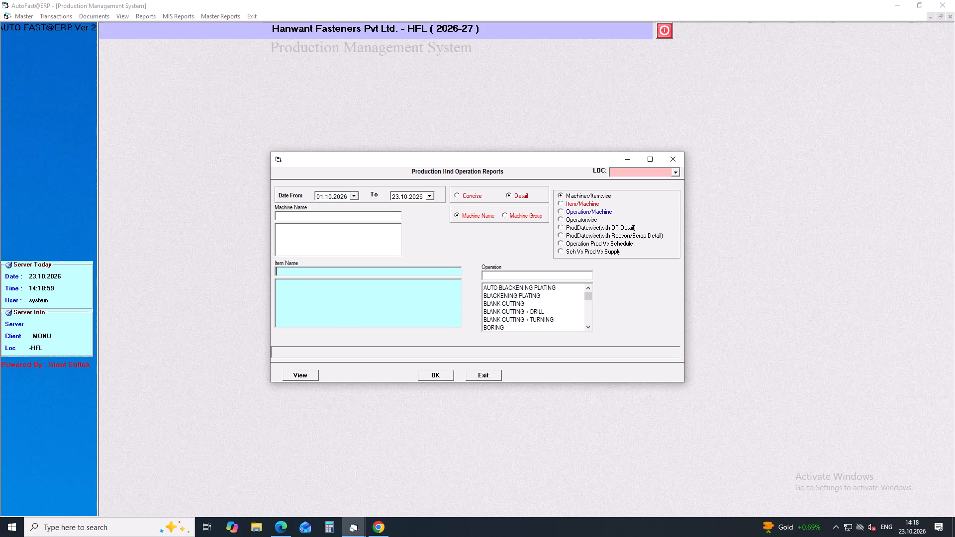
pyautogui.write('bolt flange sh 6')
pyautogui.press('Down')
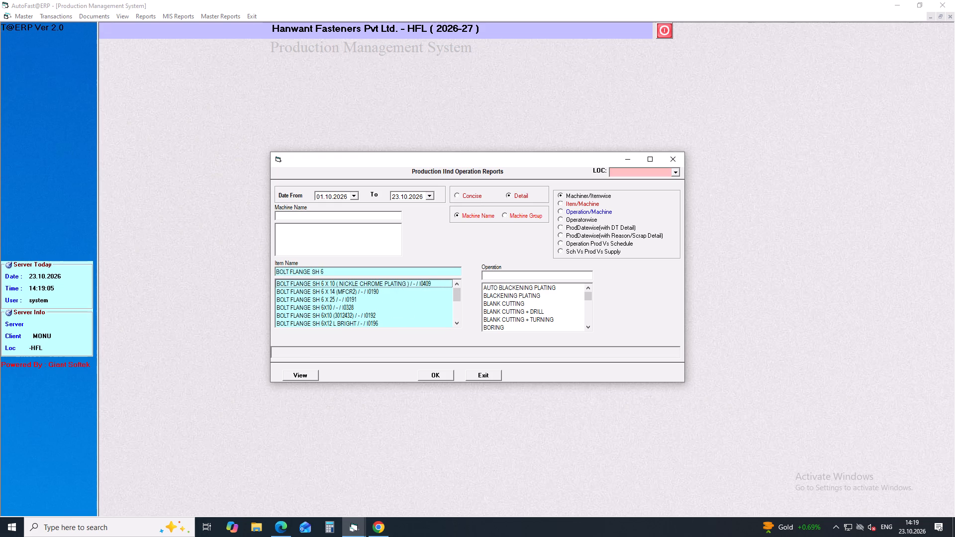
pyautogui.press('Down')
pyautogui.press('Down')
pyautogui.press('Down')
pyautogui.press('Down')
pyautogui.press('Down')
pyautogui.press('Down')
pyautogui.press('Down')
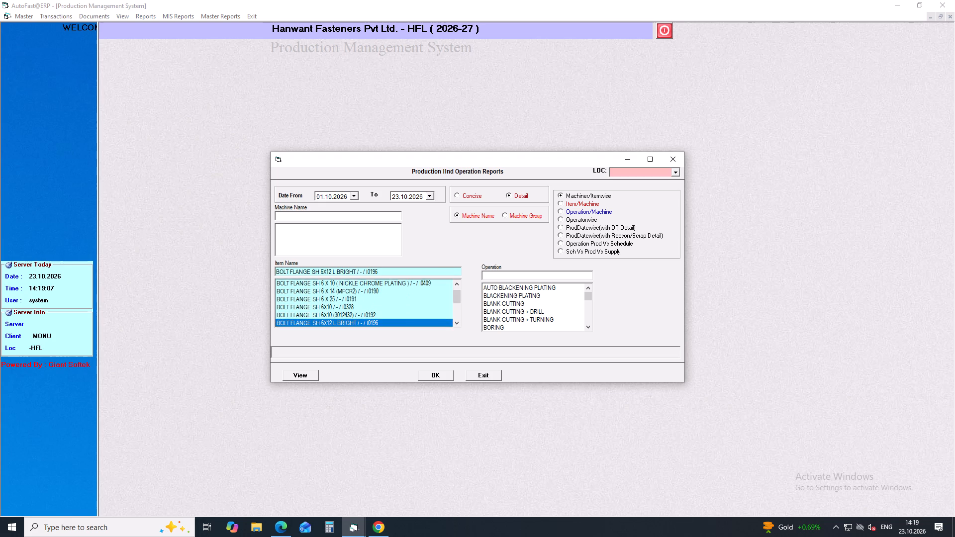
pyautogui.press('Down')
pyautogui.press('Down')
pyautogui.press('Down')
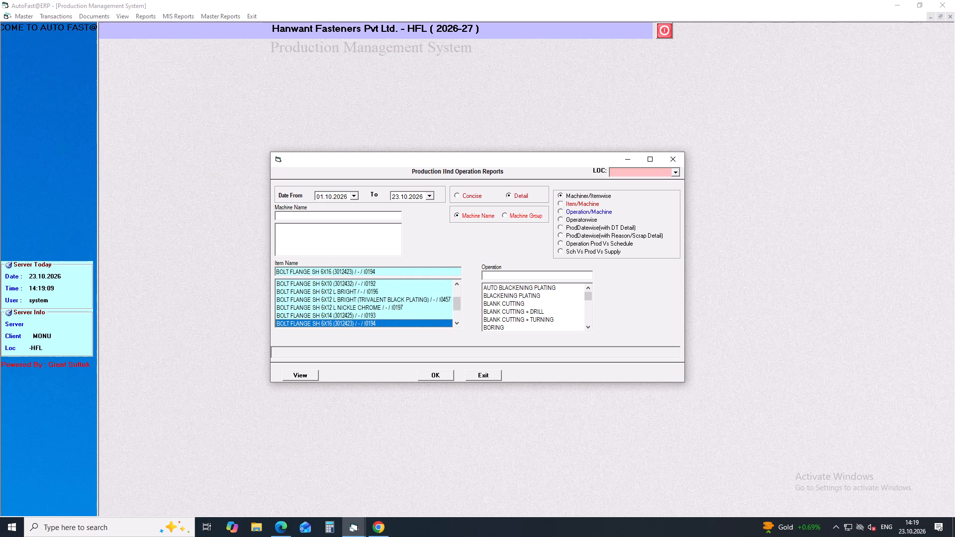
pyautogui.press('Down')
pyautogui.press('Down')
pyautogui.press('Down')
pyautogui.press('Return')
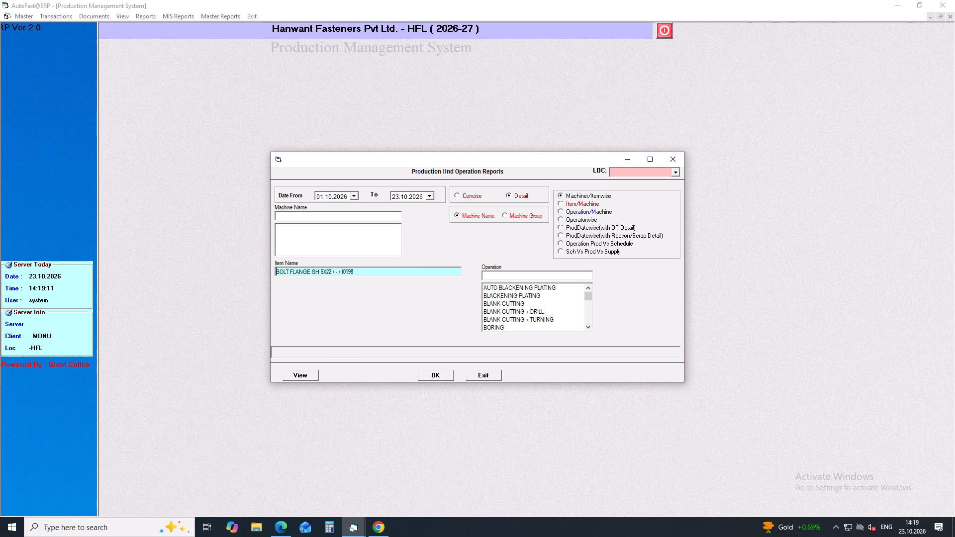
# Limit the report to the ROLLING operation, view the item's production entries, and close the report.
pyautogui.click(503, 279)
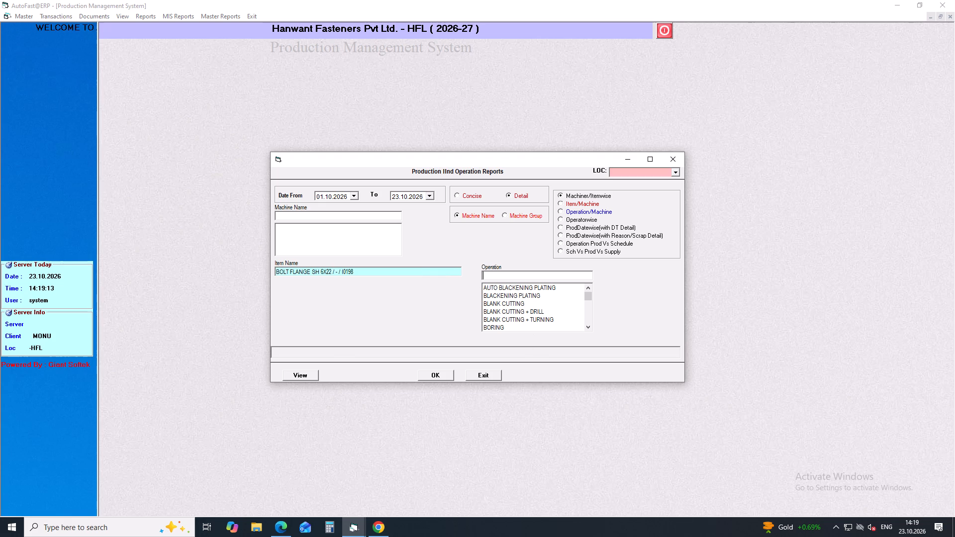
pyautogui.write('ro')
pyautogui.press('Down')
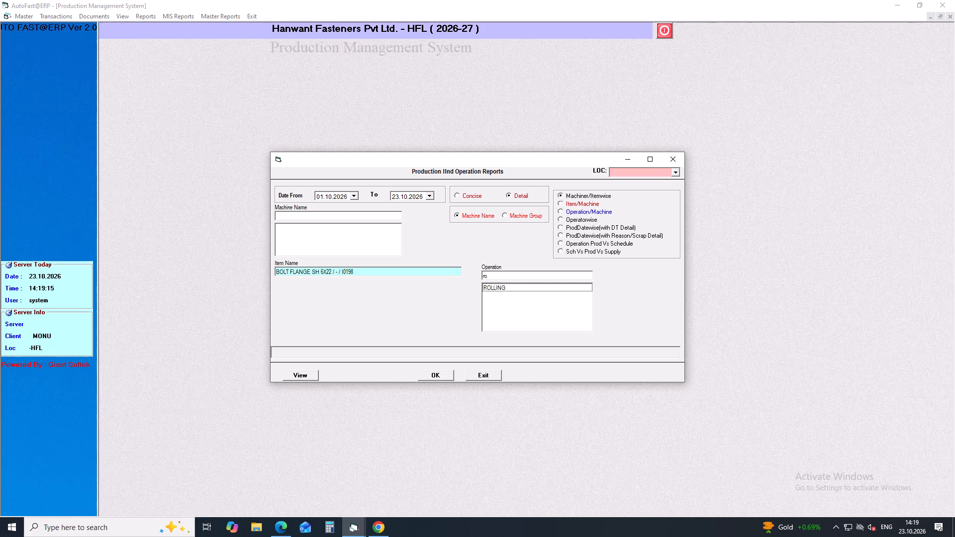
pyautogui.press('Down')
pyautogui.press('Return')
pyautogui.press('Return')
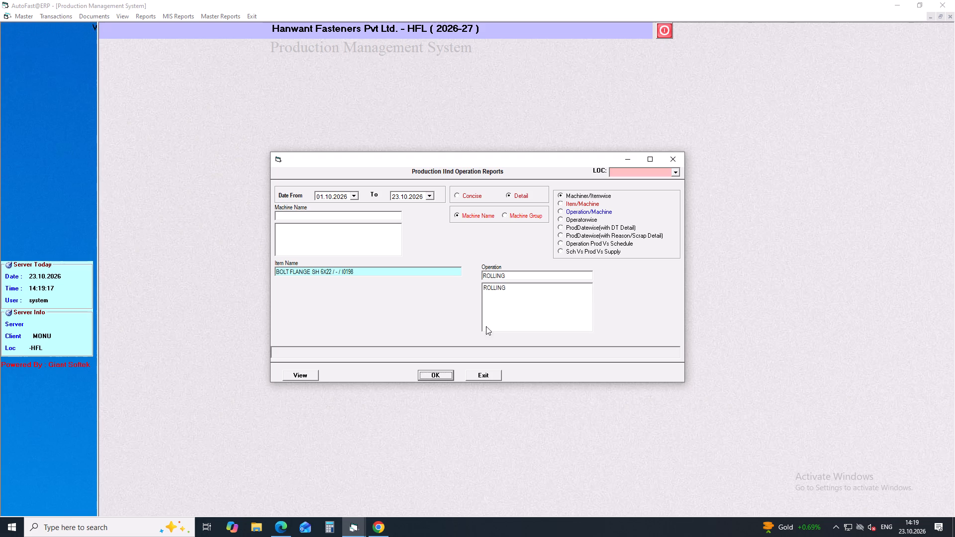
pyautogui.click(444, 374)
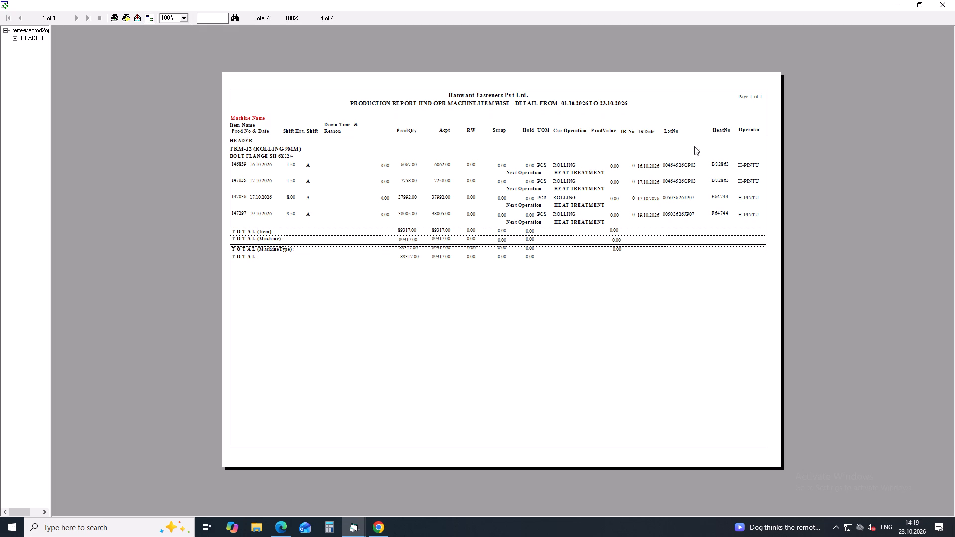
pyautogui.click(947, 0)
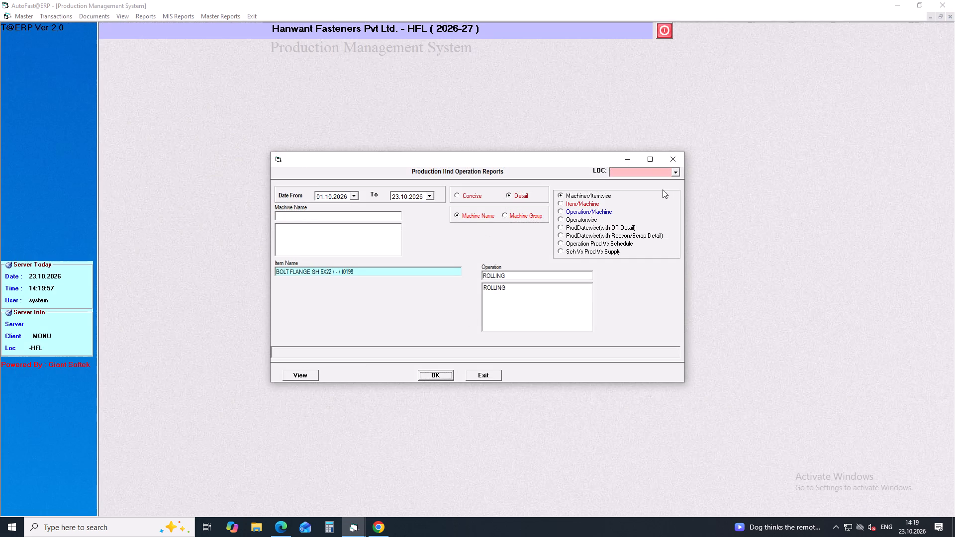
pyautogui.click(673, 160)
# Start a new second-operation item issue dated 21.10.2026.
pyautogui.click(44, 15)
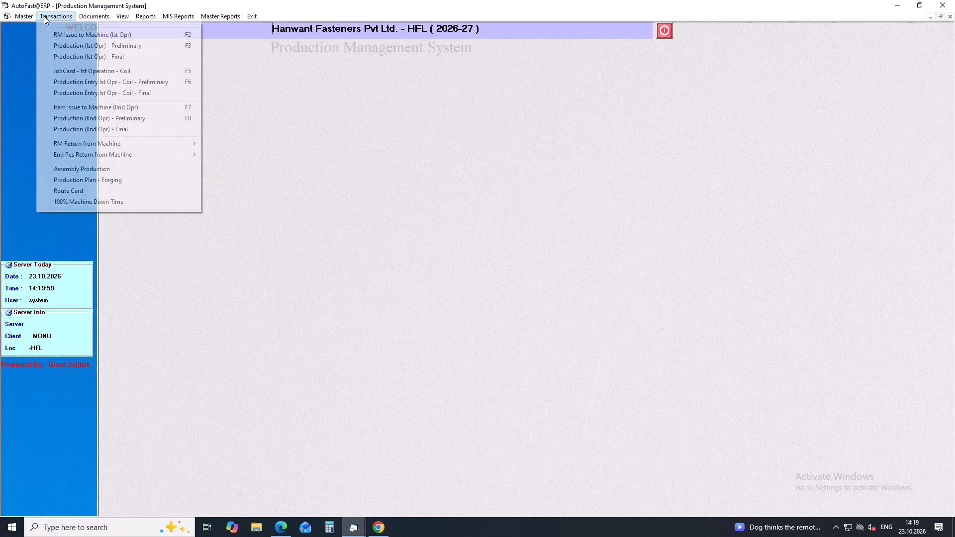
pyautogui.click(176, 107)
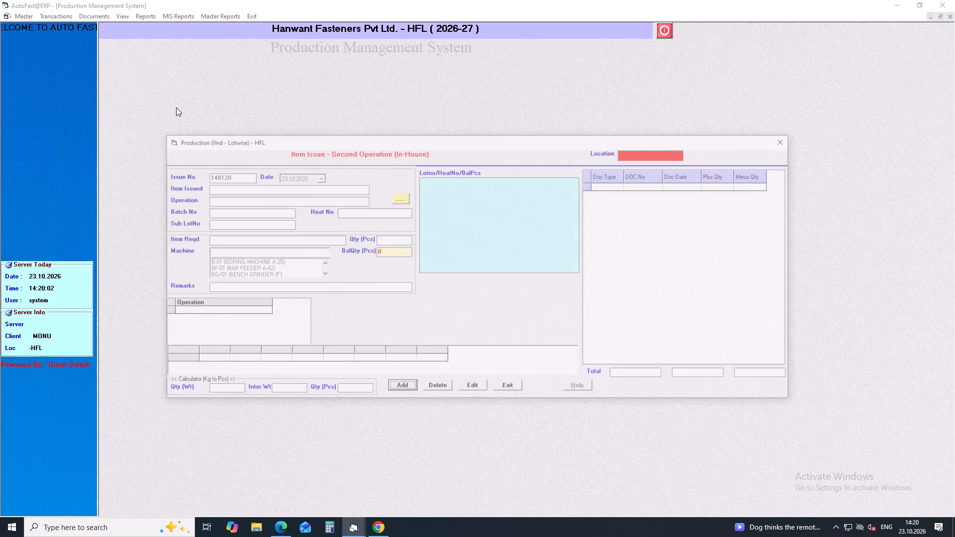
pyautogui.press('Return')
pyautogui.press('Return')
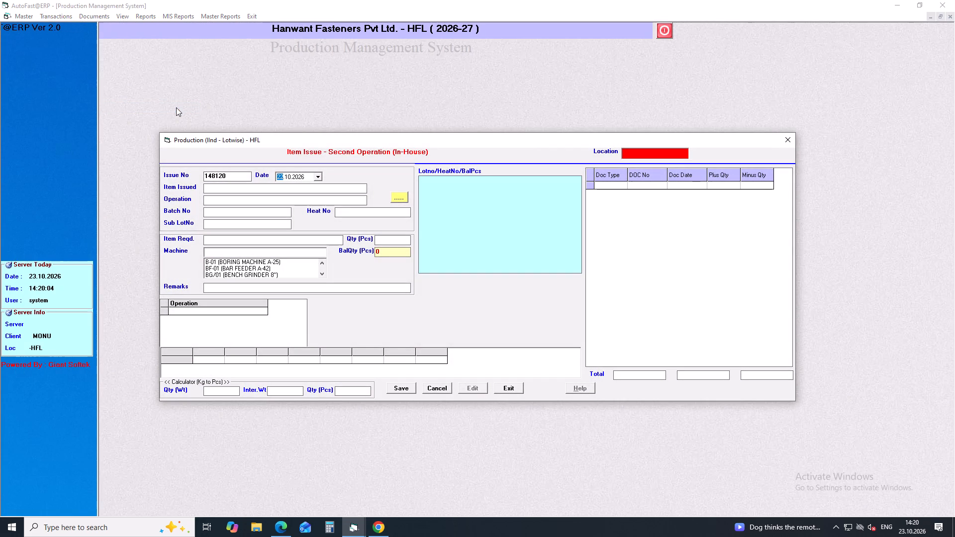
pyautogui.press('Up')
pyautogui.press('Down')
pyautogui.press('Down')
pyautogui.press('Return')
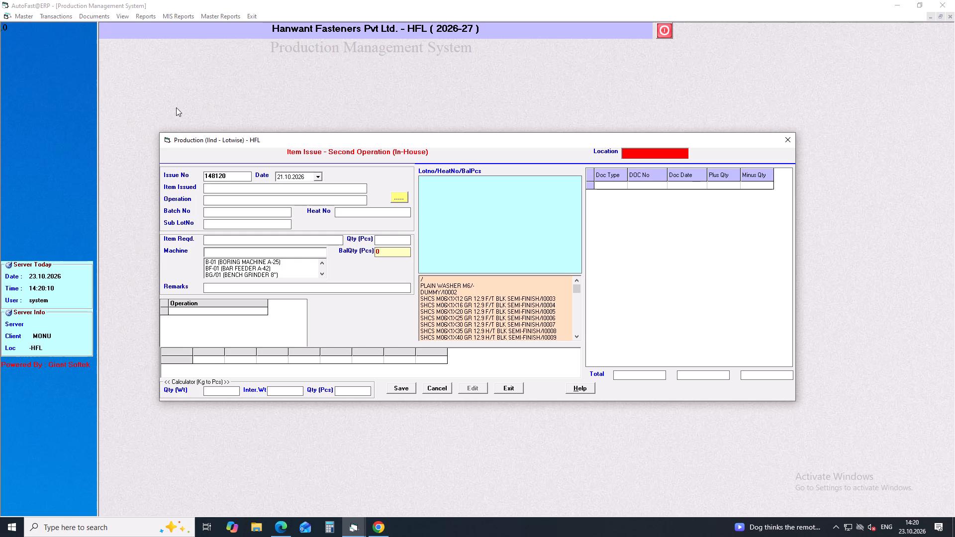
# Select BOLT FLANGE SH 6X22 as the item issued.
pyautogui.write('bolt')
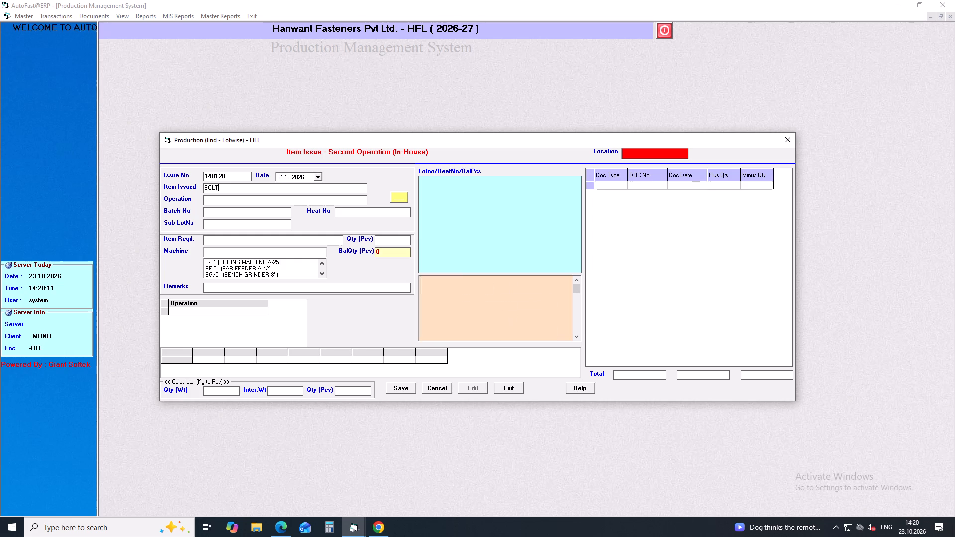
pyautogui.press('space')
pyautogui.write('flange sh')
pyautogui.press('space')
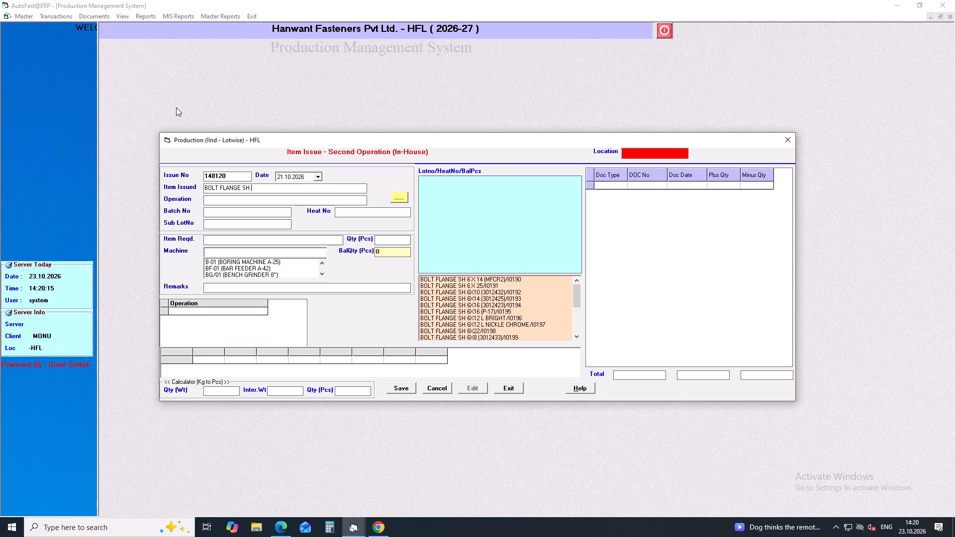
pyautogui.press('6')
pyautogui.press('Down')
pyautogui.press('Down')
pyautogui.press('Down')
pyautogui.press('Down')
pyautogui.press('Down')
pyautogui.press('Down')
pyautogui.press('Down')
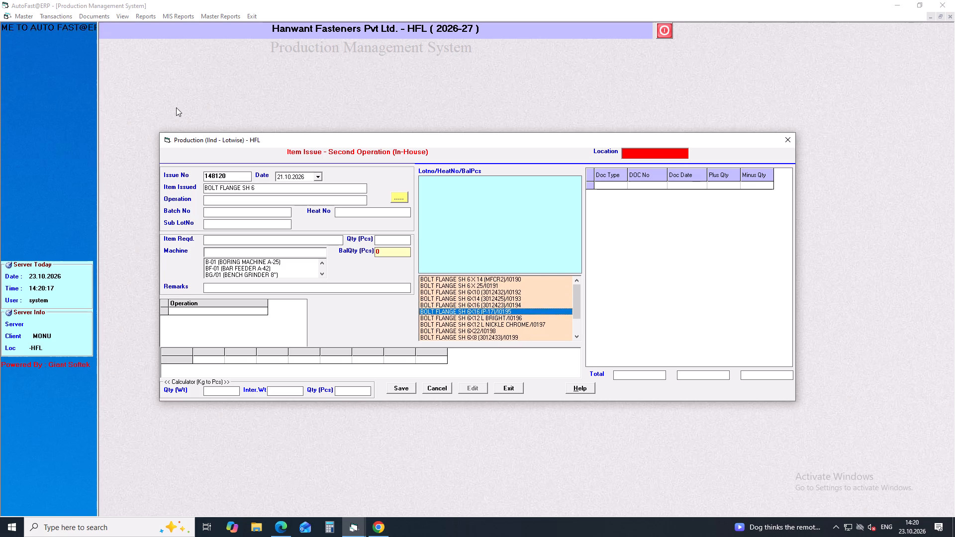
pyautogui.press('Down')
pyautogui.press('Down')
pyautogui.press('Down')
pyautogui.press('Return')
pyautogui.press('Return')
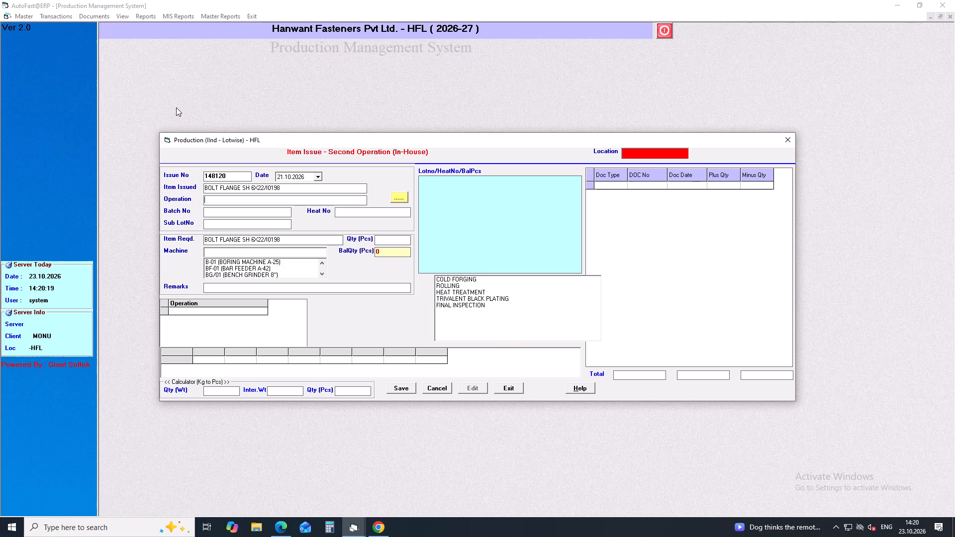
# Choose ROLLING as the issue's operation and select lot 00503626JP07 with heat number F64744.
pyautogui.click(436, 285)
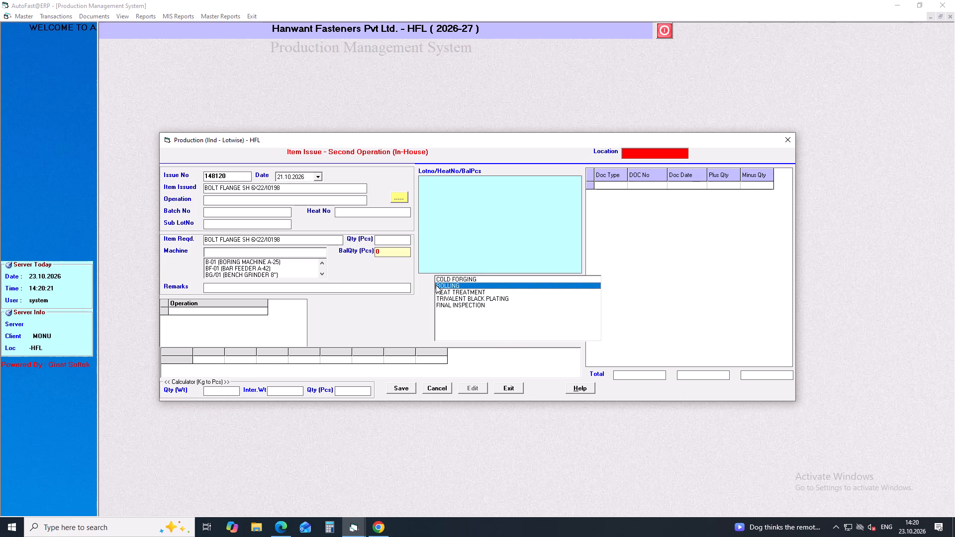
pyautogui.press('Return')
pyautogui.press('Return')
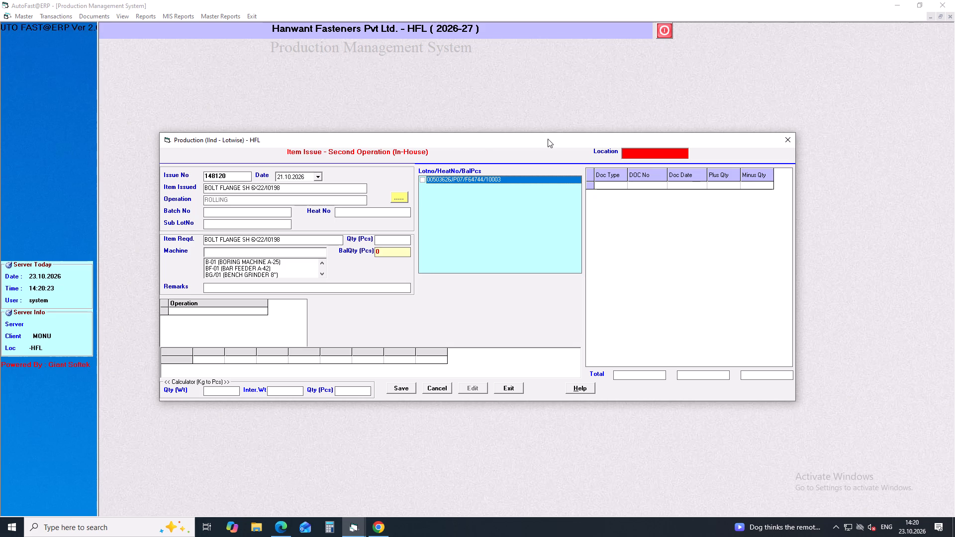
pyautogui.click(421, 180)
pyautogui.press('Return')
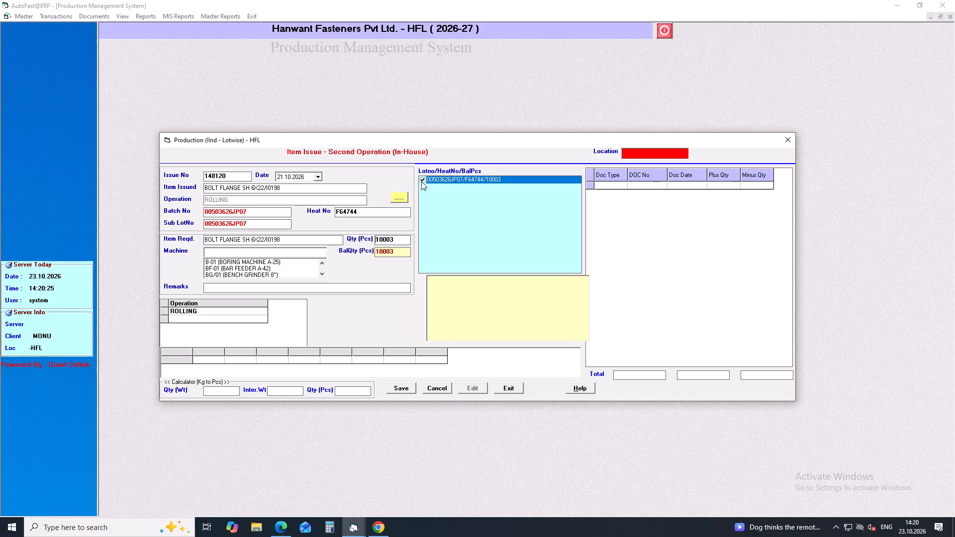
# Assign machine TRM-12 (ROLLING 9MM) to the item issue, save it and close the form.
pyautogui.press('Return')
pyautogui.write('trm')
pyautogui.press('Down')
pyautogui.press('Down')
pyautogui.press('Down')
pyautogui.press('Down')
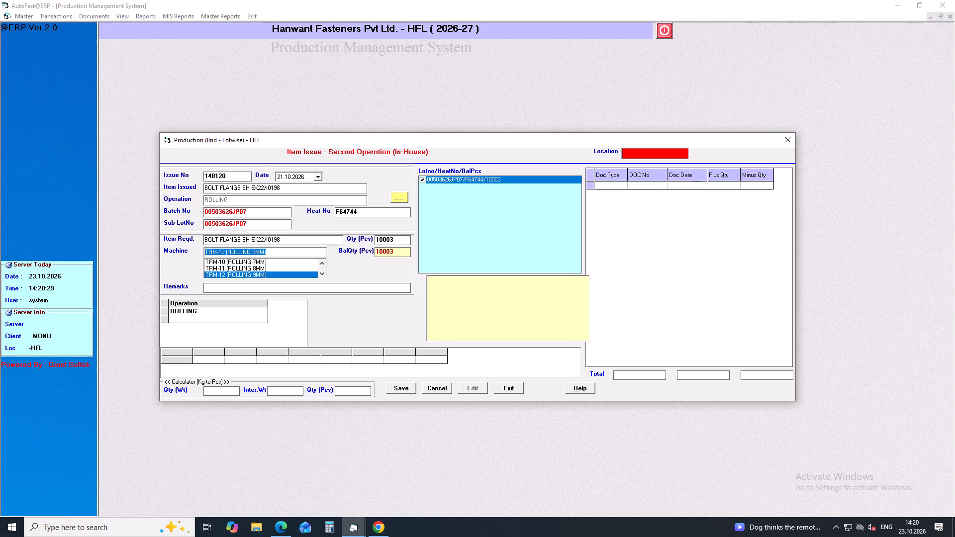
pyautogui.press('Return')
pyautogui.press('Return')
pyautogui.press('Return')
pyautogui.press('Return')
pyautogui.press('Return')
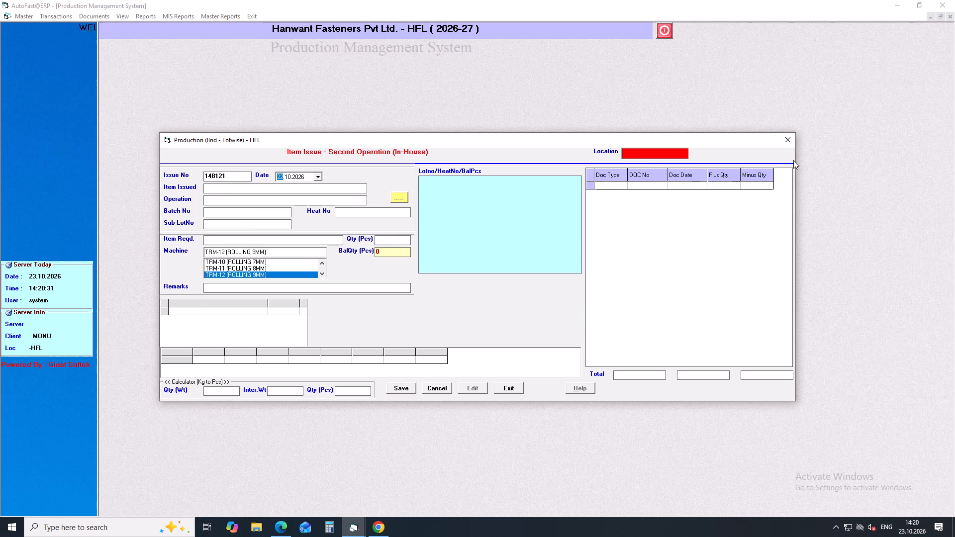
pyautogui.click(788, 141)
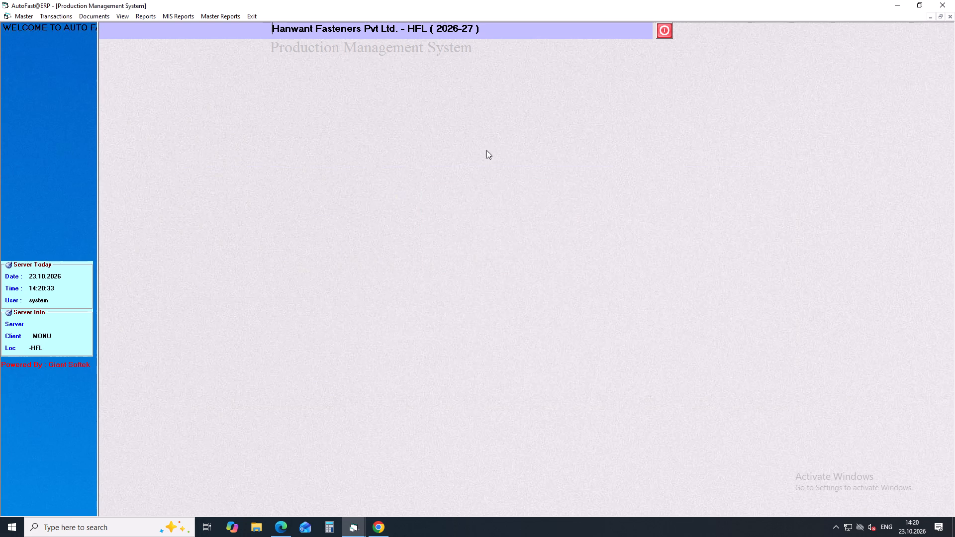
# Start a new preliminary second-operation production entry dated 21.10.2026 for shift A.
pyautogui.click(48, 18)
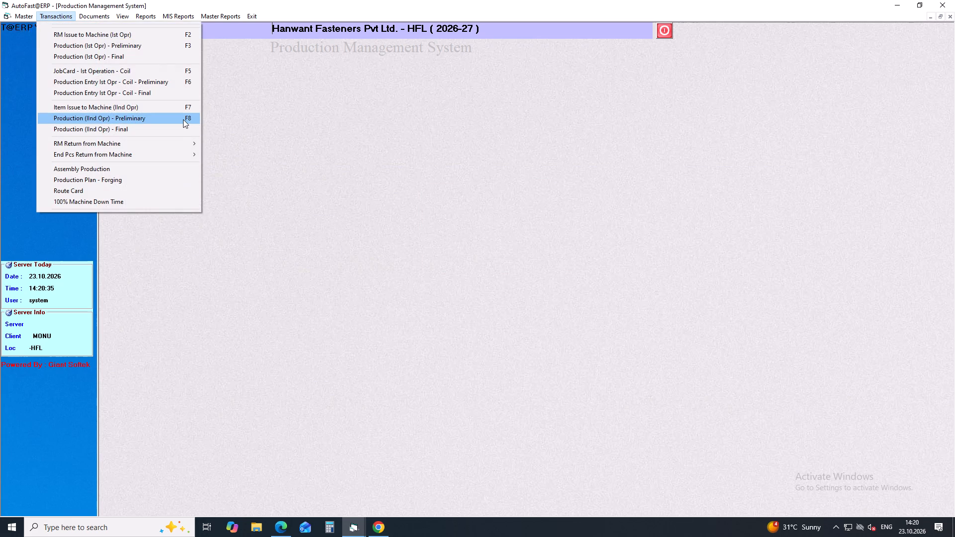
pyautogui.click(183, 119)
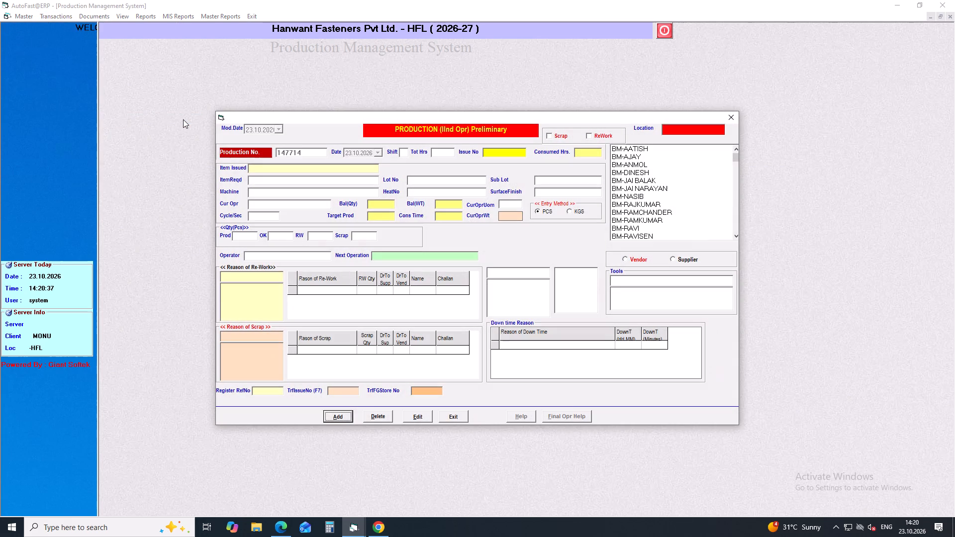
pyautogui.press('Return')
pyautogui.press('Left')
pyautogui.press('Left')
pyautogui.press('Left')
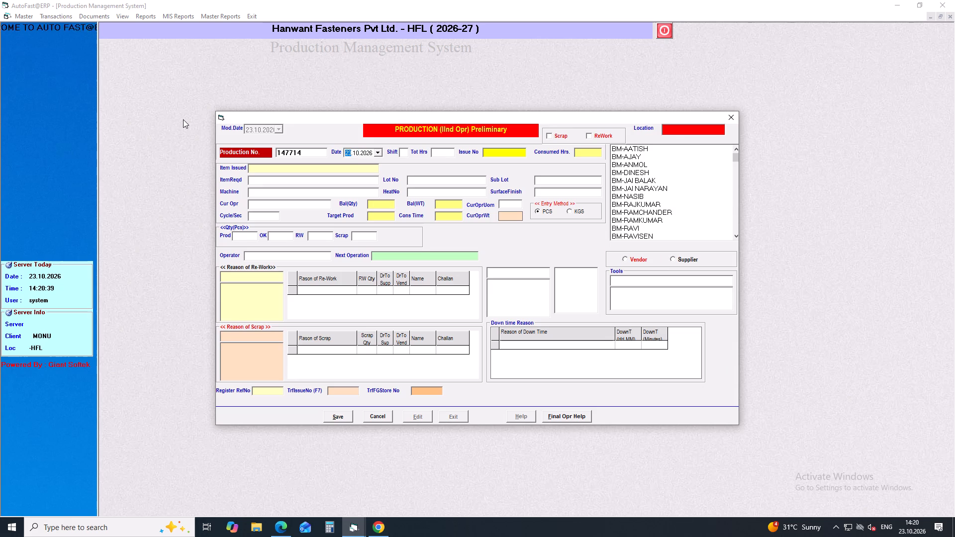
pyautogui.press('Down')
pyautogui.press('Down')
pyautogui.press('Return')
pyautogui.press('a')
pyautogui.press('Return')
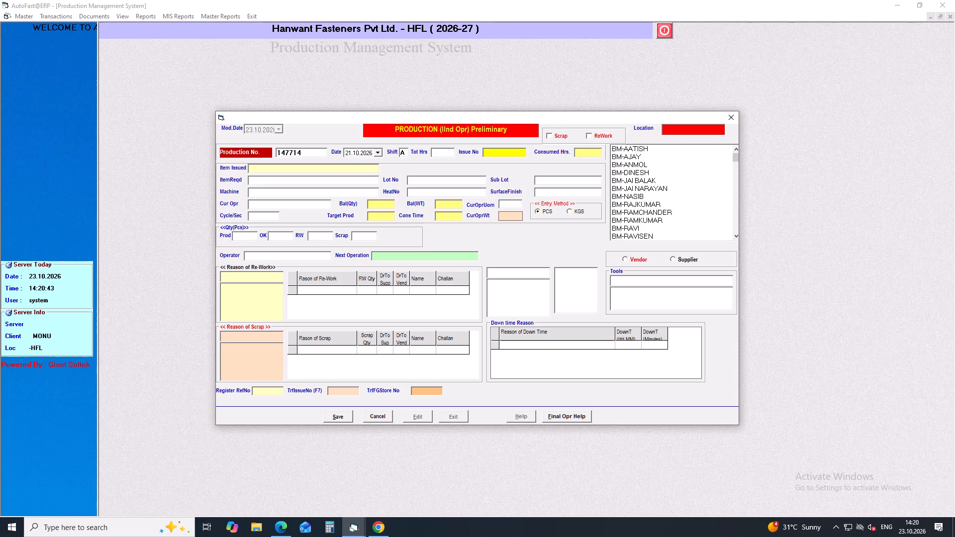
# Enter 6 total hours and load issue number 148120 into the production entry.
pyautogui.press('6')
pyautogui.press('Return')
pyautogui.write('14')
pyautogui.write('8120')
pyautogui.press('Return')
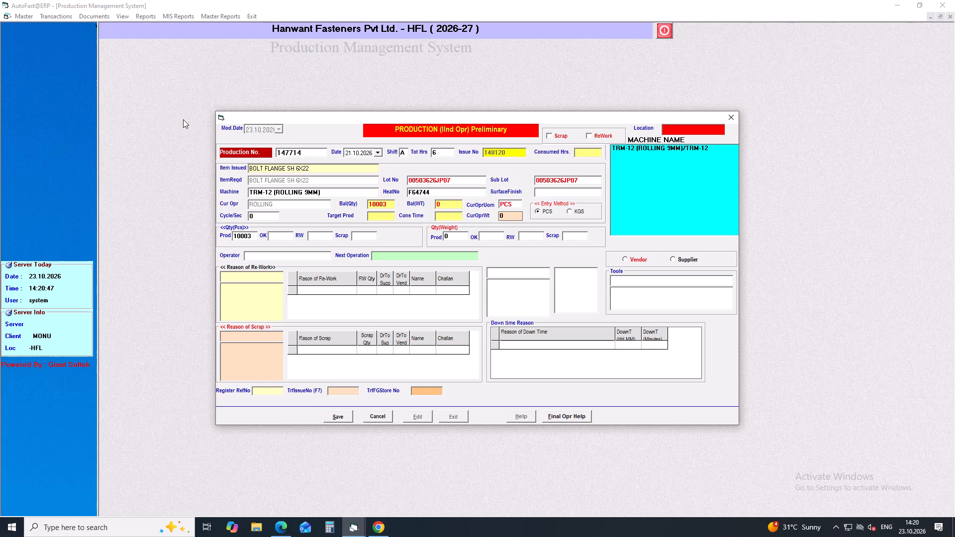
# Change the production entry's total hours to 4, keeping issue 148120 and its machine.
pyautogui.click(442, 151)
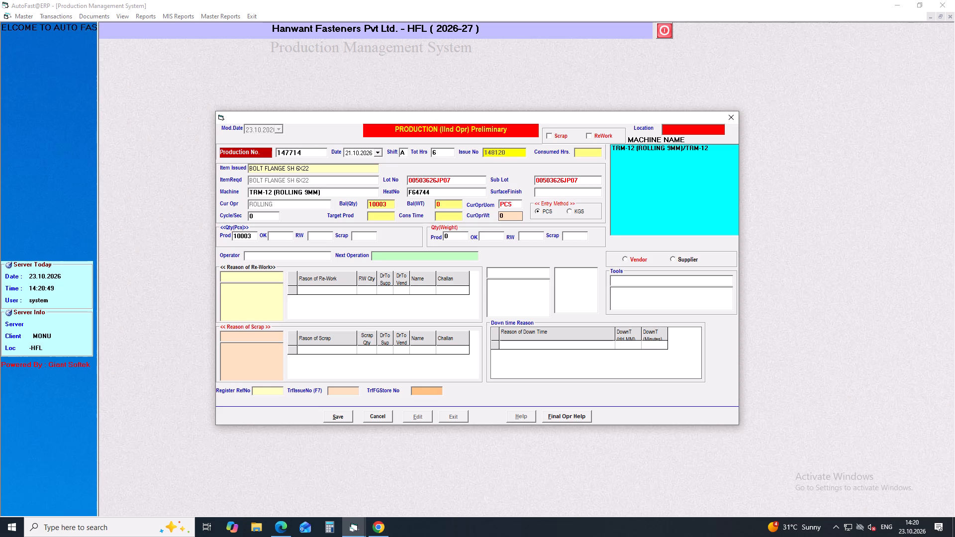
pyautogui.press('BackSpace')
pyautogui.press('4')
pyautogui.press('Return')
pyautogui.press('Return')
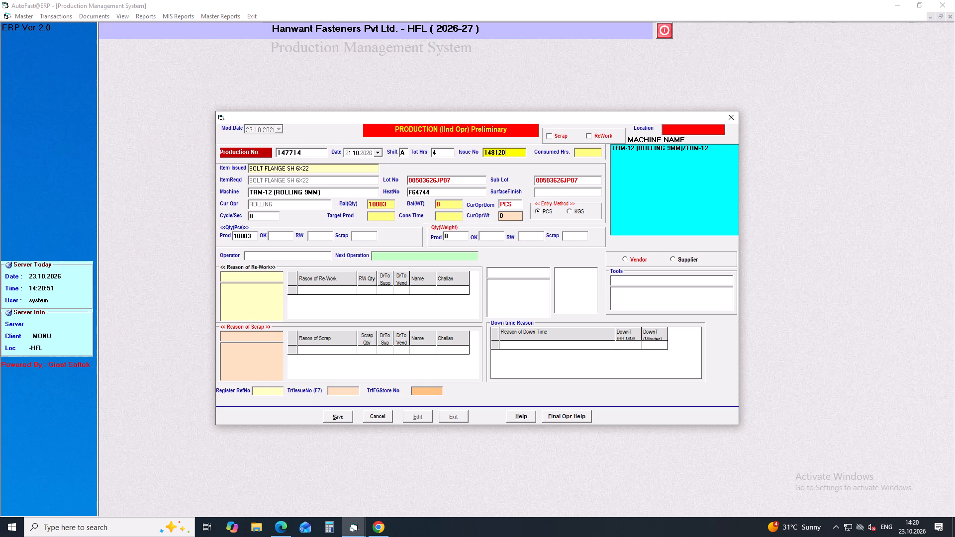
pyautogui.press('Return')
pyautogui.press('Return')
pyautogui.press('Return')
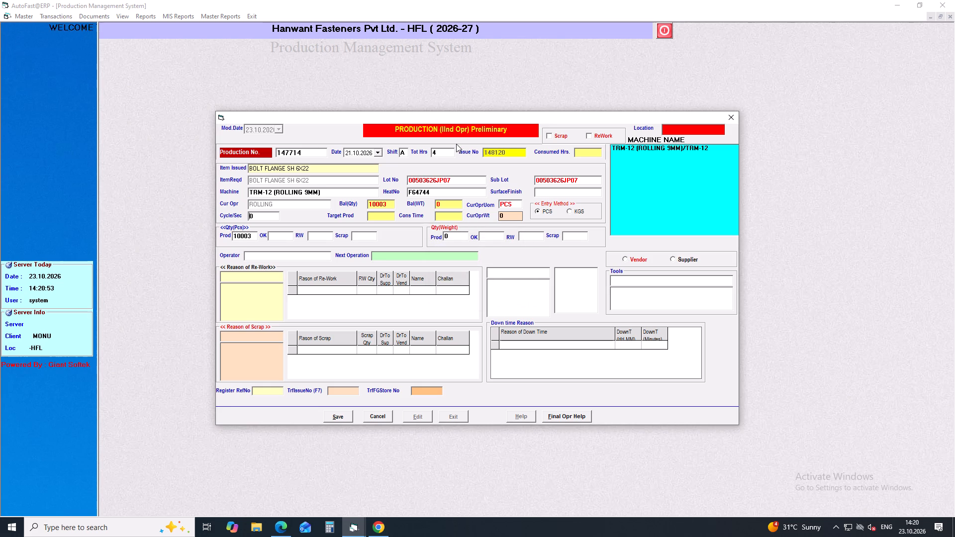
# Set the rolling production entry's cycle time to 01 second.
pyautogui.press('Right')
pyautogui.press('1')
pyautogui.press('Return')
pyautogui.press('Return')
# Assign operator H-PINTU and next operation HEAT TREATMENT, save the preliminary production entry and close its form.
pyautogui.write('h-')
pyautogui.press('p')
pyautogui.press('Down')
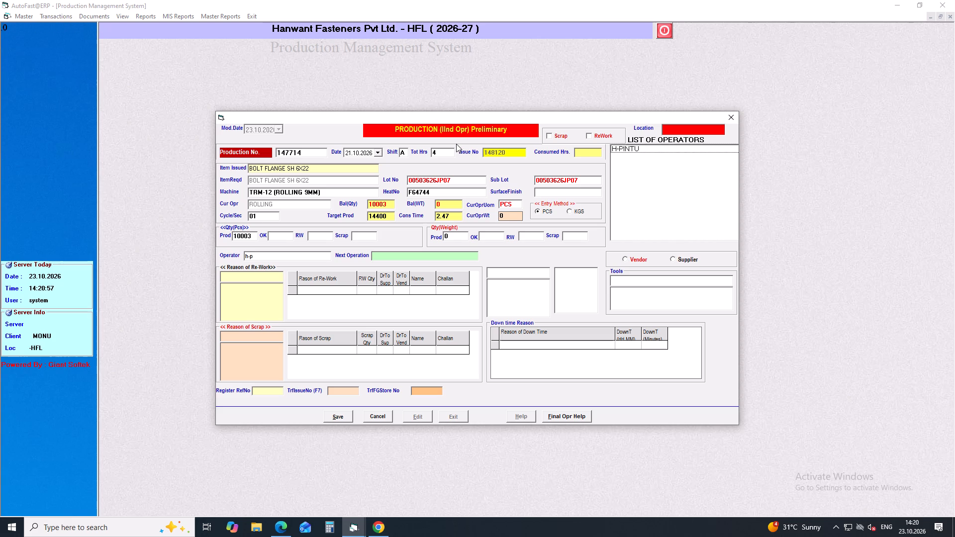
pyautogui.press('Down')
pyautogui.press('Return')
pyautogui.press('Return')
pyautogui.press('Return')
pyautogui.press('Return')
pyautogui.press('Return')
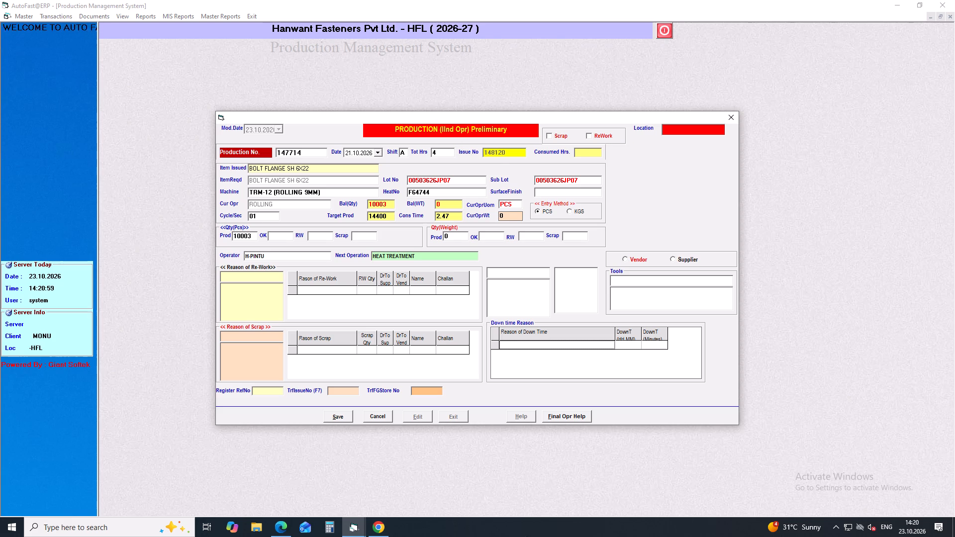
pyautogui.click(344, 420)
pyautogui.click(733, 116)
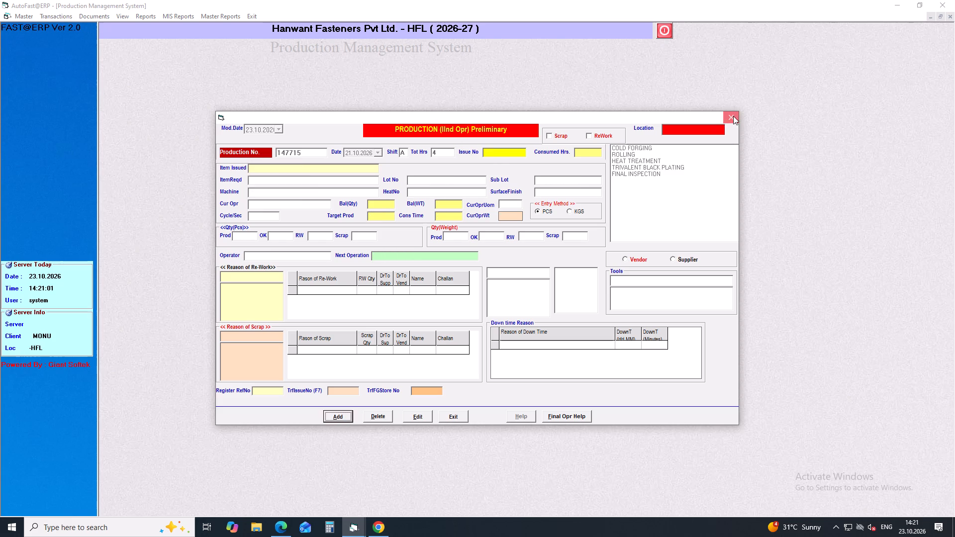
# List the in-house production items pending MRP inspection as on 23.10.2026, for operations except final.
pyautogui.click(124, 20)
pyautogui.click(129, 24)
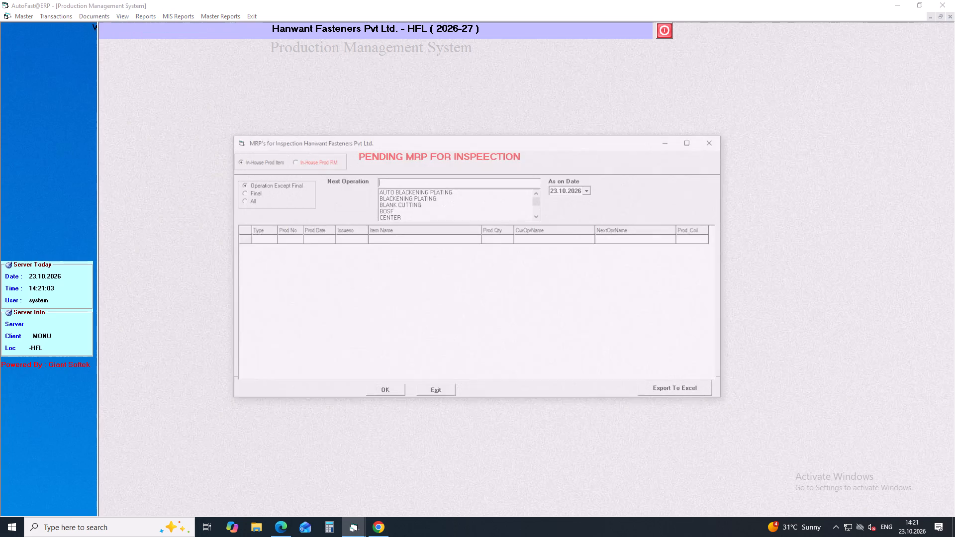
pyautogui.press('Return')
pyautogui.press('Return')
pyautogui.press('Return')
pyautogui.press('Return')
pyautogui.press('Return')
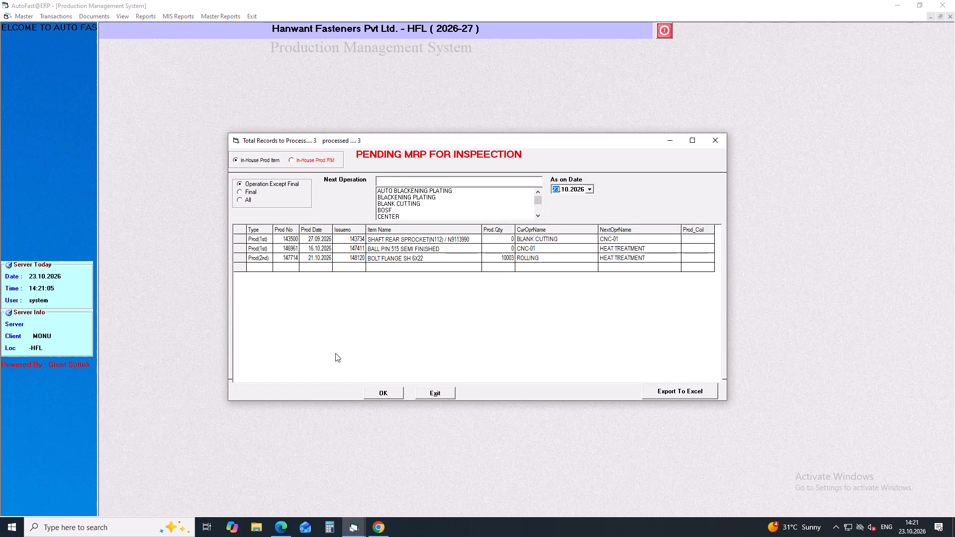
# Finalize rolling production 147714 of BOLT FLANGE SH 6X22 with all 10003 pieces OK, and close the pending list.
pyautogui.click(351, 258)
pyautogui.press('Return')
pyautogui.press('Return')
pyautogui.press('Return')
pyautogui.press('Return')
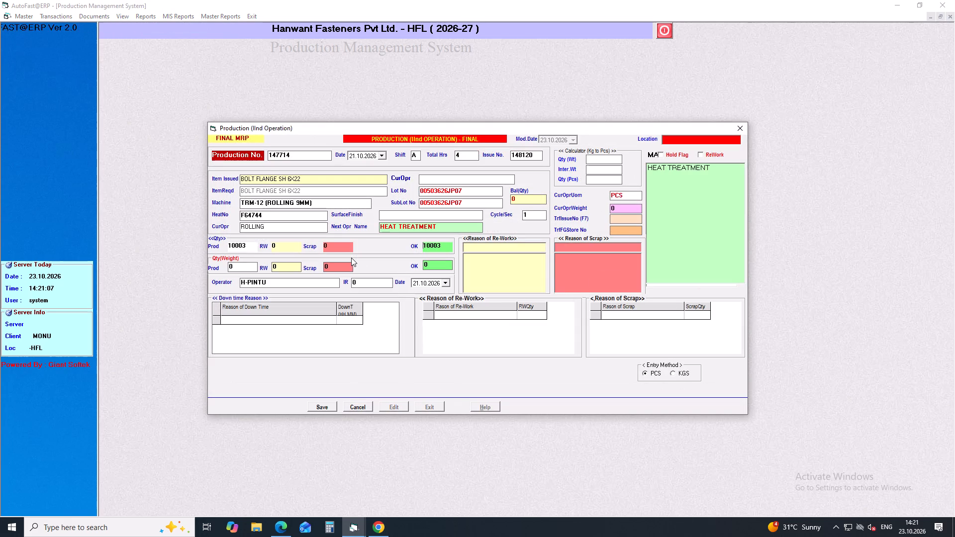
pyautogui.press('Return')
pyautogui.press('Return')
pyautogui.press('Return')
pyautogui.press('Return')
pyautogui.press('Return')
pyautogui.press('Return')
pyautogui.press('Return')
pyautogui.press('Return')
pyautogui.press('Return')
pyautogui.press('Return')
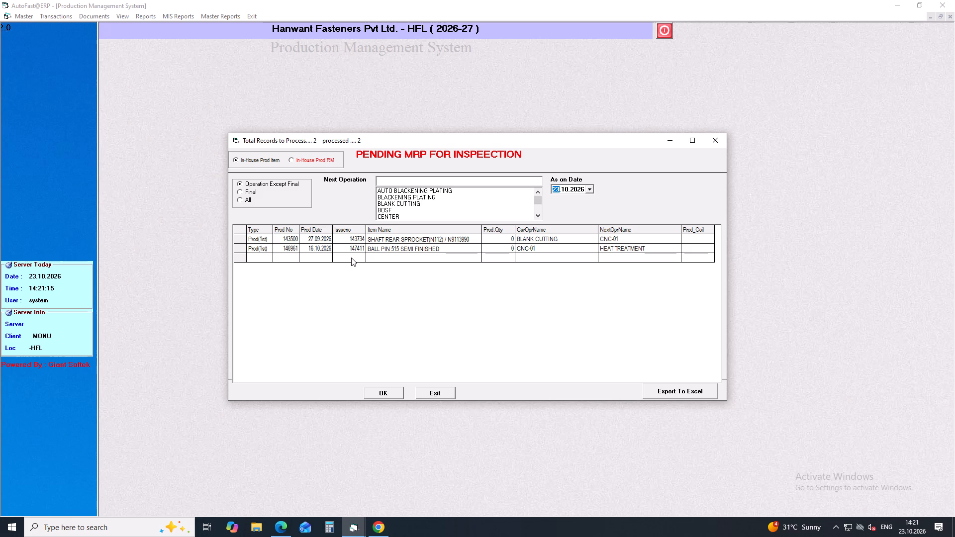
pyautogui.click(719, 139)
# Start a new second-operation item issue dated 22.10.2026.
pyautogui.click(66, 19)
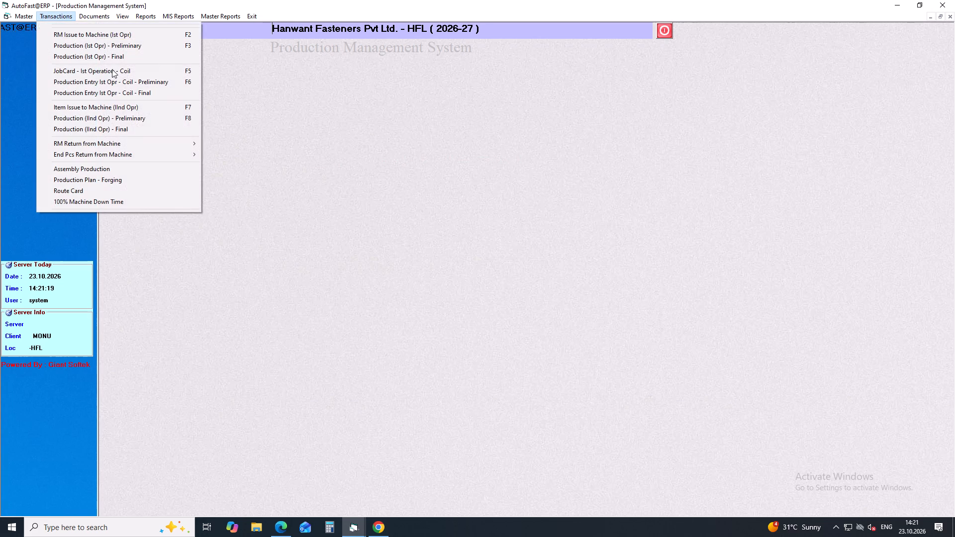
pyautogui.click(192, 109)
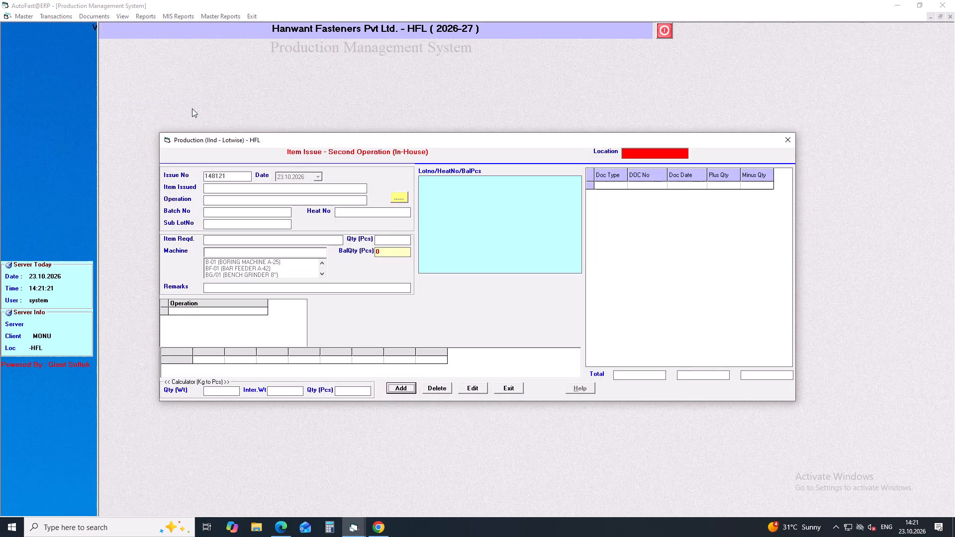
pyautogui.press('Return')
pyautogui.press('Return')
pyautogui.press('Return')
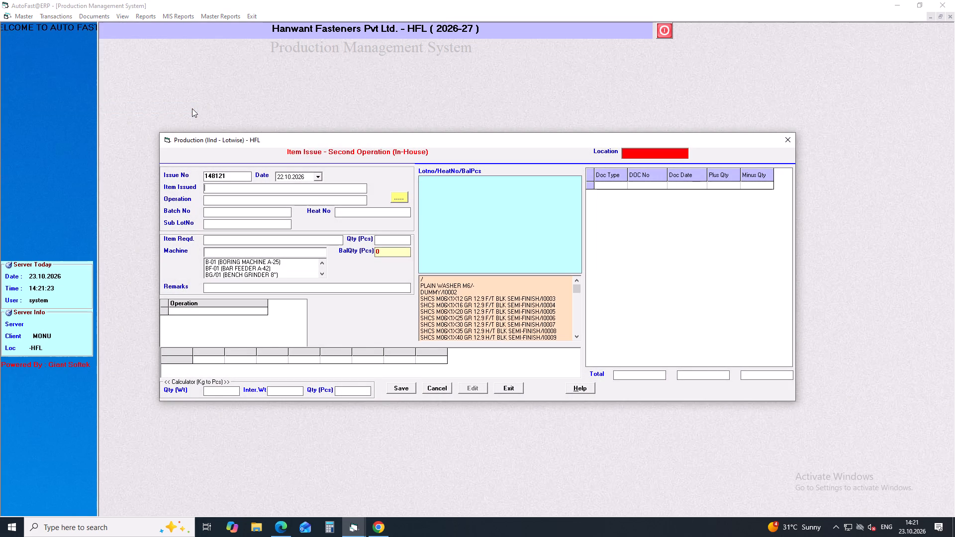
# Select BOLT FLANGE SH 6X22/I0198 as both the issued and the required item.
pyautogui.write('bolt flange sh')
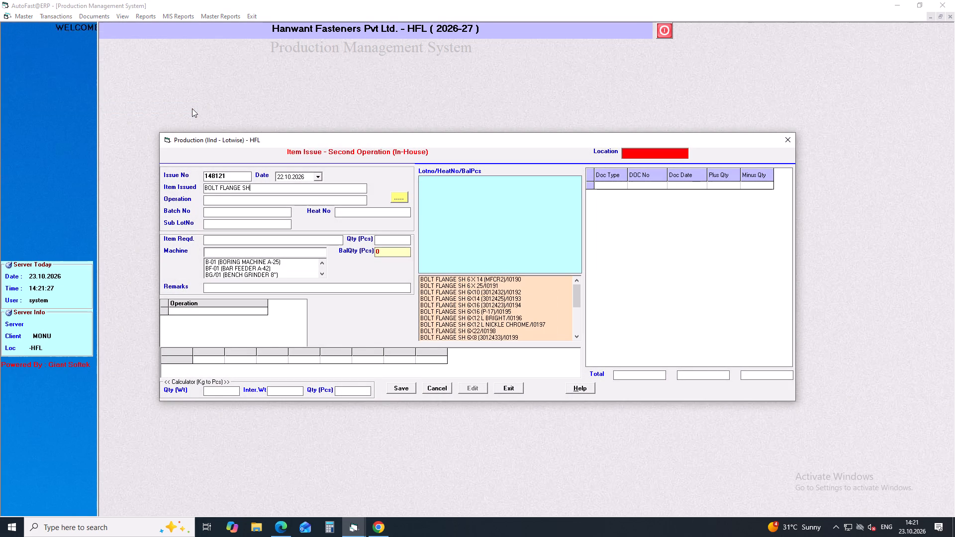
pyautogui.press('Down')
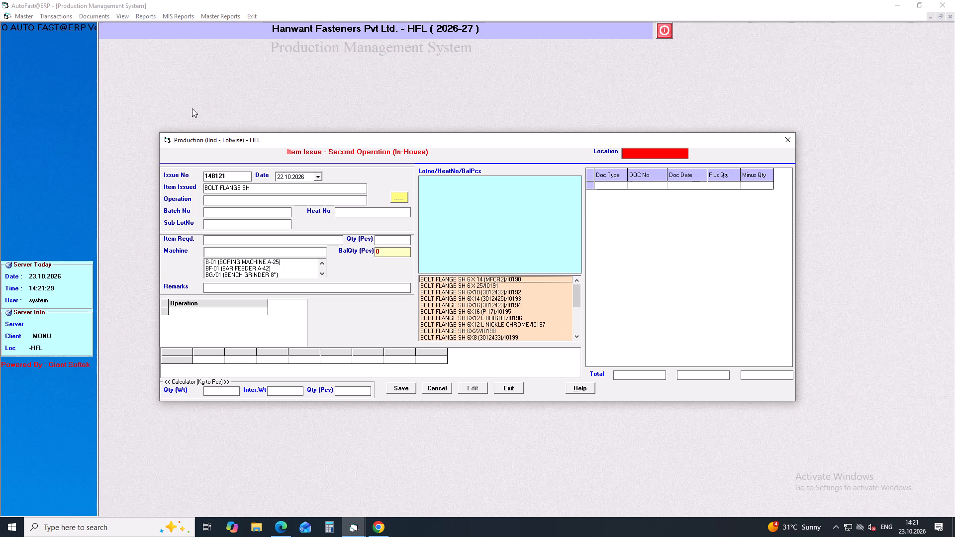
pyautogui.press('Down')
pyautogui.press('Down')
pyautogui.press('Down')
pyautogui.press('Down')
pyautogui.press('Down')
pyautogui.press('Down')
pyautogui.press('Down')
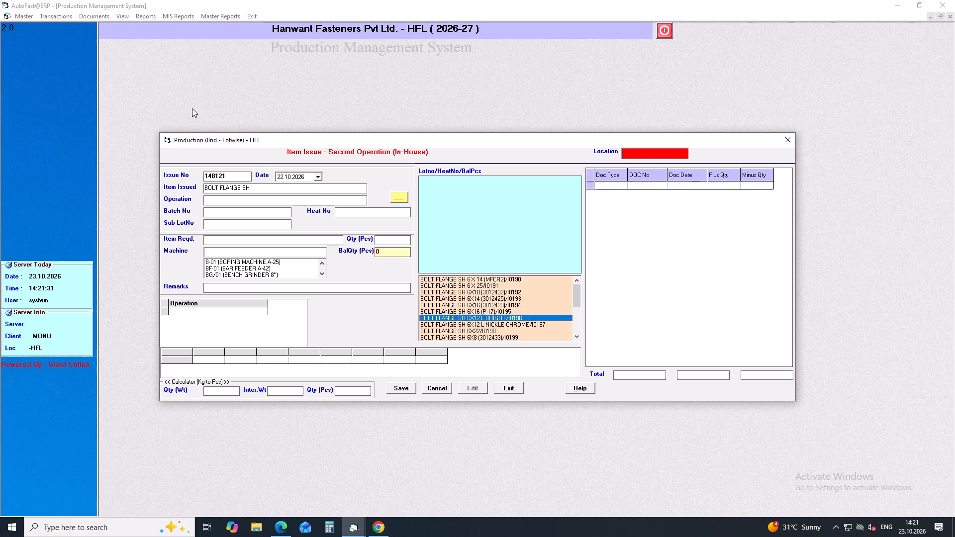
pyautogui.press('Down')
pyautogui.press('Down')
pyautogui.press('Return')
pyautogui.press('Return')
# Choose the HEAT TREATMENT operation and issue 10003 pieces from lot 00503626JP07, heat F64744.
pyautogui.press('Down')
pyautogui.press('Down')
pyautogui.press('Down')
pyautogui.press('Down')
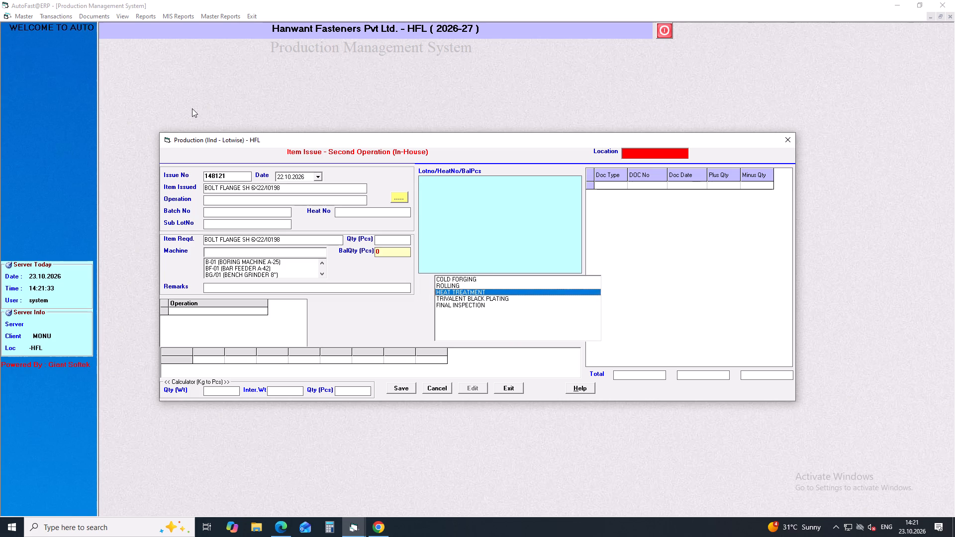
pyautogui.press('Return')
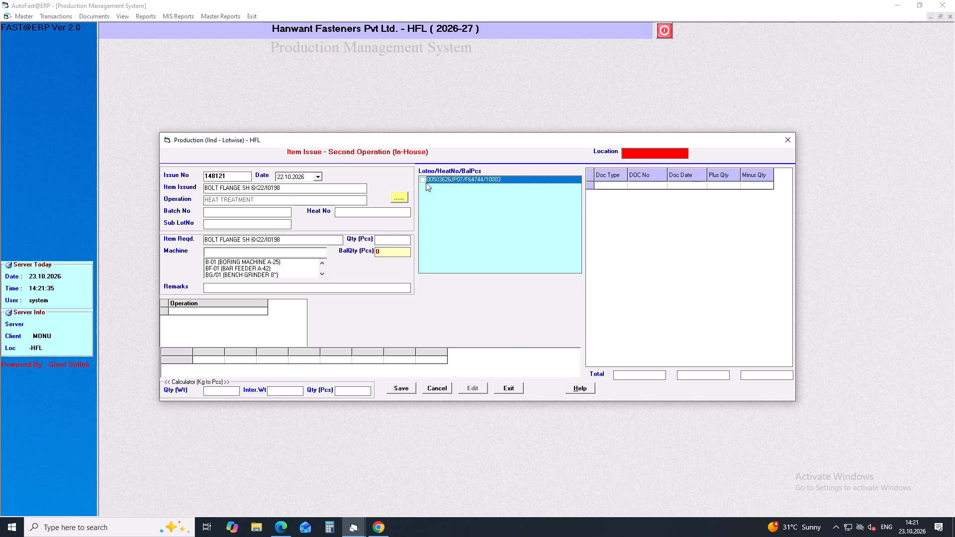
pyautogui.click(426, 182)
pyautogui.press('Return')
pyautogui.press('Return')
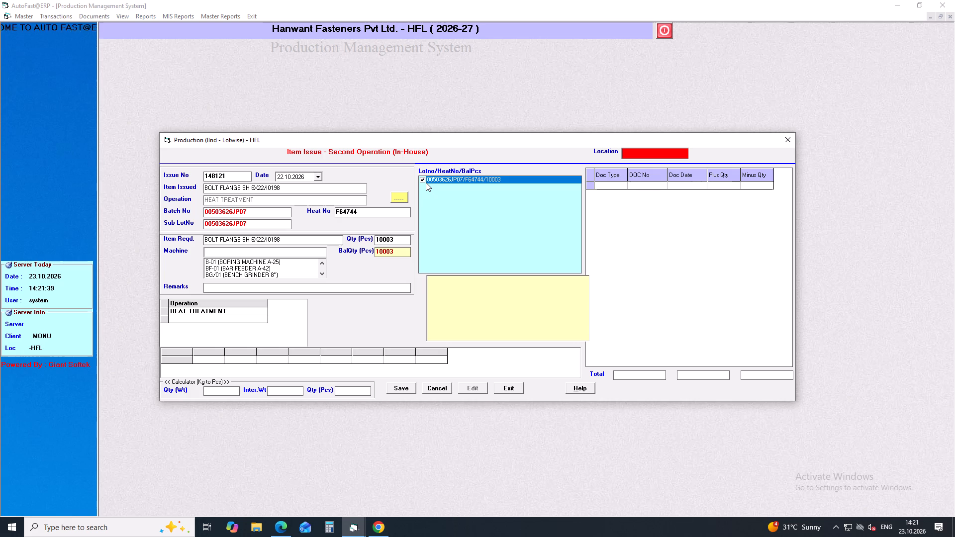
# Assign machine MF-01 (FURNANCE 1000 TEMPRATURE) to the item issue, save it and close the form.
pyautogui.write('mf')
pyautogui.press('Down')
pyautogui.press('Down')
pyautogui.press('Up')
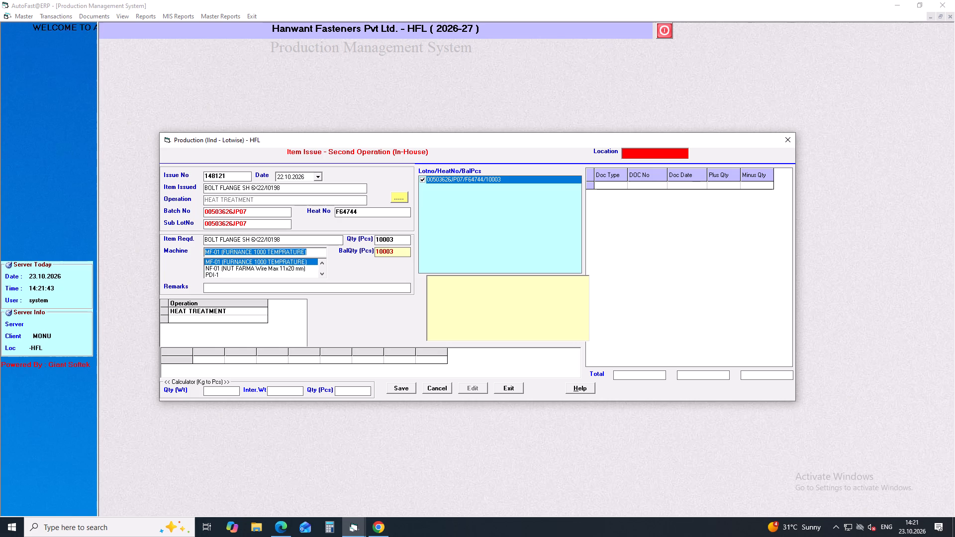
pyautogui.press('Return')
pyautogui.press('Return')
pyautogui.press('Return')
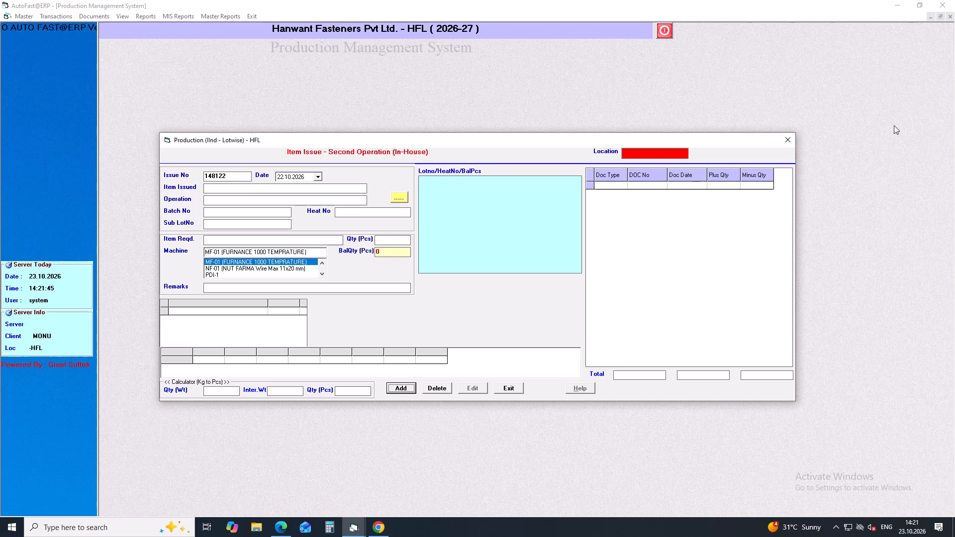
pyautogui.click(786, 142)
# Start a new preliminary second-operation production entry dated 22.10.2026 for shift A.
pyautogui.click(53, 19)
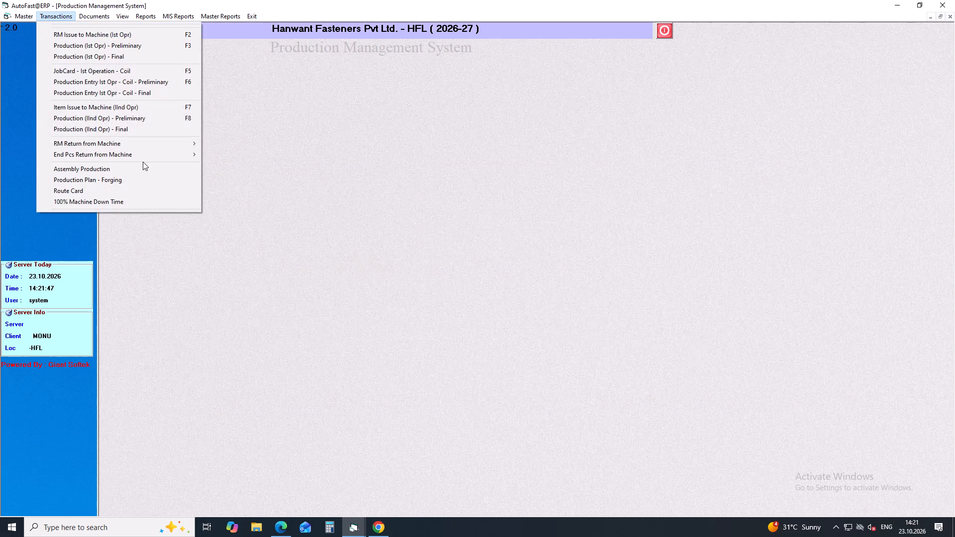
pyautogui.click(161, 114)
pyautogui.press('Return')
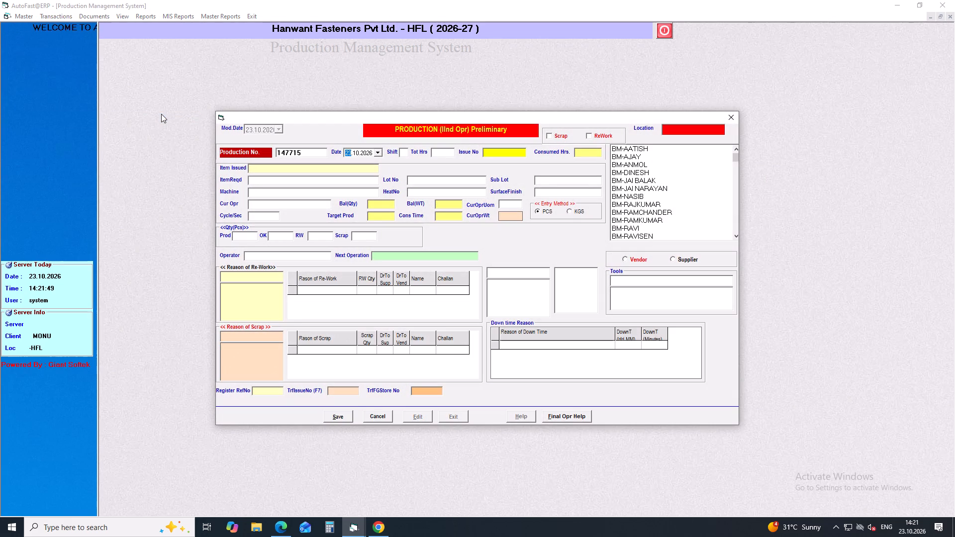
pyautogui.press('Down')
pyautogui.press('Return')
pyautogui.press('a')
pyautogui.press('Return')
# Enter 10 total hours and load issue number 148121 with its MF-01 machine into the production entry.
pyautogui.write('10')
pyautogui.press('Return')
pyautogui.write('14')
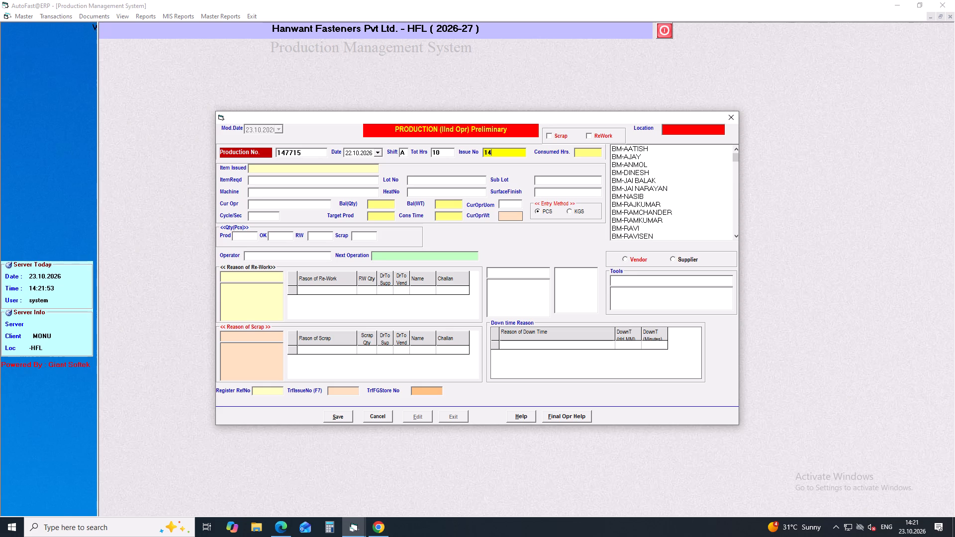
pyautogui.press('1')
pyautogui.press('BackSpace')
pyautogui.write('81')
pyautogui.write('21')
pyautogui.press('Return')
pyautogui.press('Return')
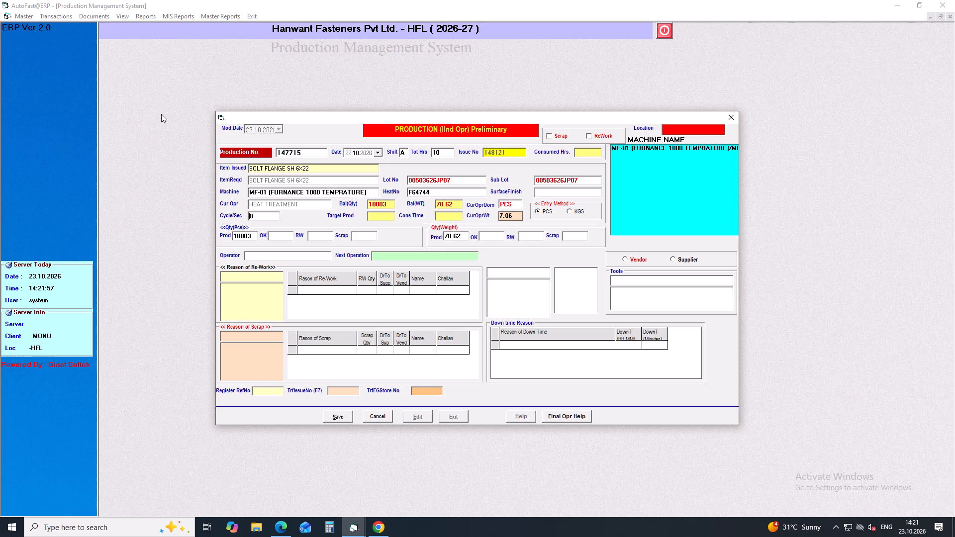
# Set the heat treatment production entry's cycle time to 01 second.
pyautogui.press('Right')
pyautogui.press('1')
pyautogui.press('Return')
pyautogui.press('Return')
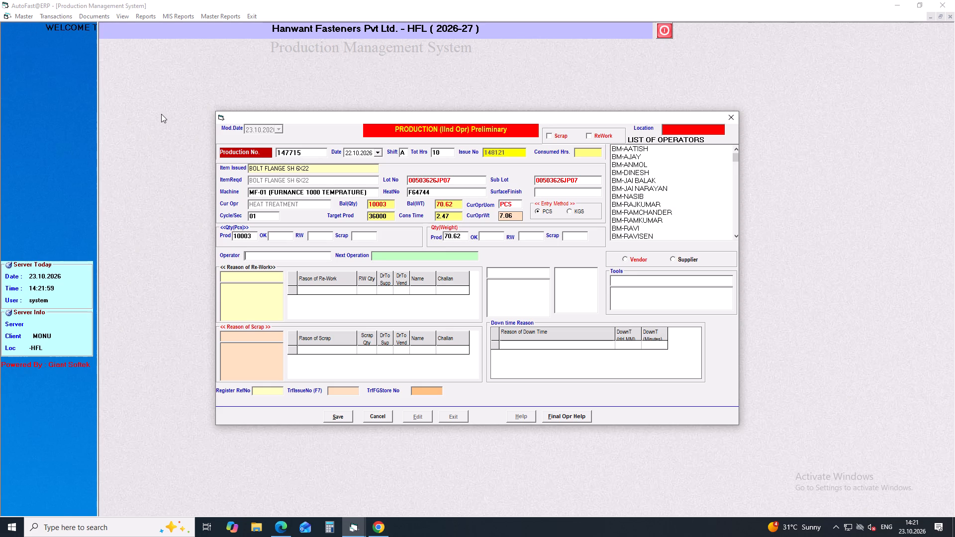
# Assign the first HT operator and next operation TRIVALENT BLACK PLATING, save the preliminary entry and close its form.
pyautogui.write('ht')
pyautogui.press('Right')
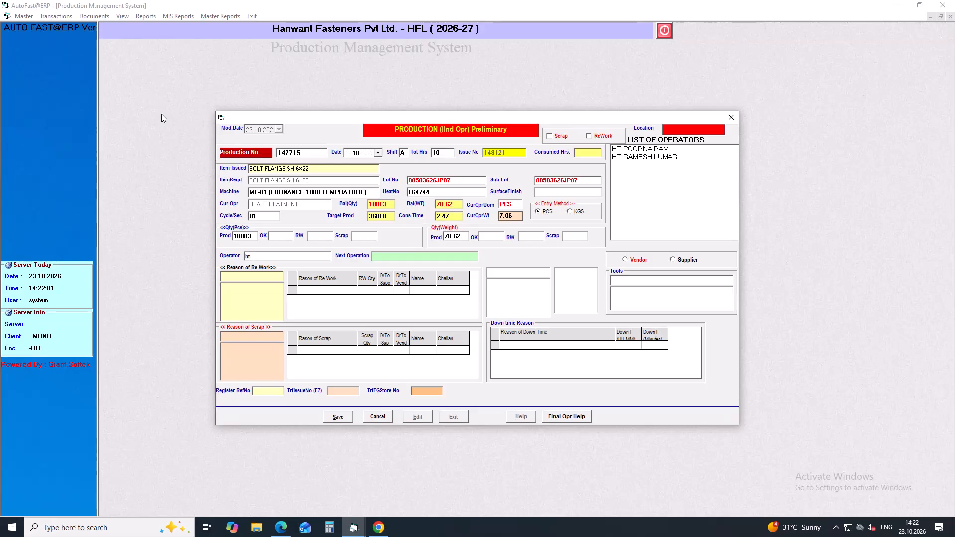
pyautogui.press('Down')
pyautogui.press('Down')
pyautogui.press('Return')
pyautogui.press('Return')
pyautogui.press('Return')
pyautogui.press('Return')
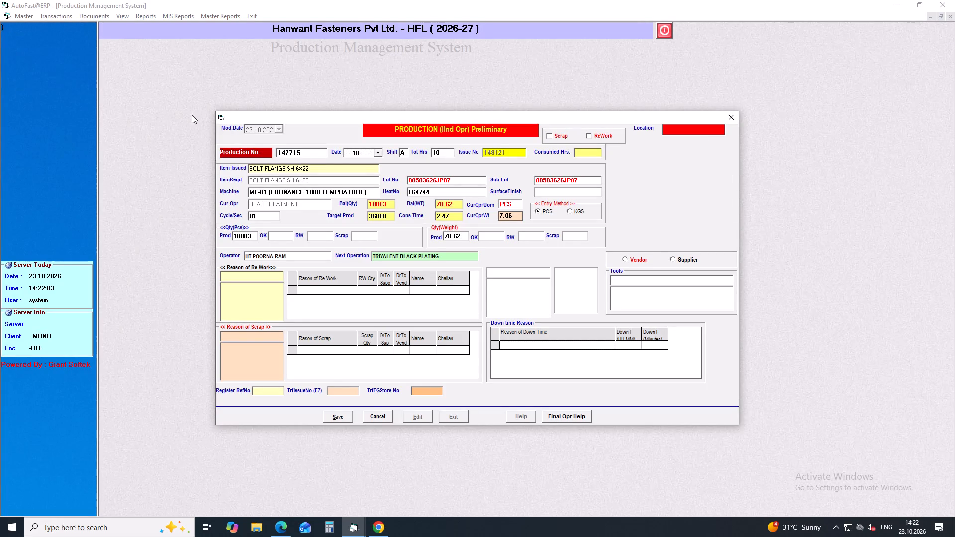
pyautogui.click(331, 420)
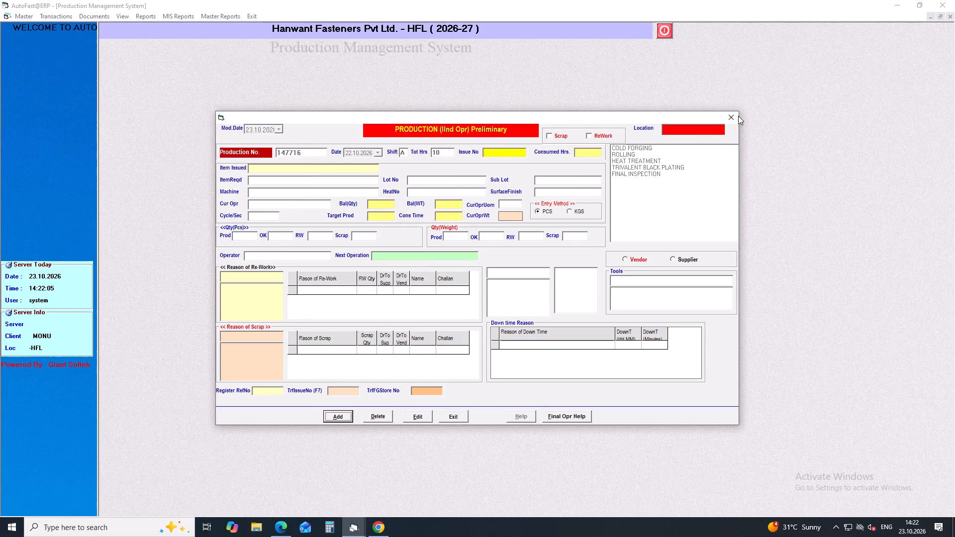
pyautogui.click(737, 116)
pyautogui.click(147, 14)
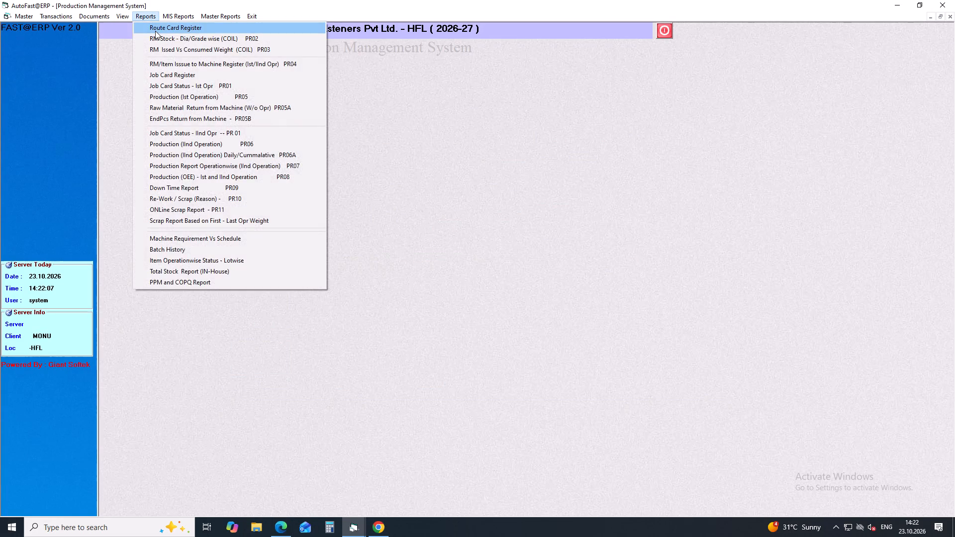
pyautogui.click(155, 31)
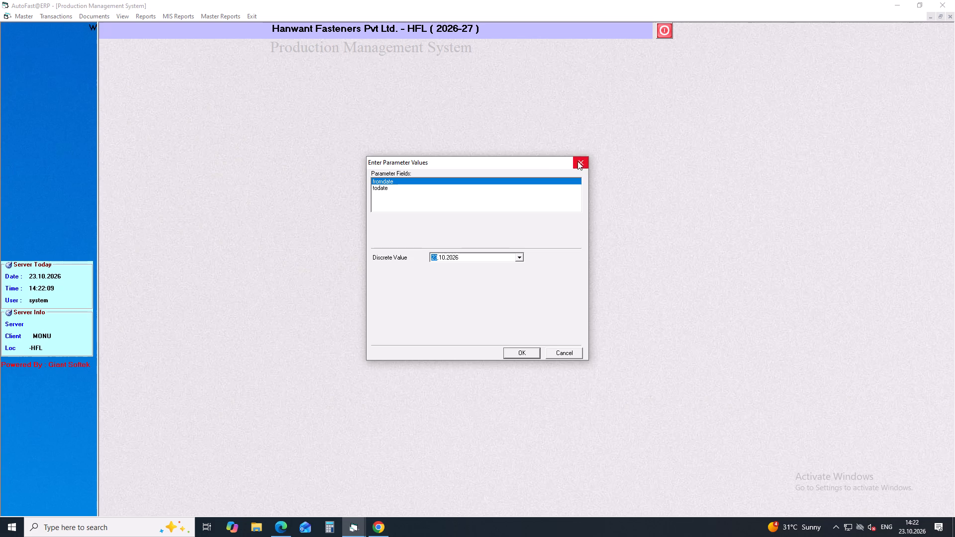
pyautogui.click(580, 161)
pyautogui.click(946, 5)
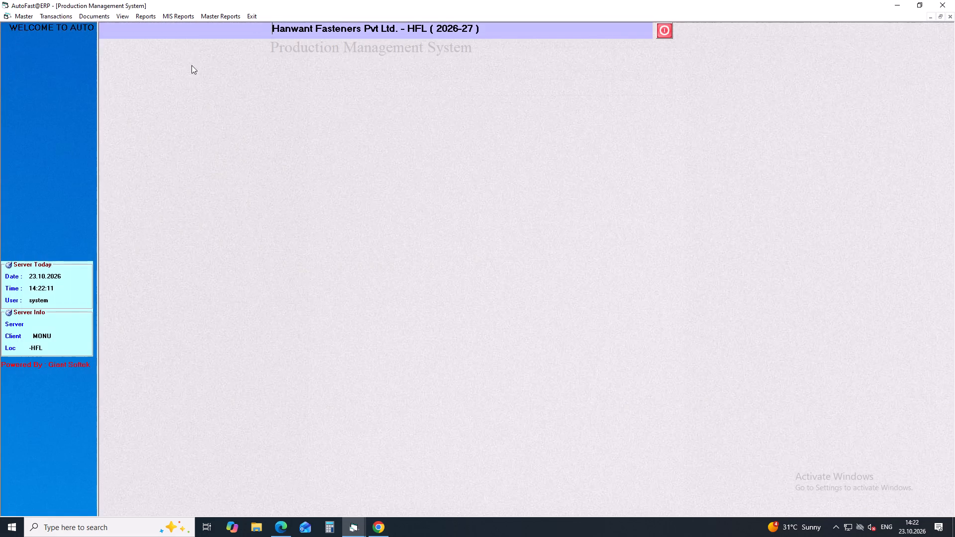
# List the in-house production items pending MRP inspection as on 23.10.2026, for operations except final.
pyautogui.click(120, 18)
pyautogui.click(141, 32)
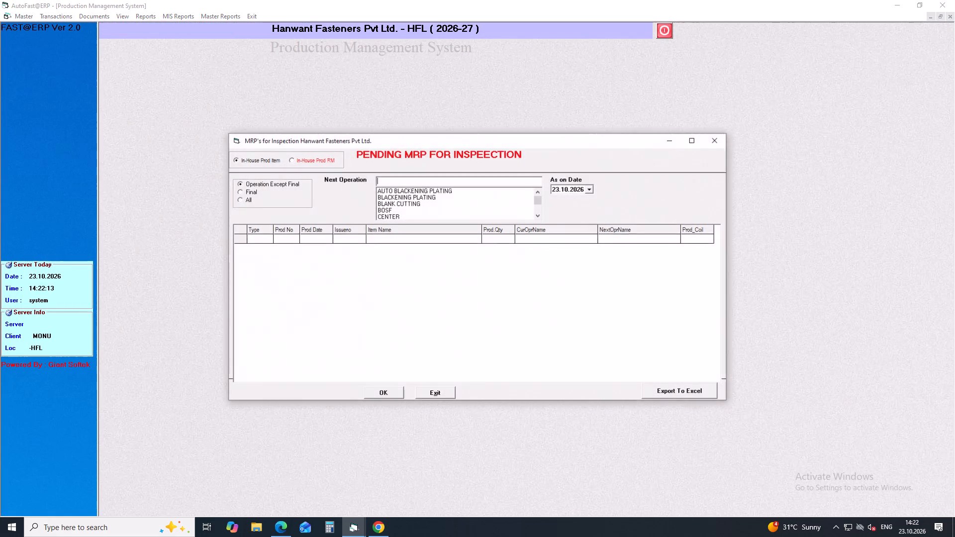
pyautogui.press('Return')
pyautogui.press('Return')
pyautogui.press('Return')
pyautogui.press('Return')
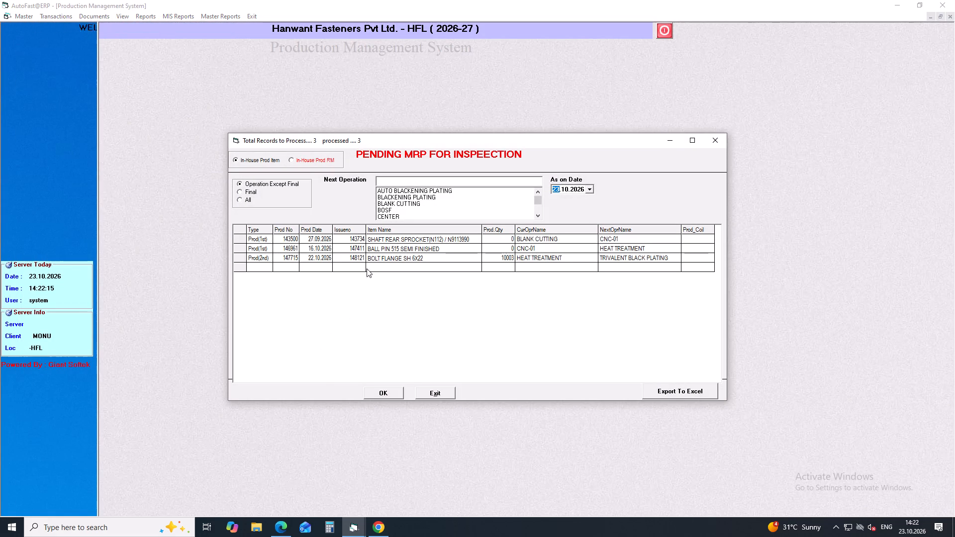
# Finalize heat treatment production 147715 of BOLT FLANGE SH 6X22 with all 10003 pieces OK, and close the pending list.
pyautogui.click(364, 259)
pyautogui.press('Return')
pyautogui.press('Return')
pyautogui.press('Return')
pyautogui.press('Return')
pyautogui.press('Return')
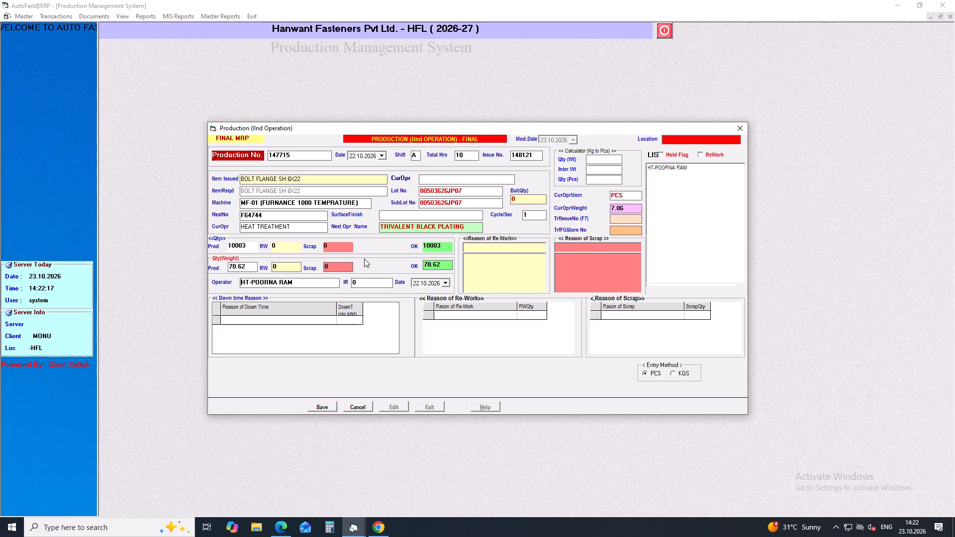
pyautogui.press('Return')
pyautogui.press('Return')
pyautogui.press('Return')
pyautogui.press('Return')
pyautogui.press('Return')
pyautogui.press('Return')
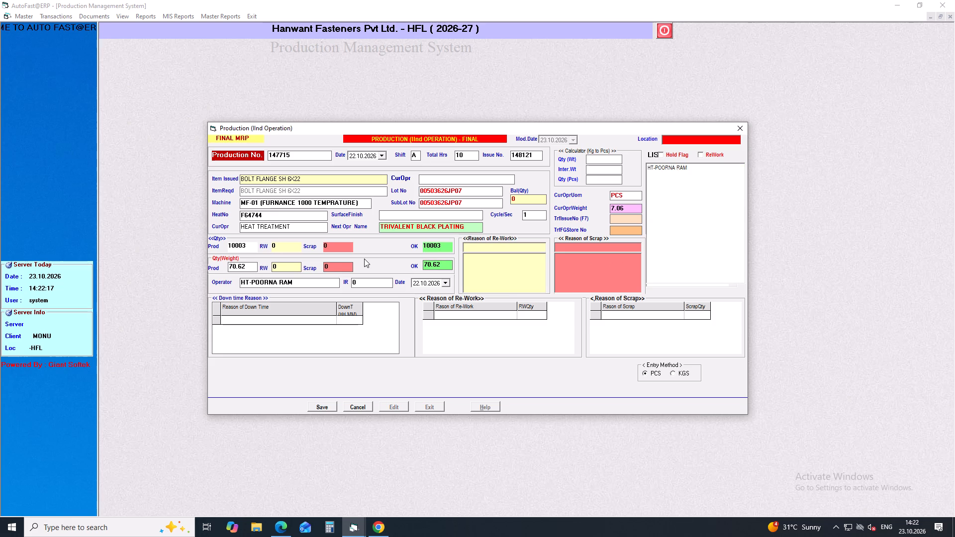
pyautogui.click(719, 136)
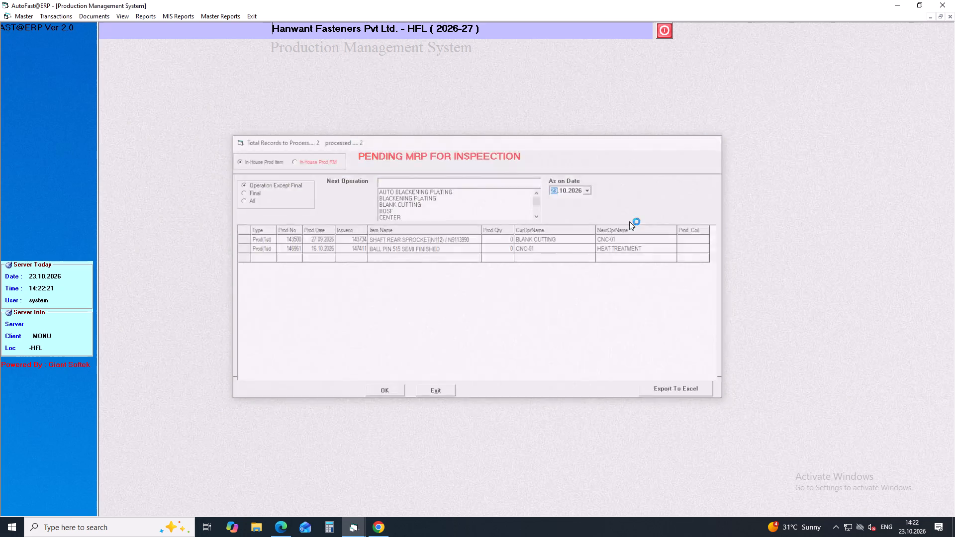
# Switch back to the open second-operation job work form for challan 20265022.
pyautogui.click(359, 530)
pyautogui.click(420, 483)
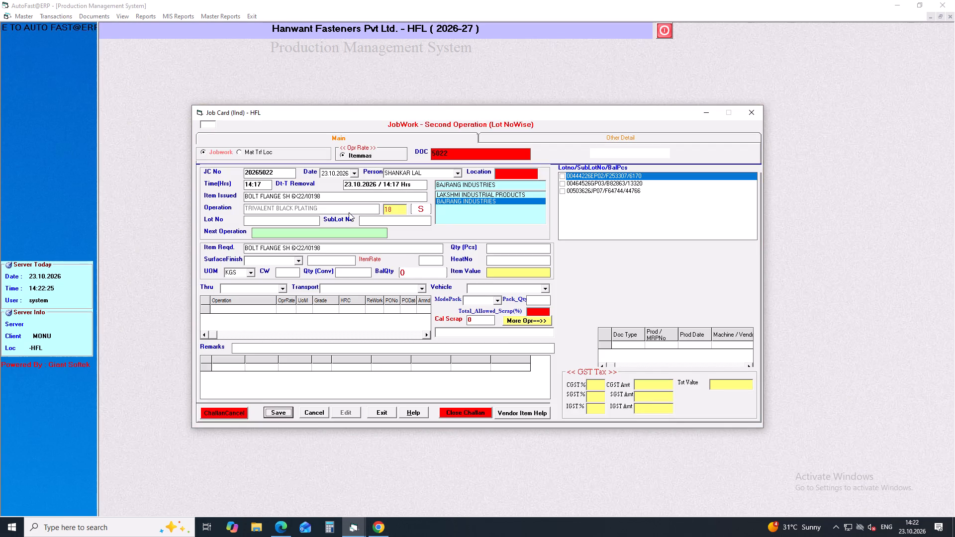
# Clear the current job work entries and restart challan 20265022 dated 23.10.2026 with time and removal time 14:22.
pyautogui.click(318, 412)
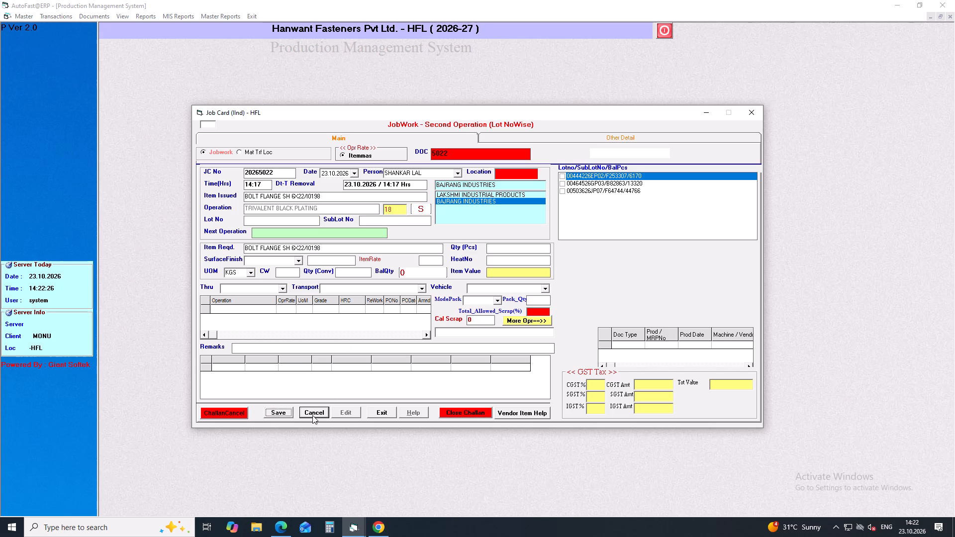
pyautogui.press('Return')
pyautogui.press('Return')
pyautogui.press('Return')
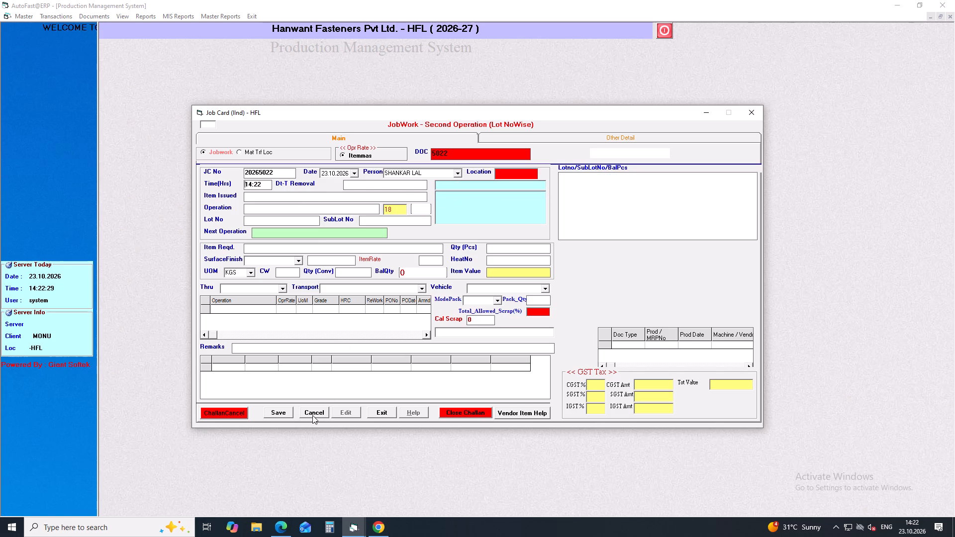
pyautogui.press('Return')
pyautogui.press('Return')
# Search for BOLT FLANGE SH 6 and choose BOLT FLANGE SH 6X22/I0198 as both the issued and required item.
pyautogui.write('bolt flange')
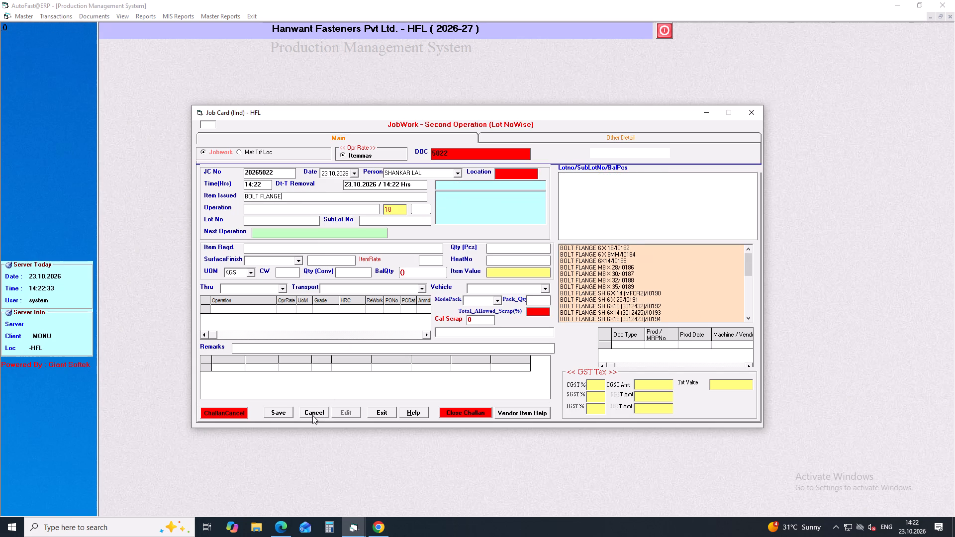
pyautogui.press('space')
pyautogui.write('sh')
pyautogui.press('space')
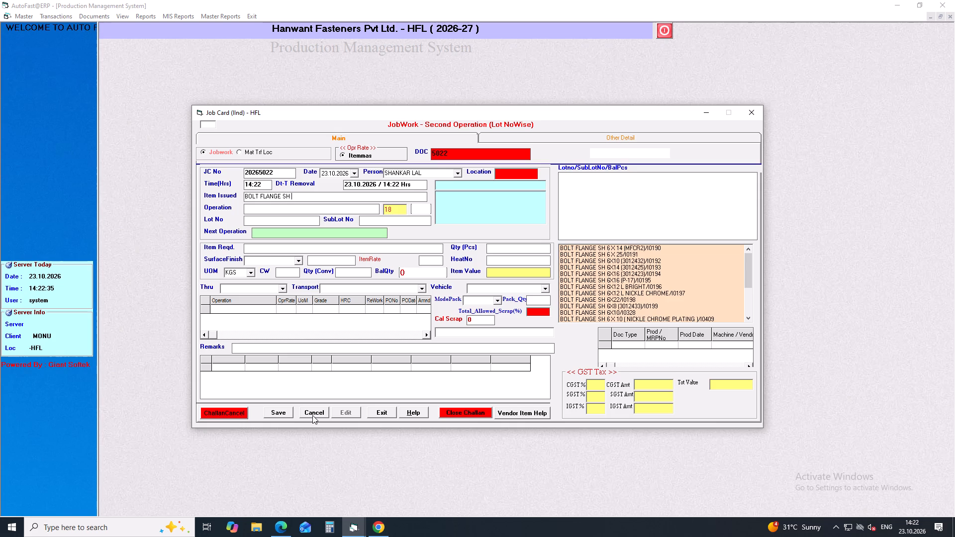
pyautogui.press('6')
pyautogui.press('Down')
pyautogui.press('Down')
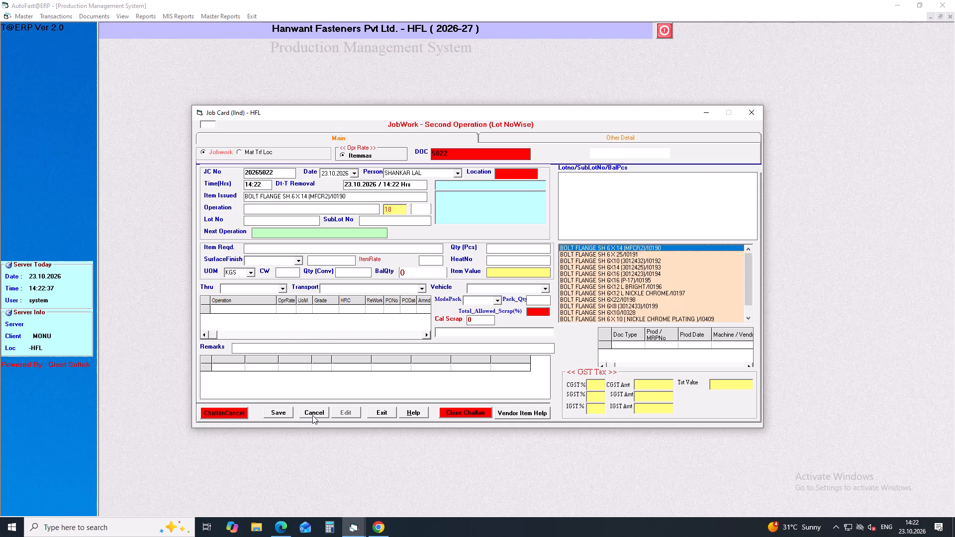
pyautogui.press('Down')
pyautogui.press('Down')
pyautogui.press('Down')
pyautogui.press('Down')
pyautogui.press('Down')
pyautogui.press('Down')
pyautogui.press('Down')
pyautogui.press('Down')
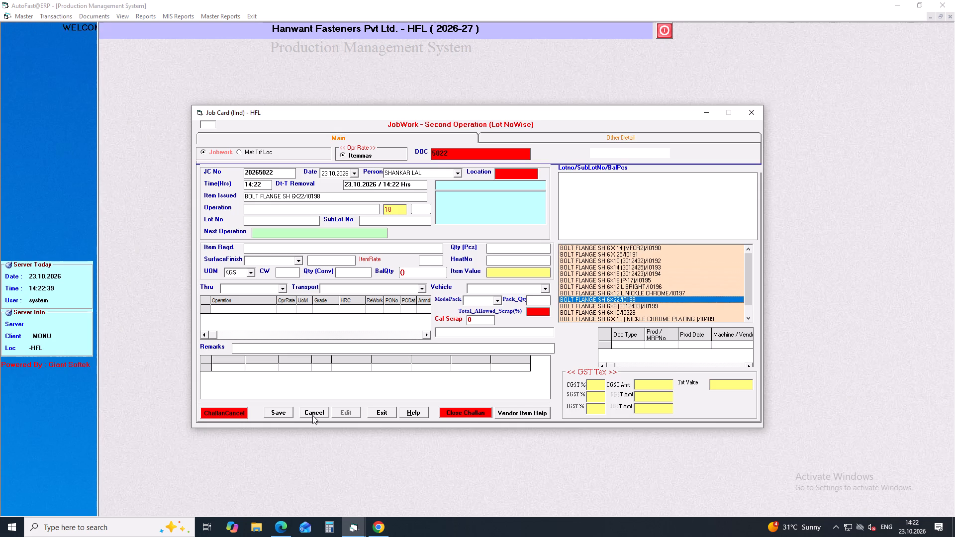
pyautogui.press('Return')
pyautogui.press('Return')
# Choose the operation TRIVALENT BLACK PLATING and the vendor BAJRANG INDUSTRIES for the challan.
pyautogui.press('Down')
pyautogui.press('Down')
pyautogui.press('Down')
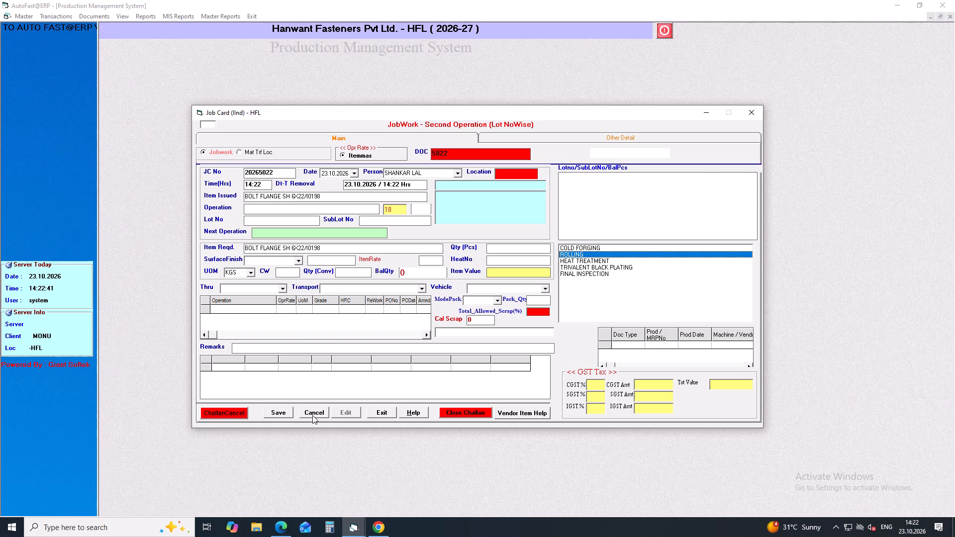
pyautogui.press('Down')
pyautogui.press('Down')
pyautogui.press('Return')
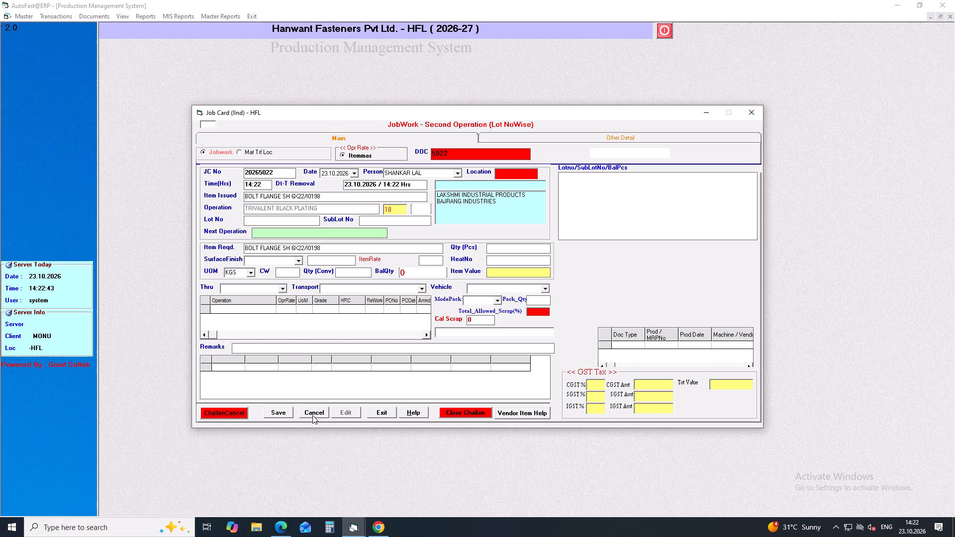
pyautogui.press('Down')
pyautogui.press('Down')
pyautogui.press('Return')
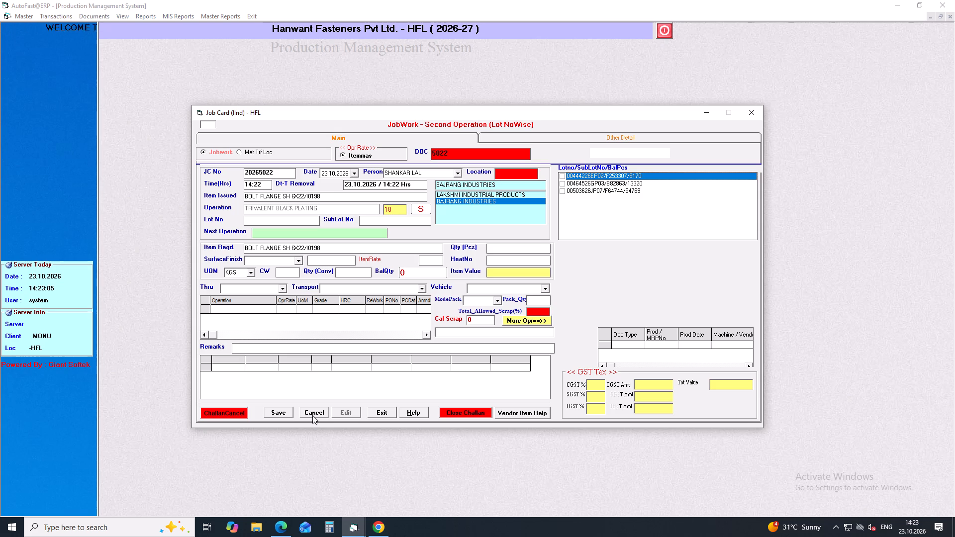
# Select lot 00444226EP02 with heat number F253307 and accept its 6170 pieces with KGS as the unit.
pyautogui.click(562, 177)
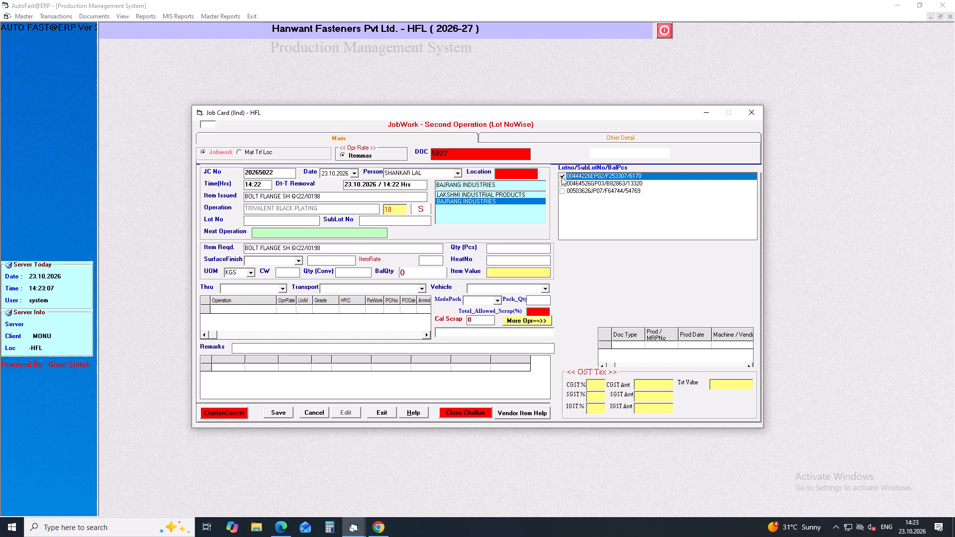
pyautogui.press('Return')
pyautogui.press('Return')
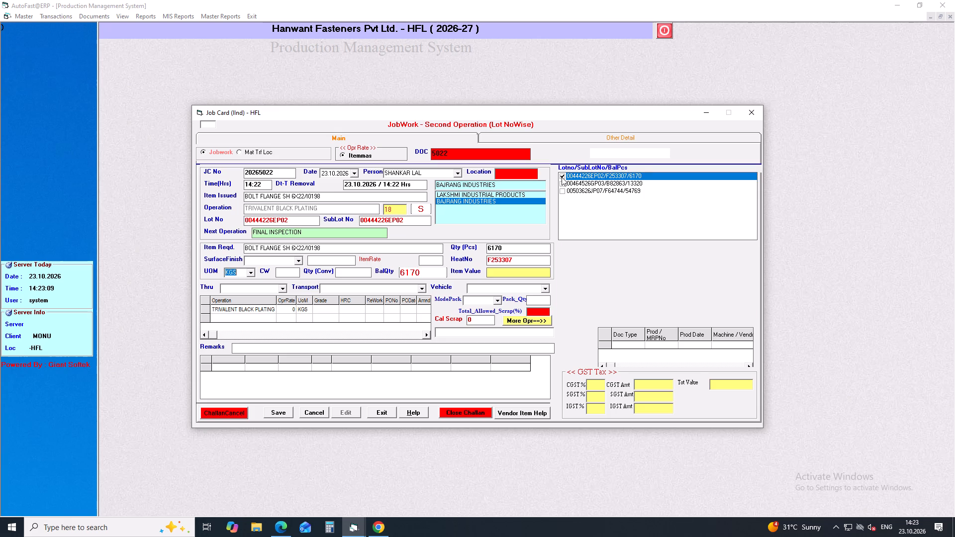
pyautogui.press('Return')
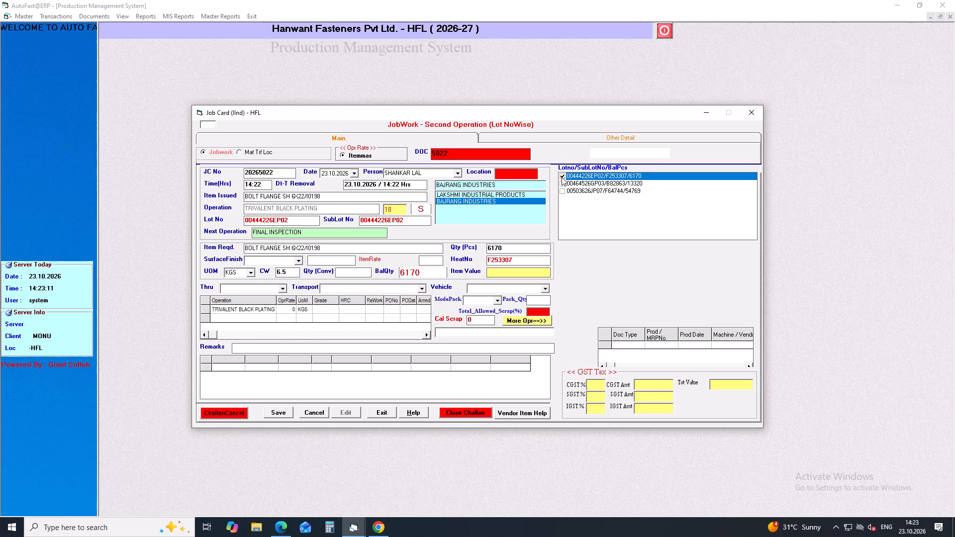
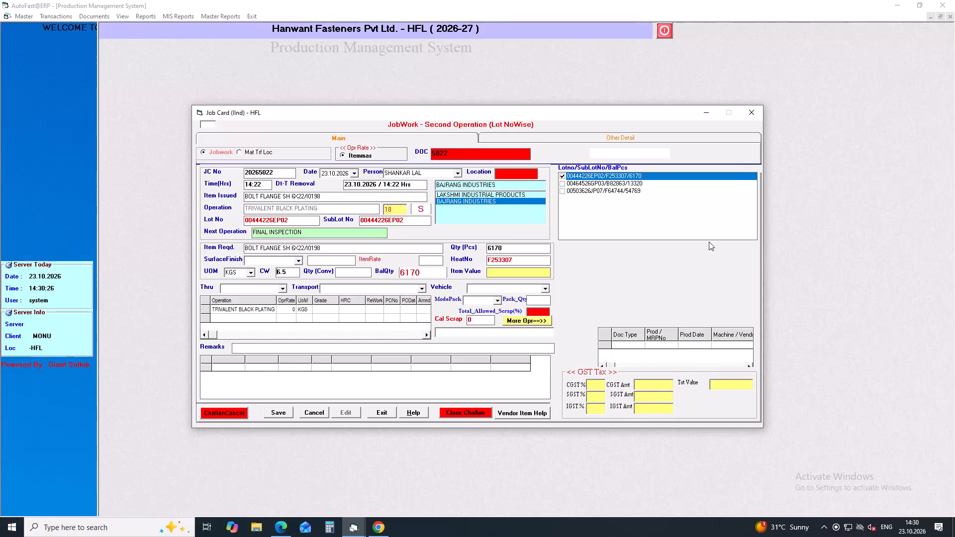
# Close the BAJRANG INDUSTRIES plating challan form without saving it.
pyautogui.click(750, 118)
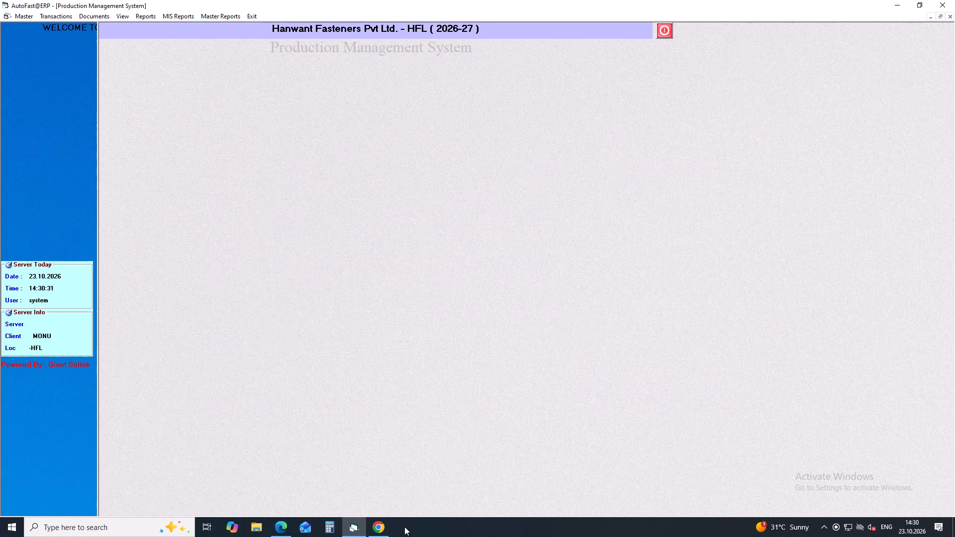
pyautogui.click(382, 525)
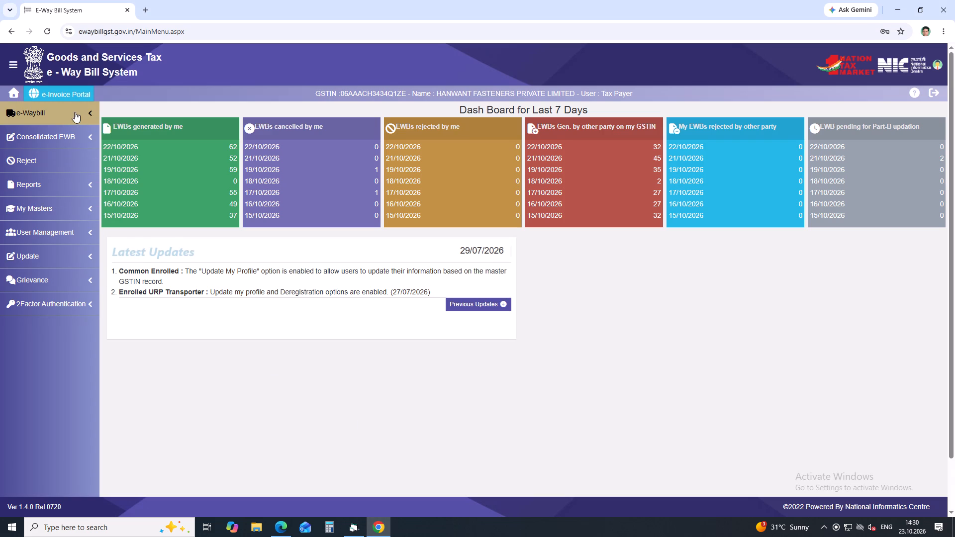
pyautogui.click(75, 112)
pyautogui.click(39, 306)
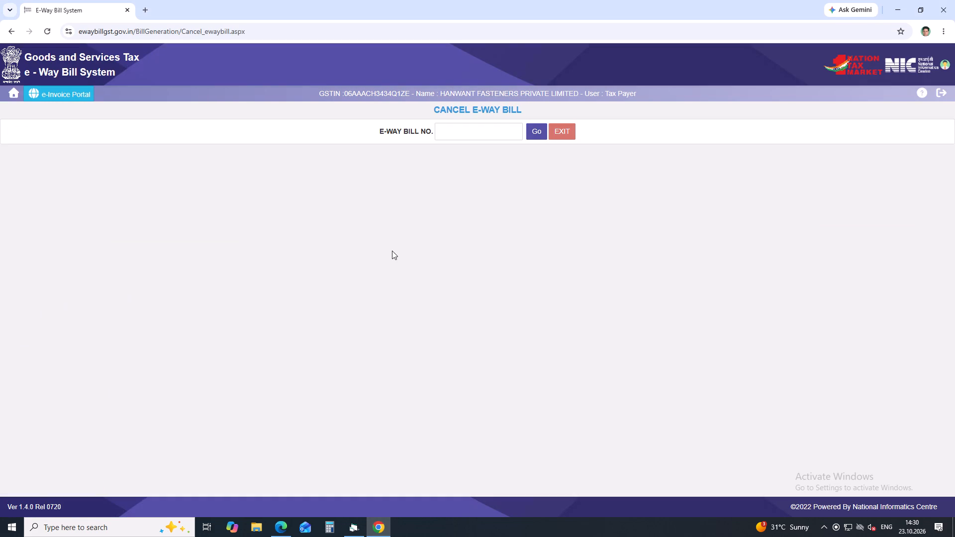
pyautogui.click(477, 136)
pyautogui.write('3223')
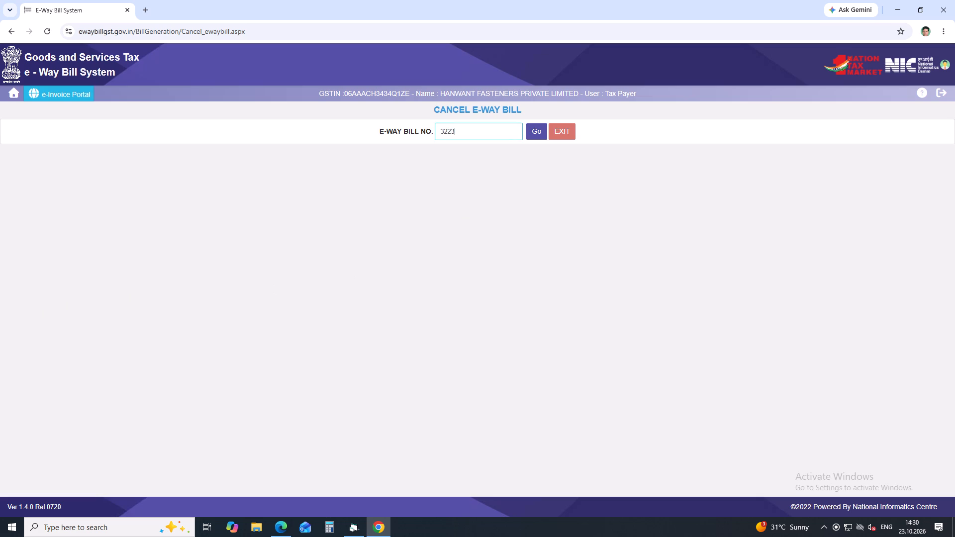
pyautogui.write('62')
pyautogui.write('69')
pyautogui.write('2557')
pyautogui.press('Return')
# Cancel the e-way bill with the reason Data Entry mistake and the remark "-".
pyautogui.click(499, 418)
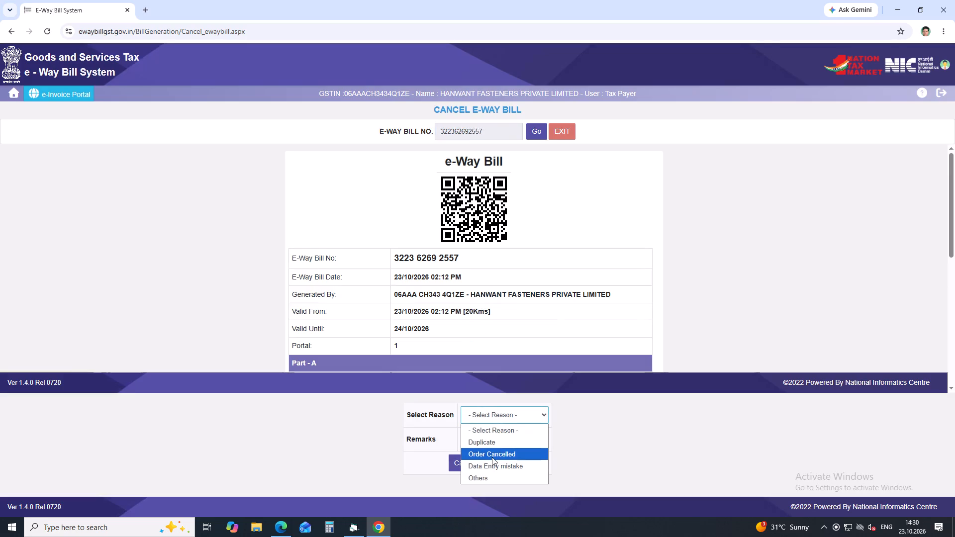
pyautogui.click(495, 468)
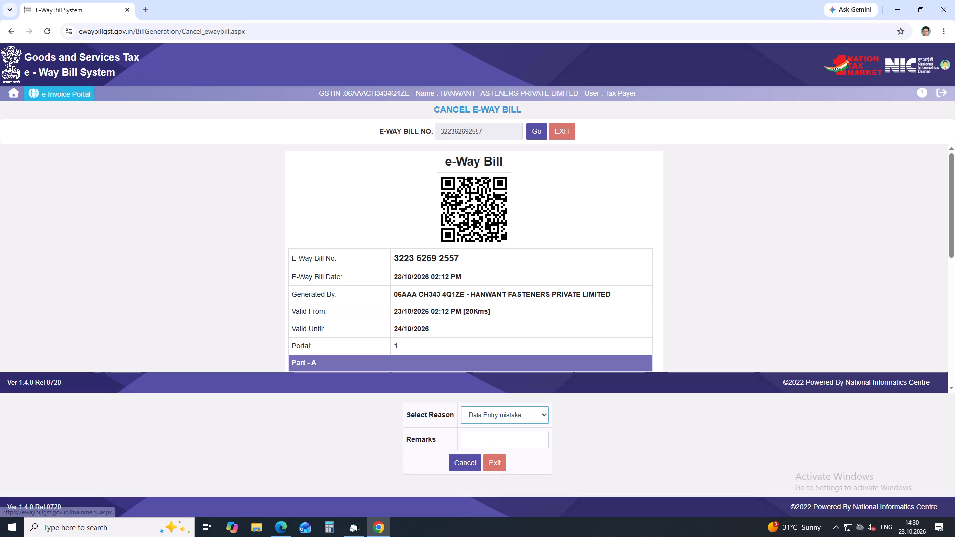
pyautogui.click(488, 441)
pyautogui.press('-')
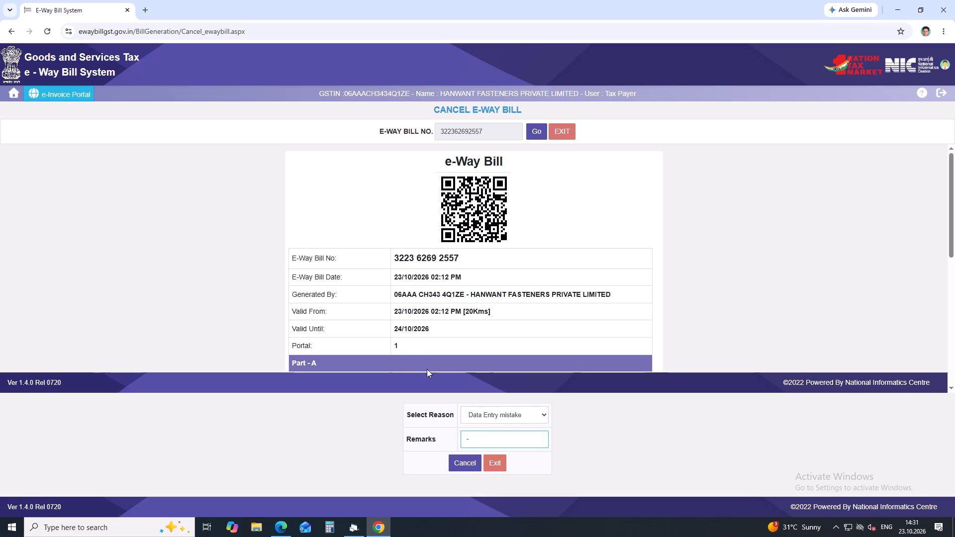
pyautogui.click(462, 462)
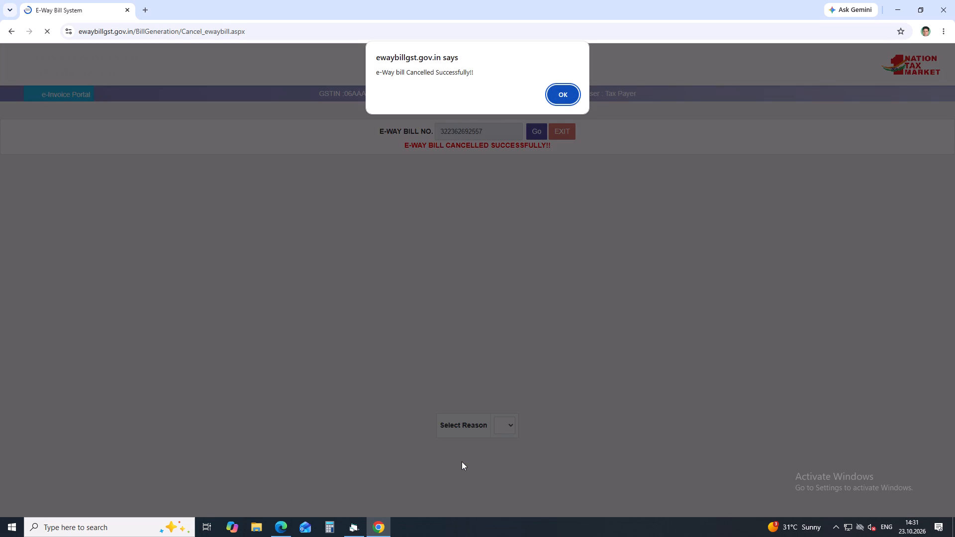
pyautogui.click(565, 100)
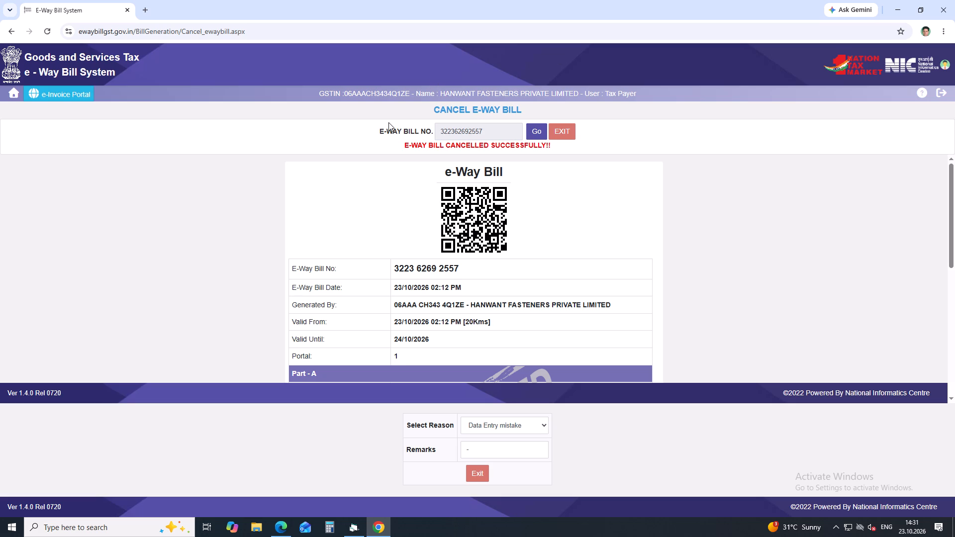
# Switch to AutoFast ERP, leave Production Management and open Job Card (IInd Opr) - Against Batch No in the Job Work System.
pyautogui.click(349, 526)
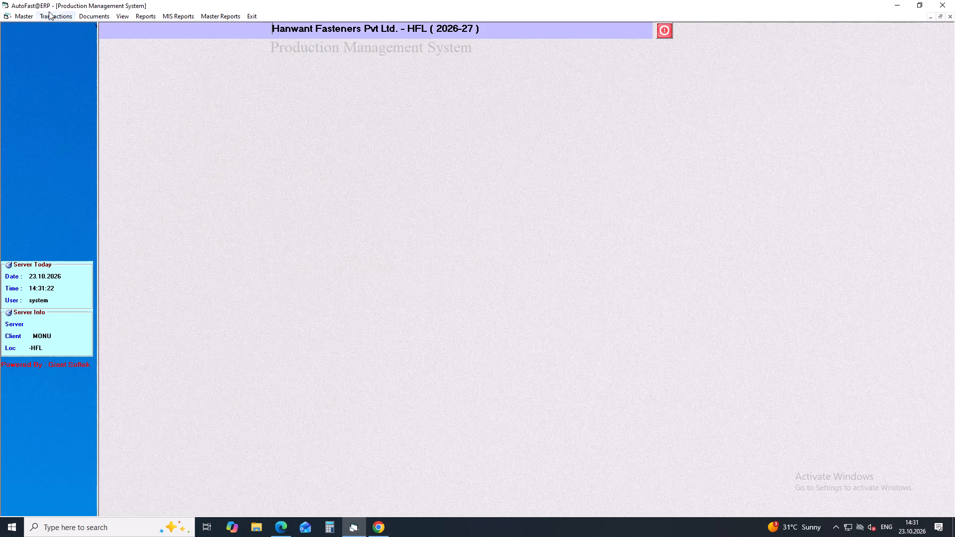
pyautogui.click(49, 11)
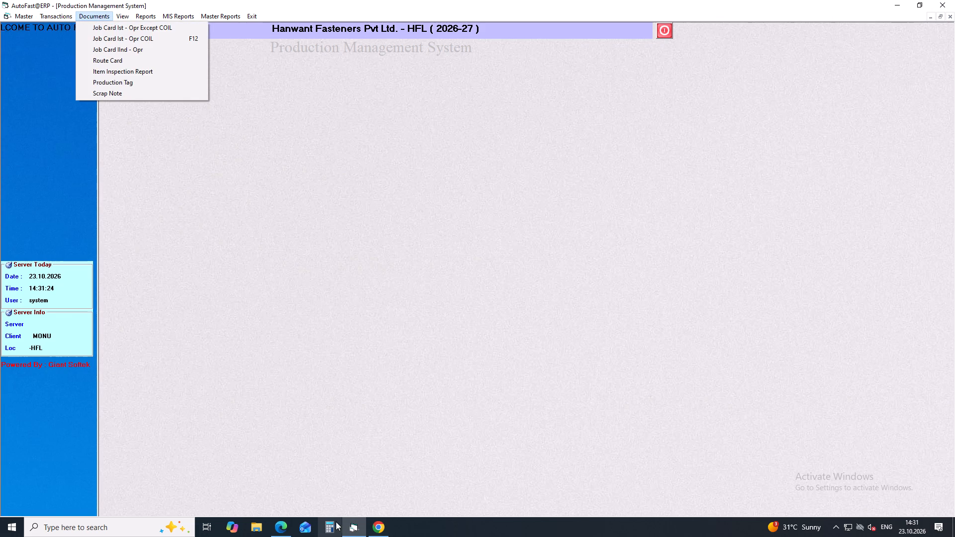
pyautogui.click(352, 525)
pyautogui.click(358, 524)
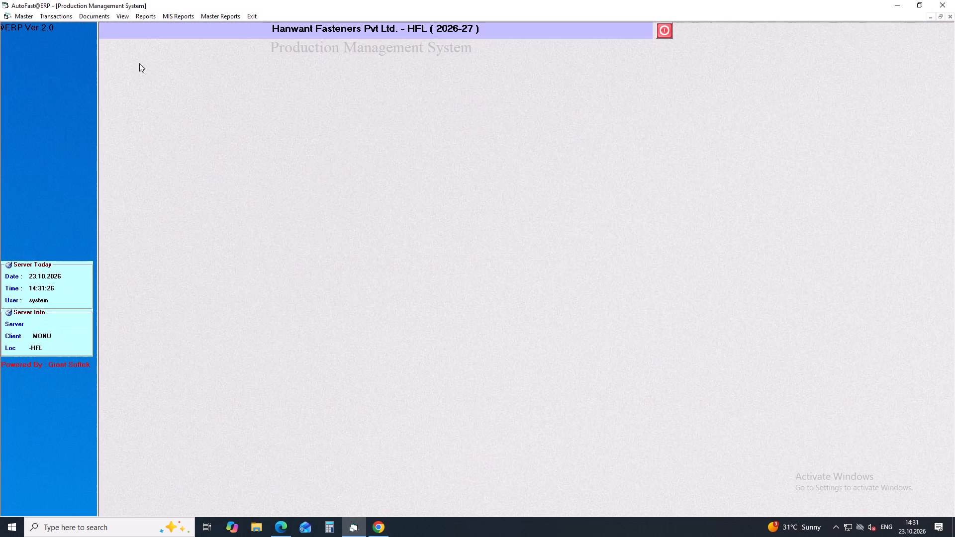
pyautogui.click(246, 17)
pyautogui.click(354, 224)
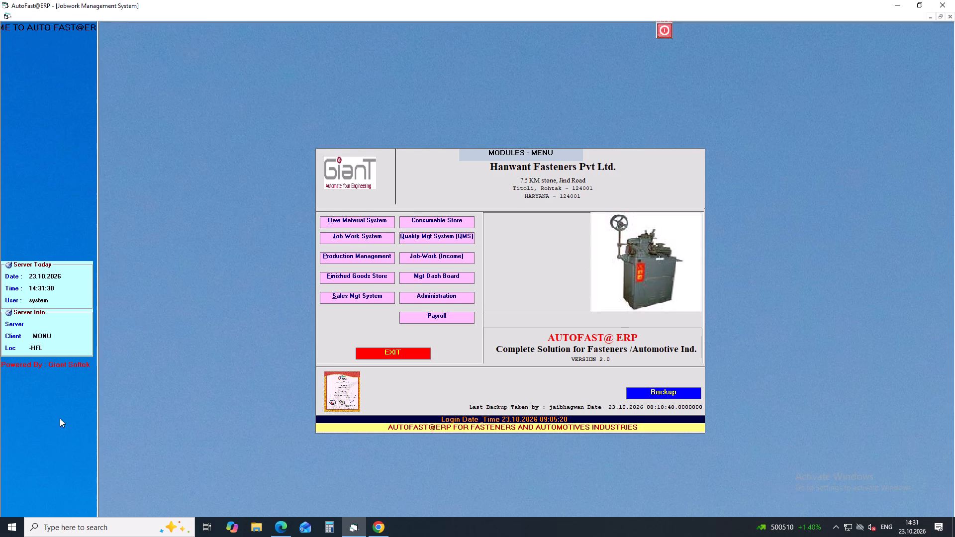
pyautogui.click(46, 15)
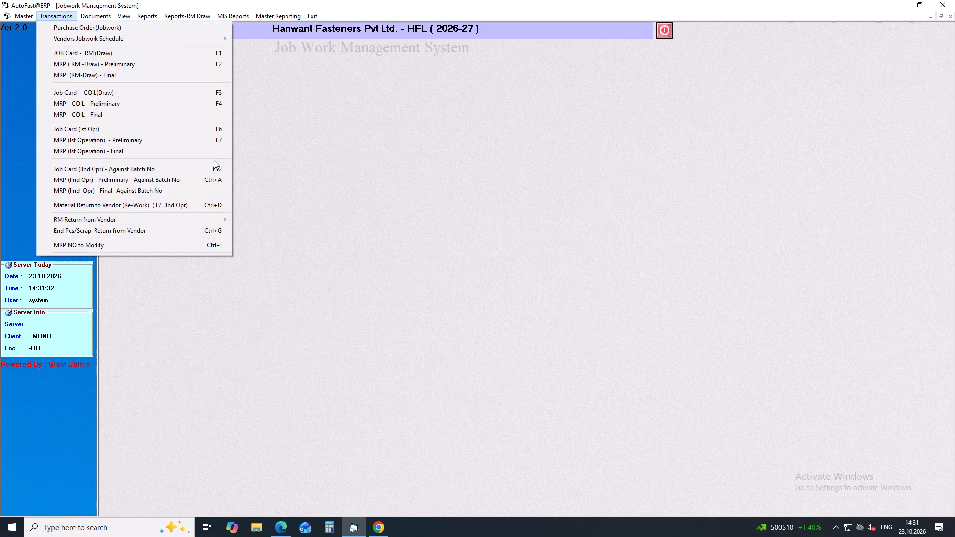
pyautogui.click(217, 174)
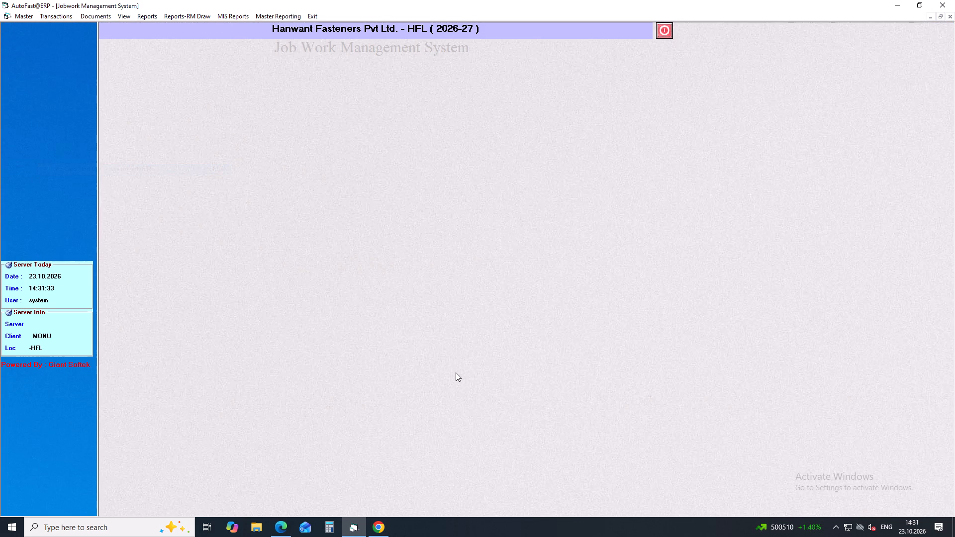
# Start challan 20265022 dated 23.10.2026, assign the same person as on the earlier challan, and accept time and removal time 14:31.
pyautogui.press('Return')
pyautogui.press('Return')
pyautogui.press('Down')
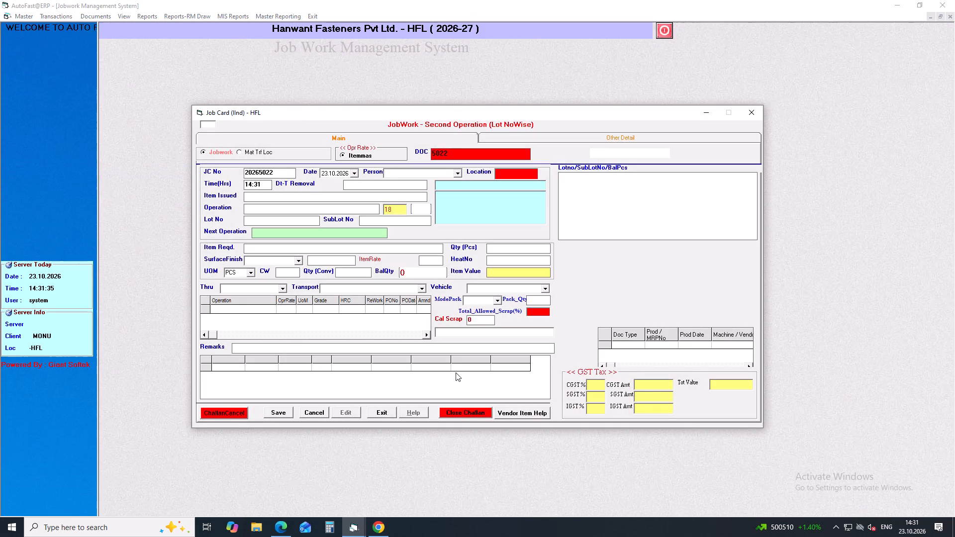
pyautogui.press('Return')
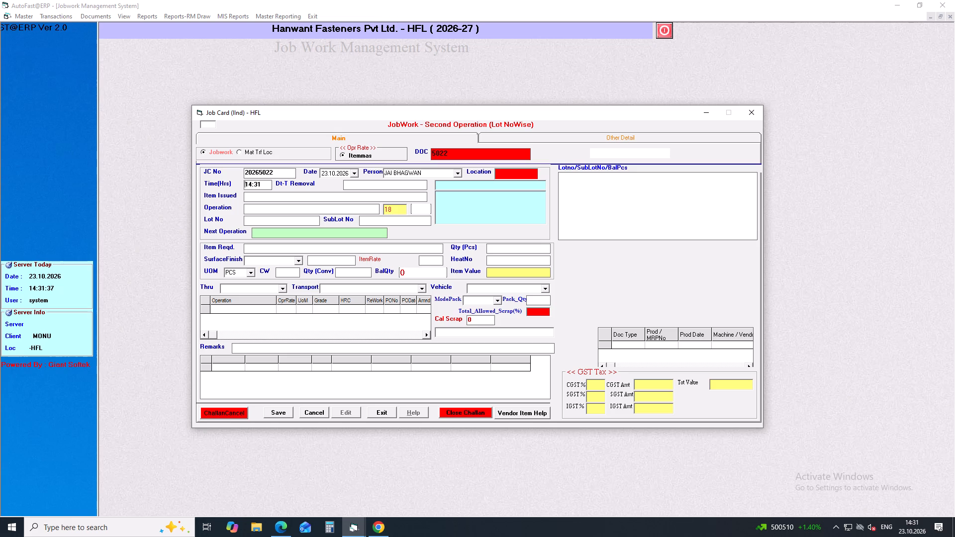
pyautogui.click(443, 175)
pyautogui.press('Down')
pyautogui.press('Down')
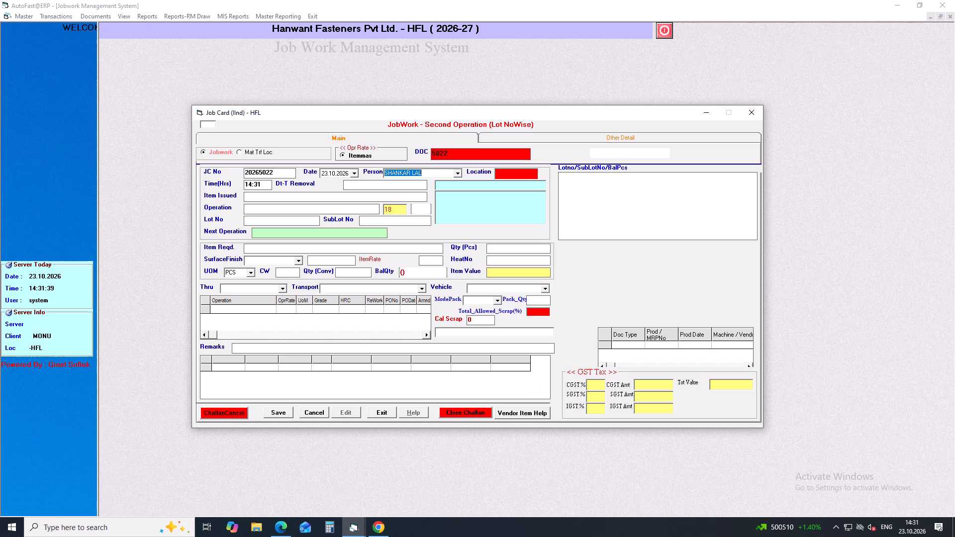
pyautogui.press('Return')
pyautogui.press('Return')
pyautogui.press('Return')
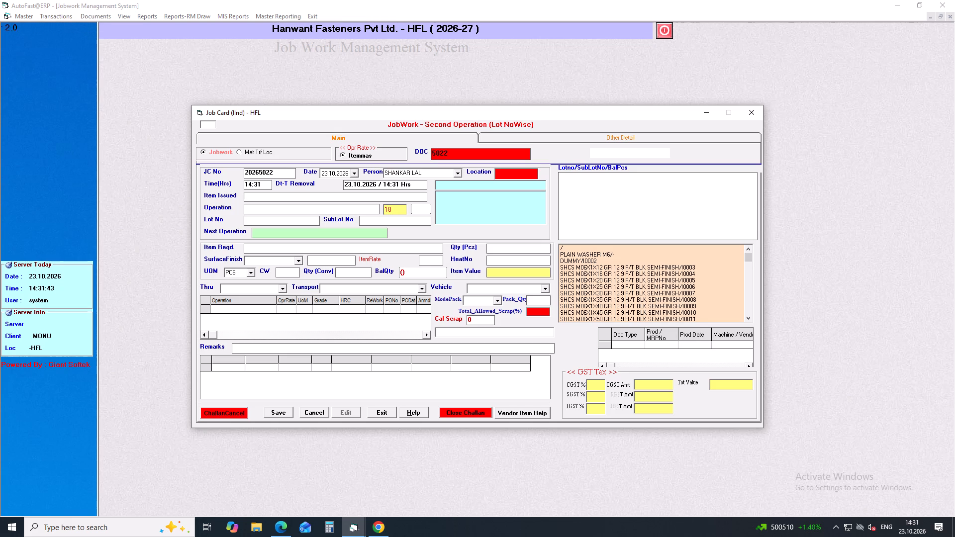
# Search for BOLT M and choose BOLT M STEP RUBBER SET 5X20/I0217 as both the issued and required item.
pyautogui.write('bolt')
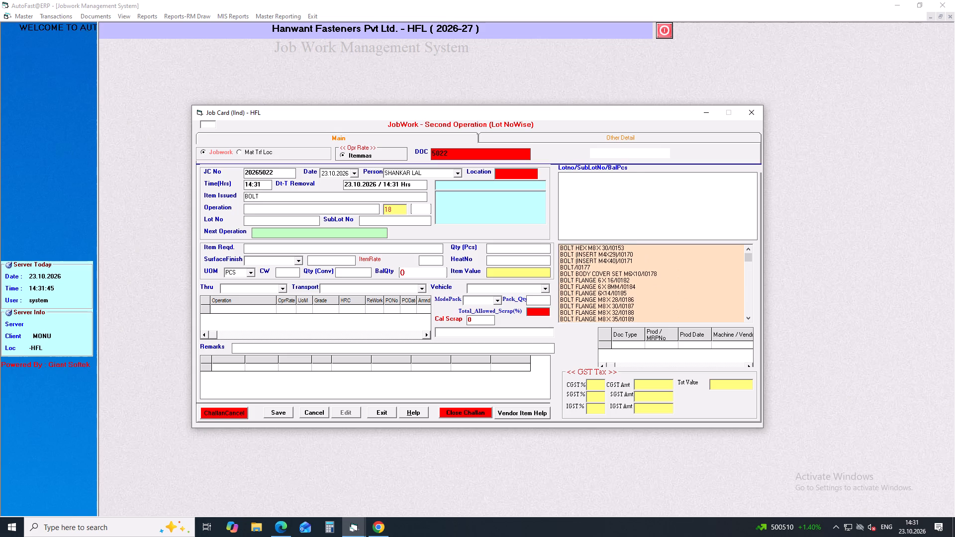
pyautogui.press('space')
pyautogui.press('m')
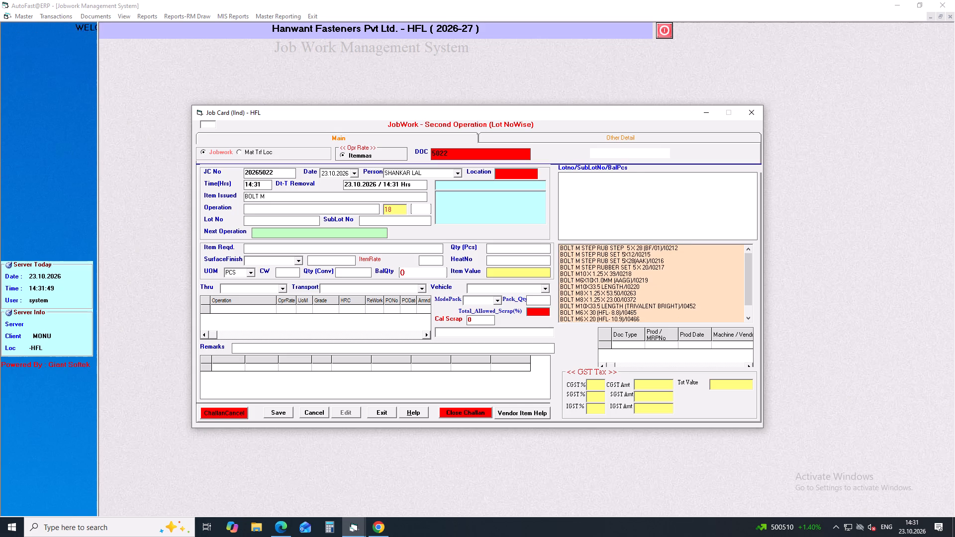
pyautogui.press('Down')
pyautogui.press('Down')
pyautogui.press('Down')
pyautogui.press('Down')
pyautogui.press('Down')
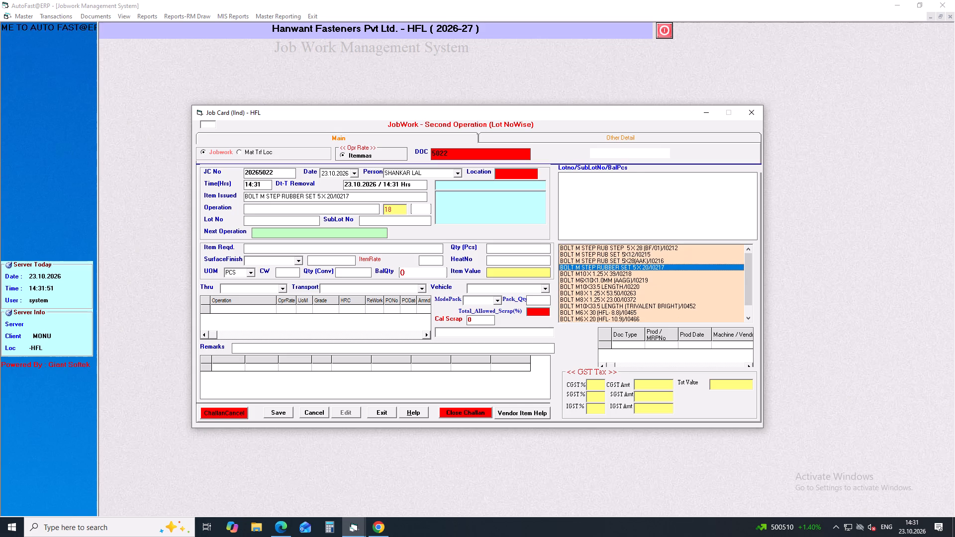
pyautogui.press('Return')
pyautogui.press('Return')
# Choose the operation LOCTITE (DRILOC POWER BLUE) and the vendor OM LOCKTIGHT SEALING SYSTEM for the challan.
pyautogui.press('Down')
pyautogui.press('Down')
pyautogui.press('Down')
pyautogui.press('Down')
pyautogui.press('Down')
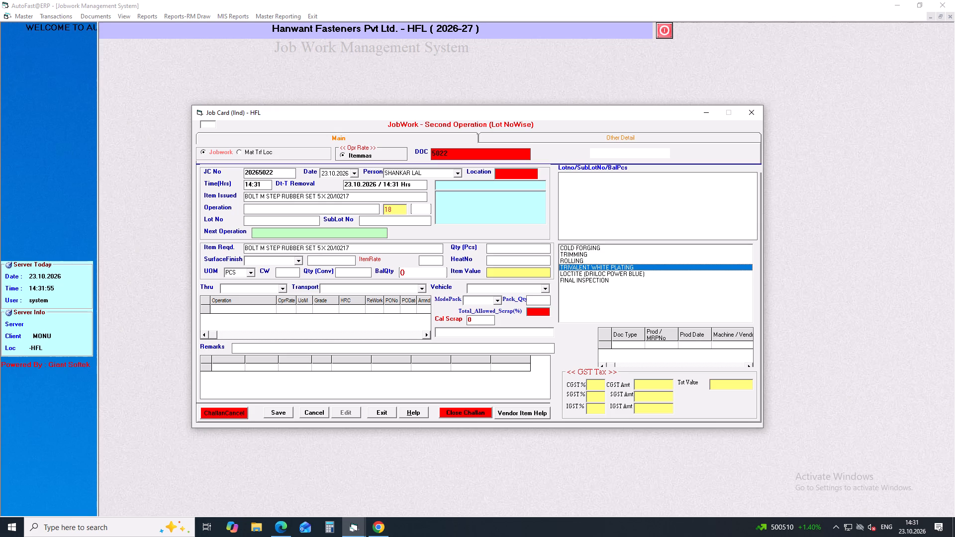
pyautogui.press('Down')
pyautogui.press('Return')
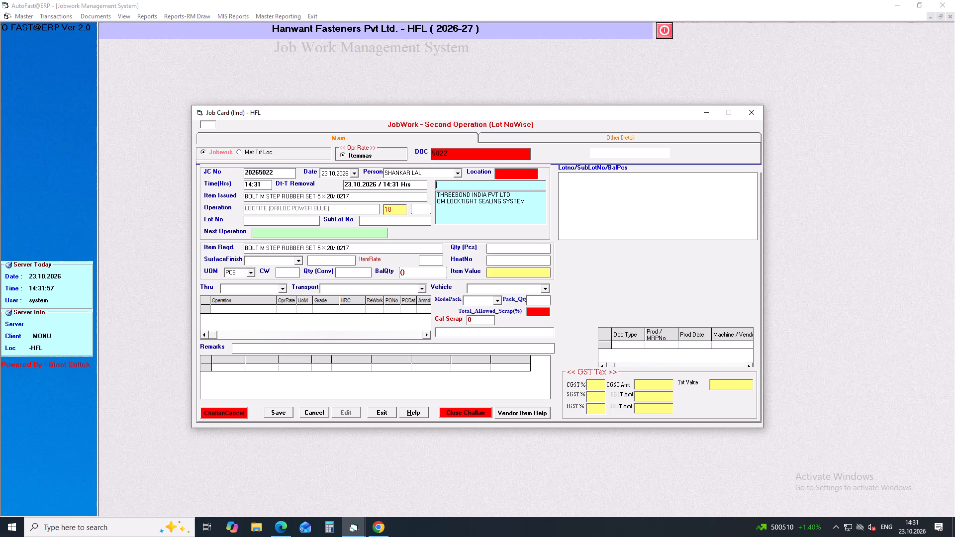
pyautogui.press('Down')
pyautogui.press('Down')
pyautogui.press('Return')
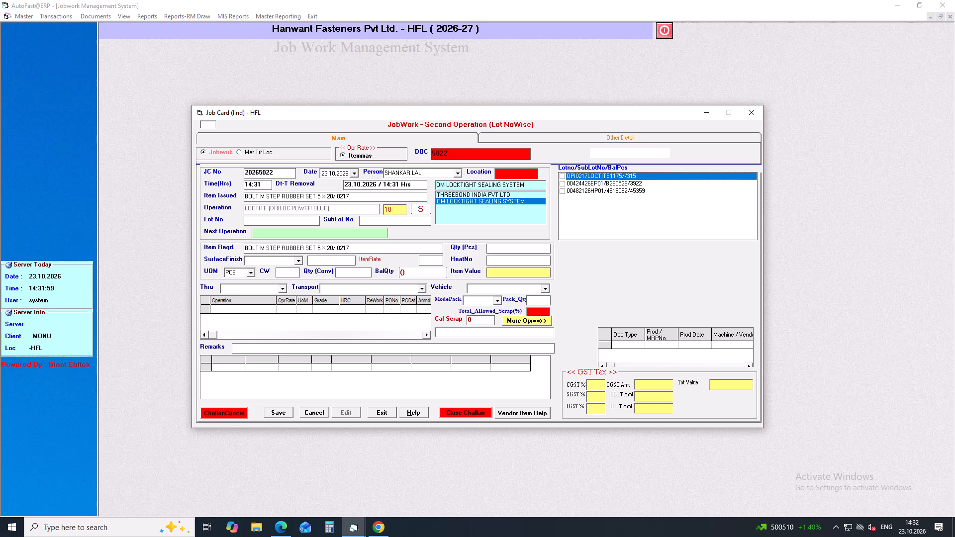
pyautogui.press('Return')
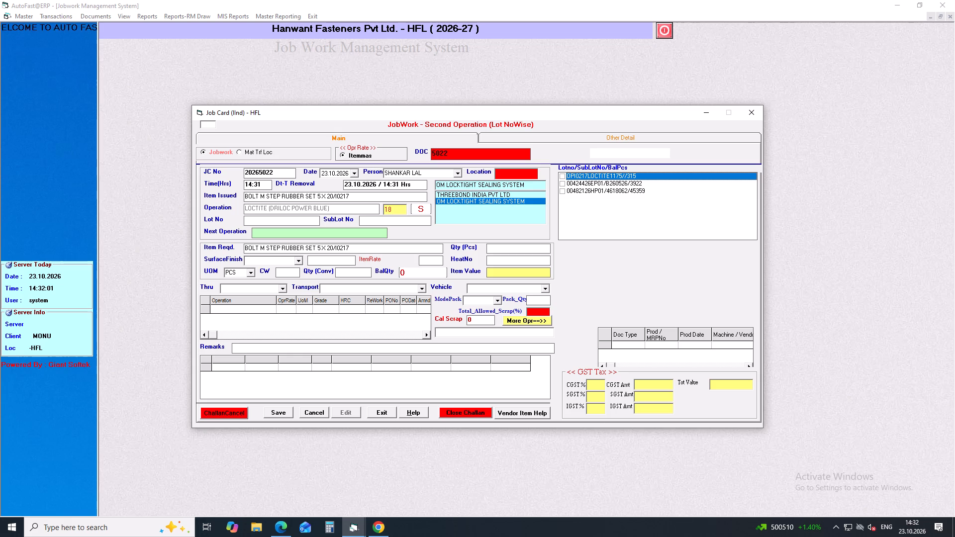
# Select lot 00482126HP01 with heat number 4618062, set the quantity to 30900 pieces, and accept unit PCS and CW 3.8.
pyautogui.click(564, 191)
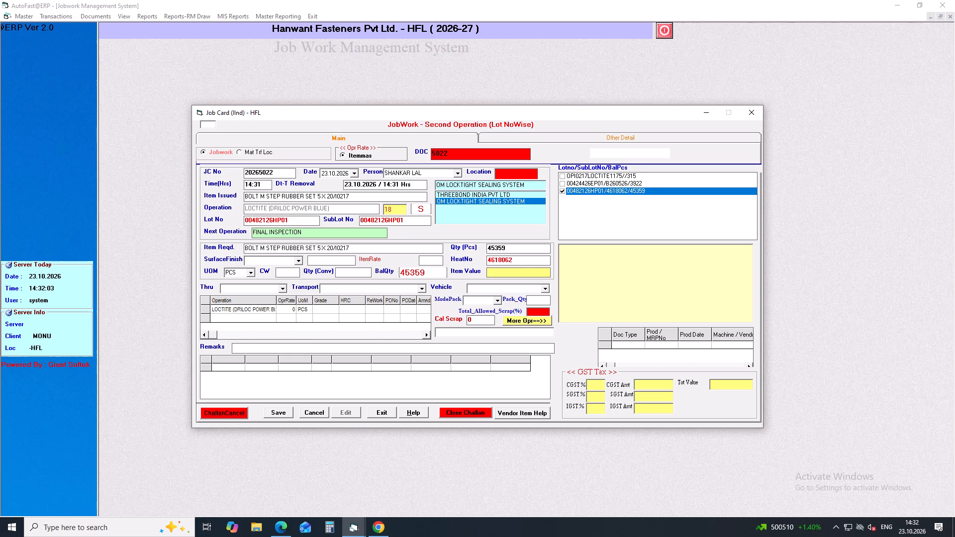
pyautogui.click(521, 253)
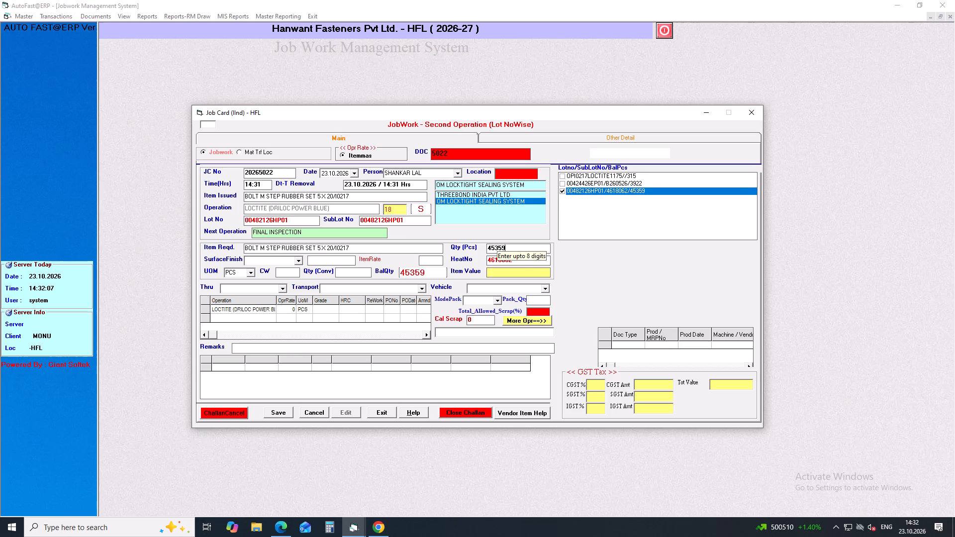
pyautogui.moveTo(514, 247); pyautogui.dragTo(388, 263)
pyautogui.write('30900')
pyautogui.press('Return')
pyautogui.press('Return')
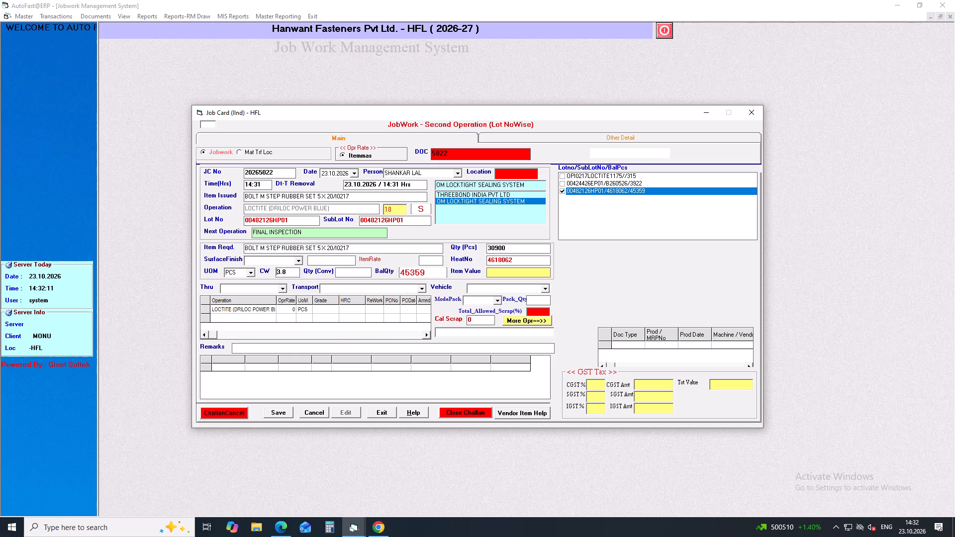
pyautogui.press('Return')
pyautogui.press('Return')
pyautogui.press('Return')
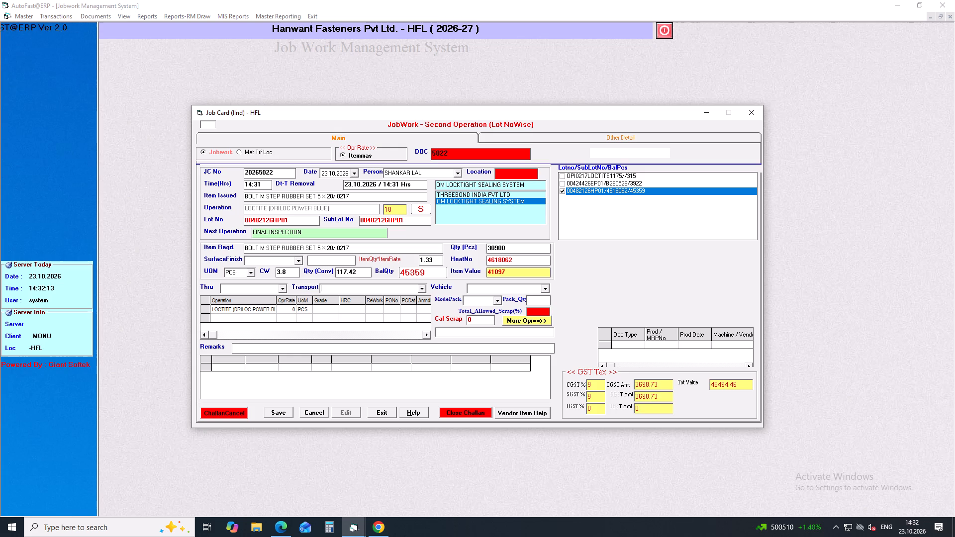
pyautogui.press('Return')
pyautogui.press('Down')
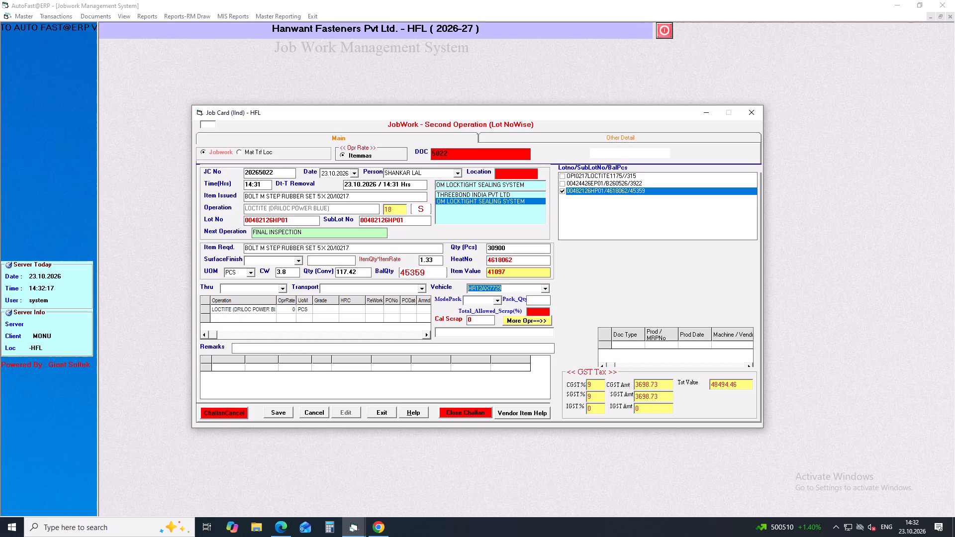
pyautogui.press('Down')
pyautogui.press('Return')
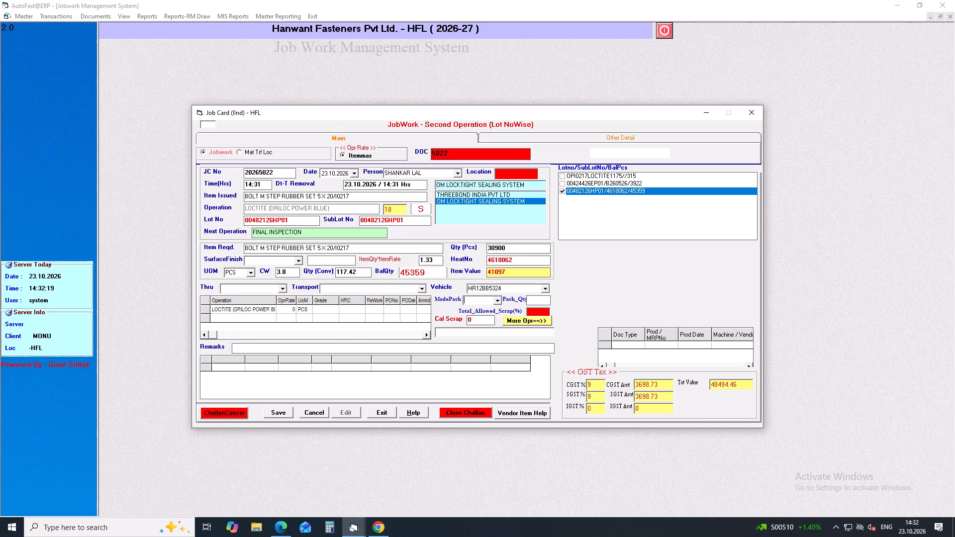
# Set the challan's packing mode to Tray and the pack quantity to 2.
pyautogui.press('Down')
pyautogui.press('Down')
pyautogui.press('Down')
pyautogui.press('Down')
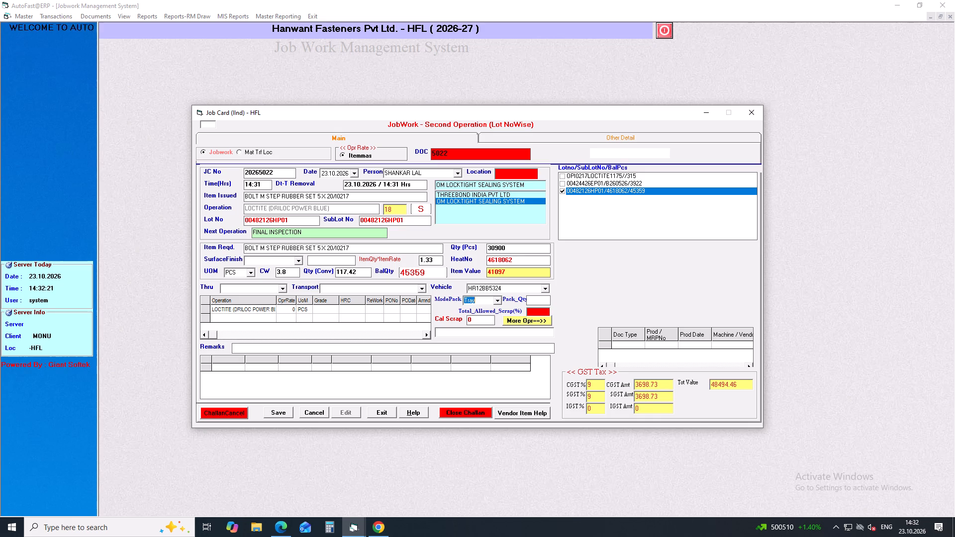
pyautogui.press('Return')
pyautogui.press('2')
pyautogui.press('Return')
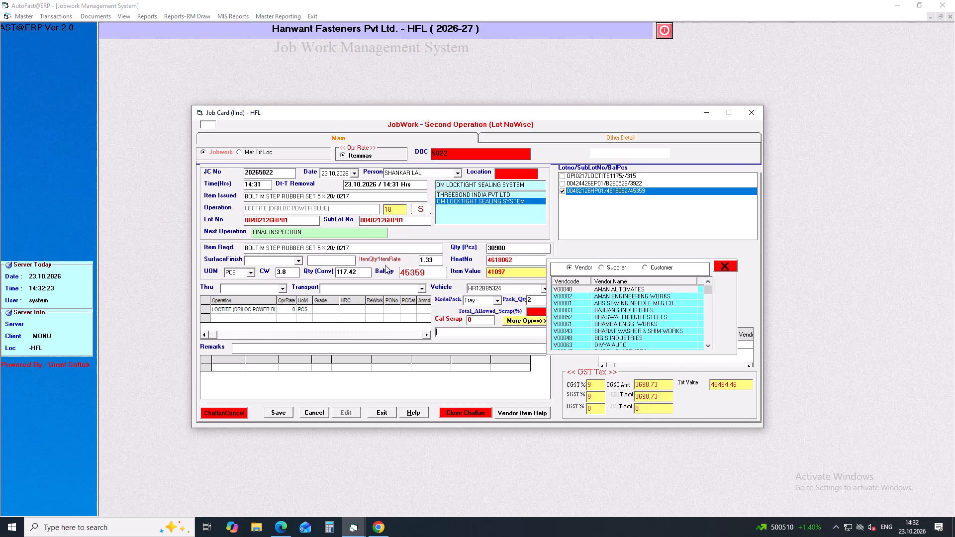
# Leave the remaining remarks details at their defaults and save job work challan 20265022.
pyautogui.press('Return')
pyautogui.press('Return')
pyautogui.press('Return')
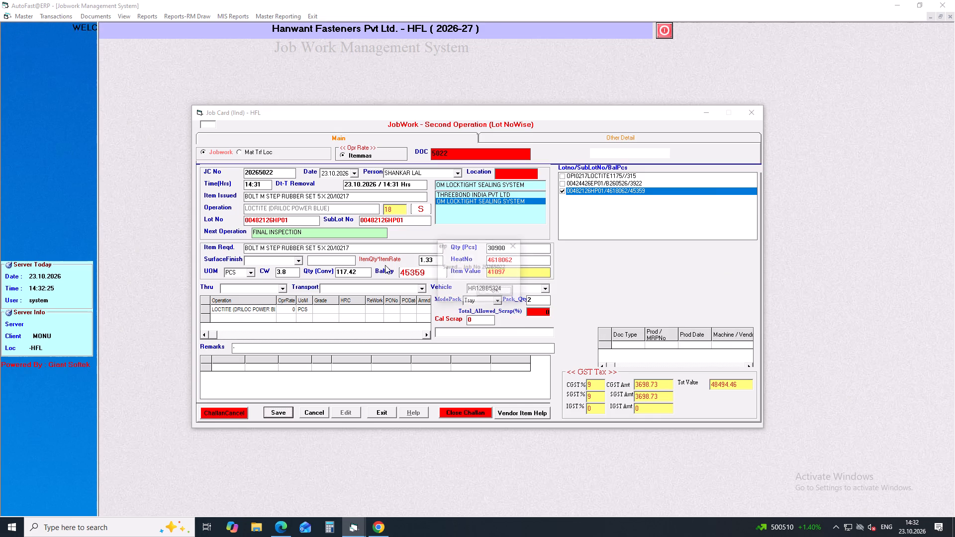
pyautogui.click(498, 291)
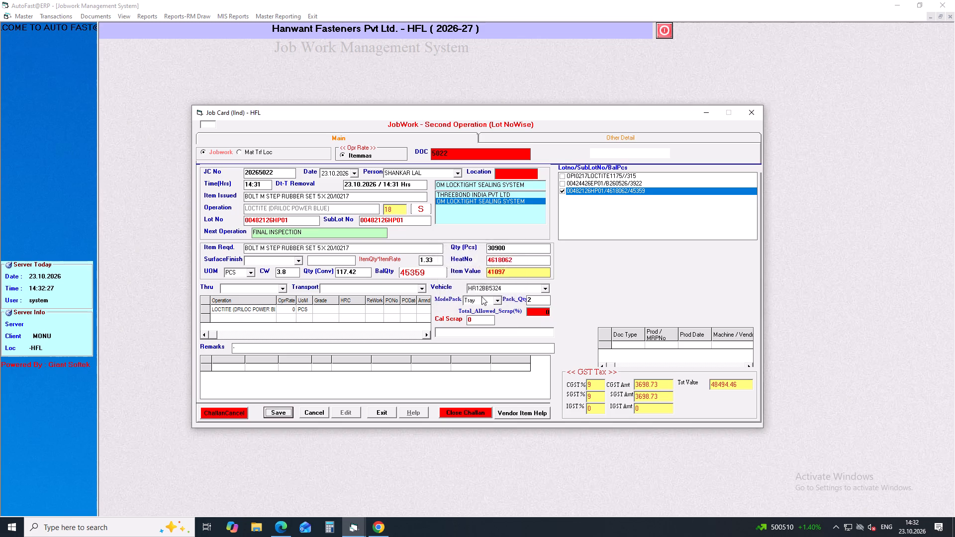
pyautogui.click(461, 300)
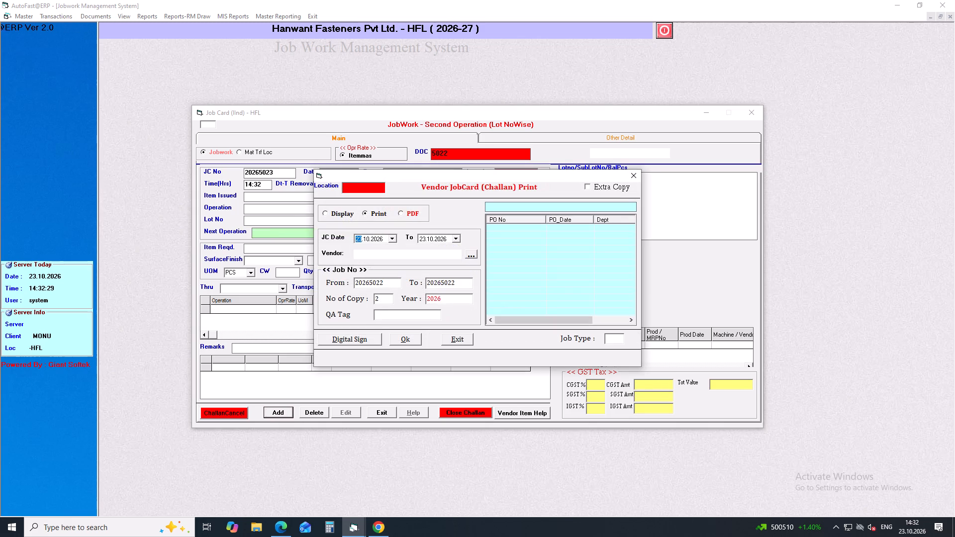
# Send challan 20265022 to the printer with the number of copies set to 3.
pyautogui.click(382, 298)
pyautogui.press('BackSpace')
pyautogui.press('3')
pyautogui.press('Return')
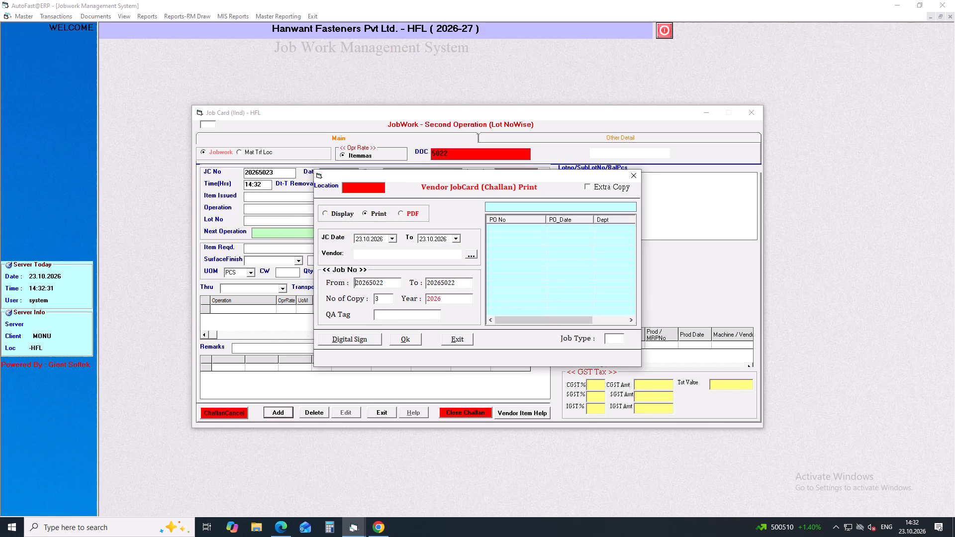
pyautogui.press('Return')
pyautogui.press('Return')
pyautogui.press('Return')
pyautogui.press('Return')
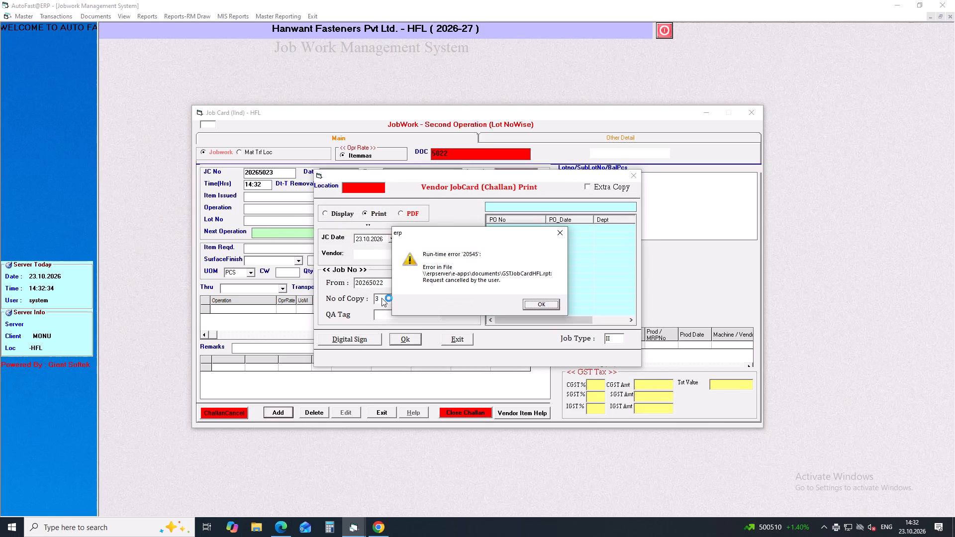
pyautogui.click(544, 306)
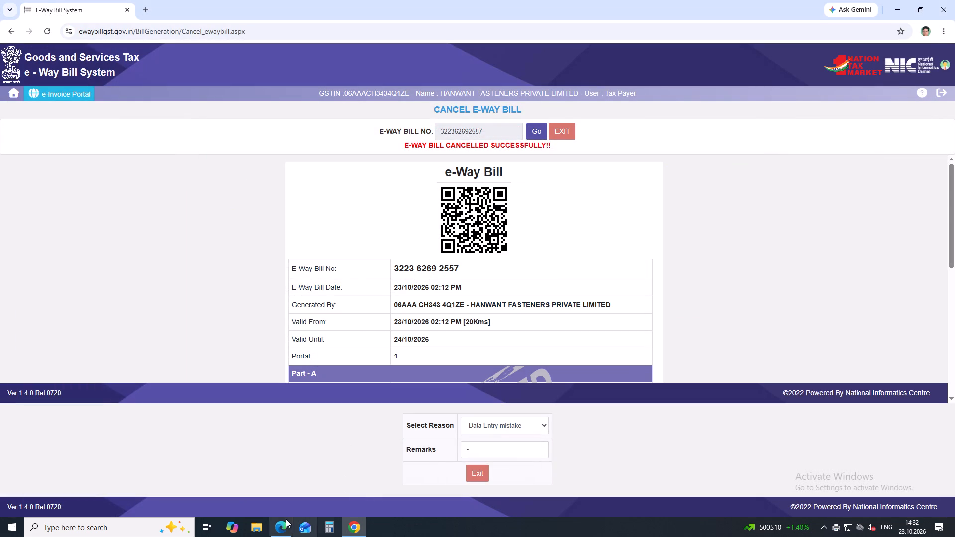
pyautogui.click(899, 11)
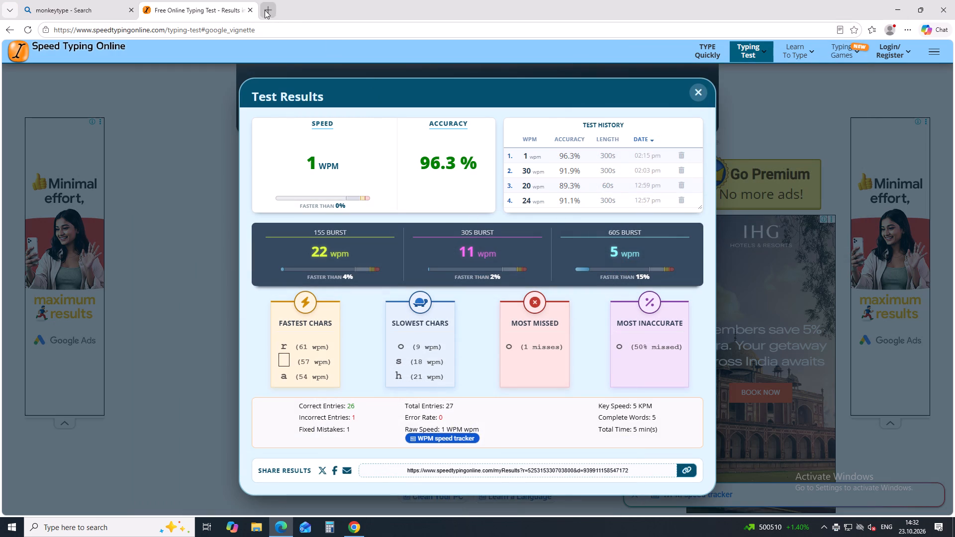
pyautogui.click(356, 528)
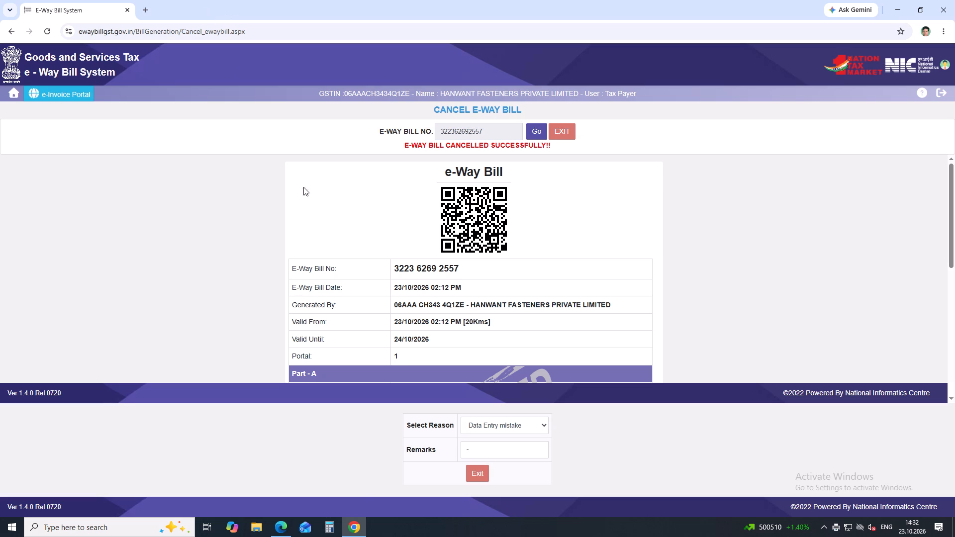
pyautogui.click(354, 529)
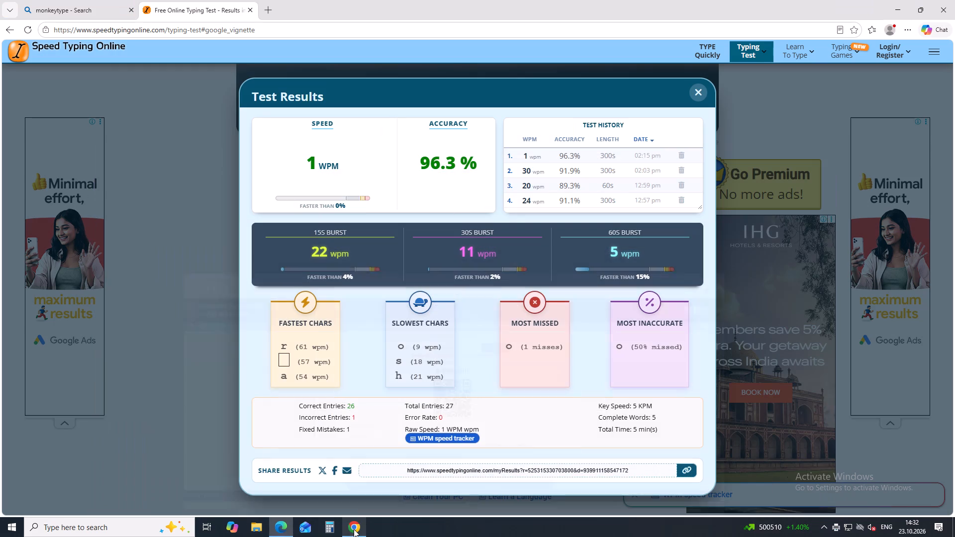
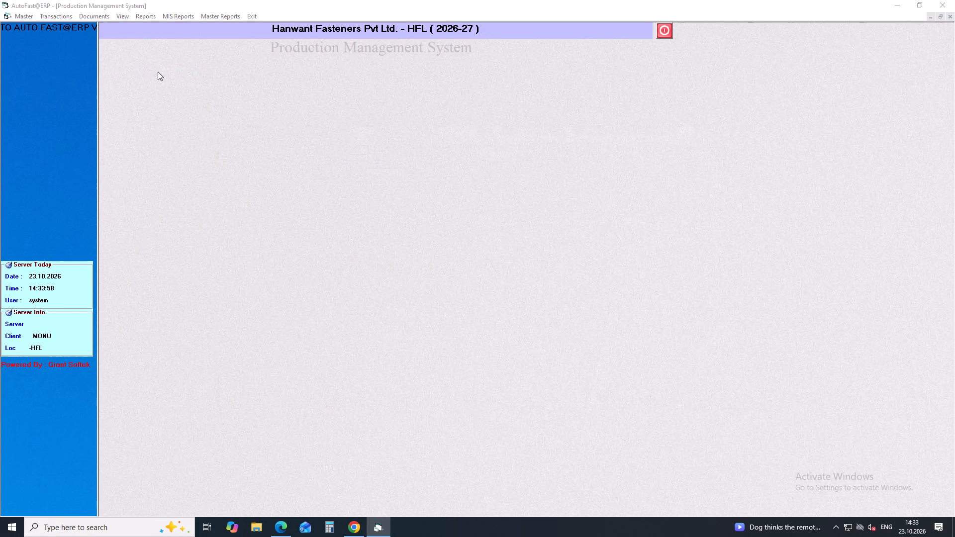
# Start a new in-house second-operation item issue and select BOLT FLANGE SH 6X22/I0198 as the issued item.
pyautogui.press('Return')
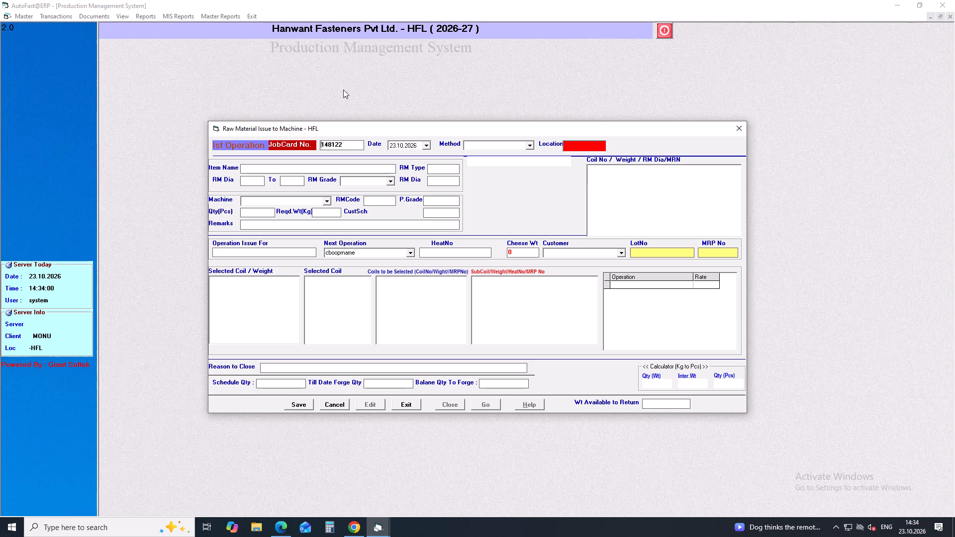
pyautogui.click(740, 127)
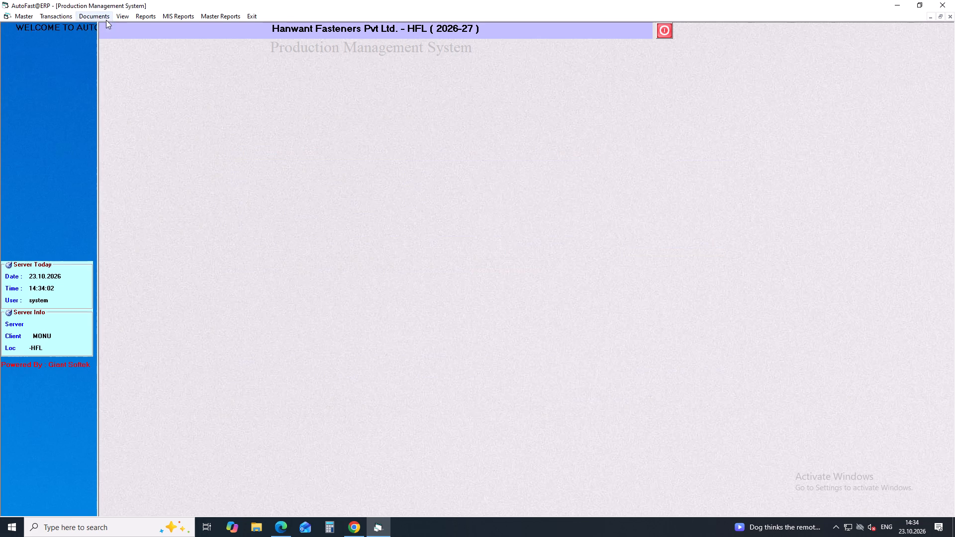
pyautogui.click(56, 17)
pyautogui.click(153, 108)
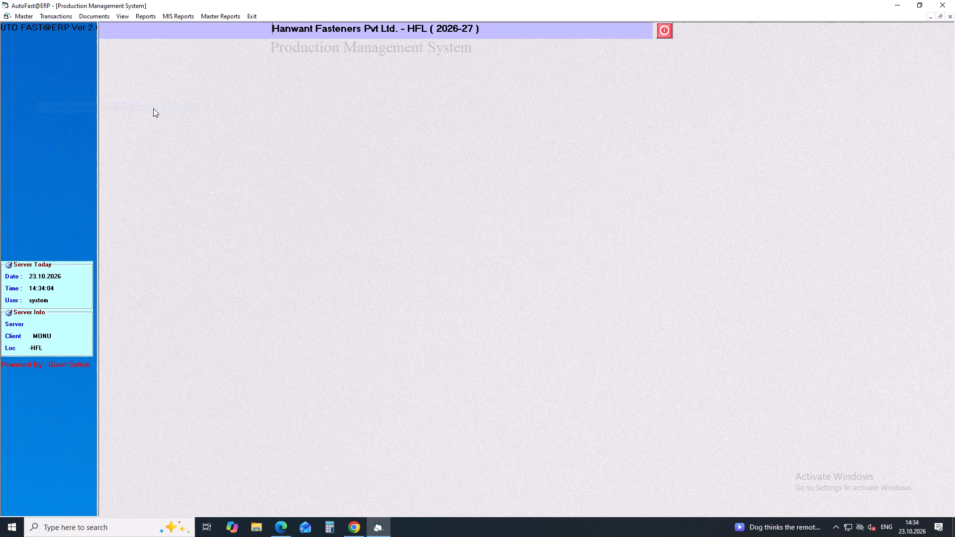
pyautogui.press('Return')
pyautogui.press('Return')
pyautogui.press('Return')
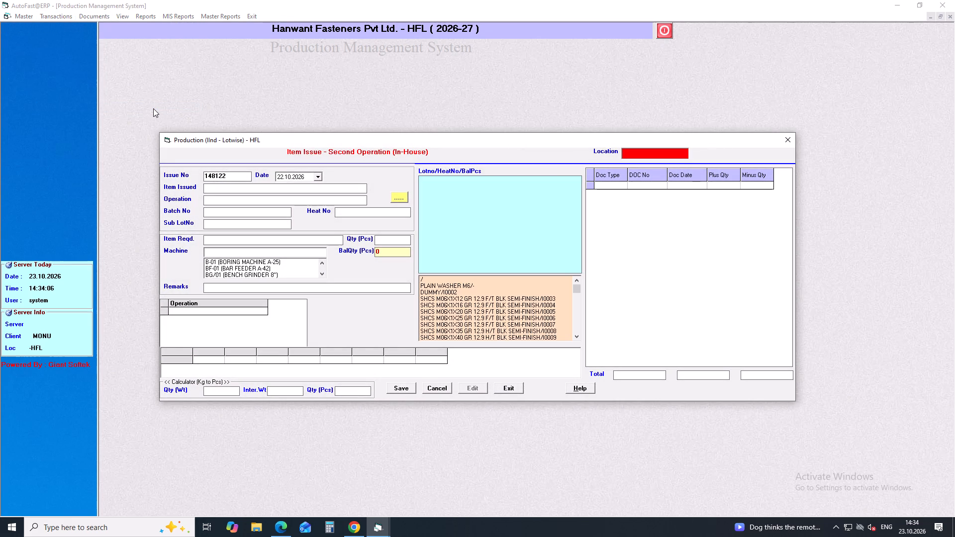
pyautogui.write('bolt flange sg')
pyautogui.press('space')
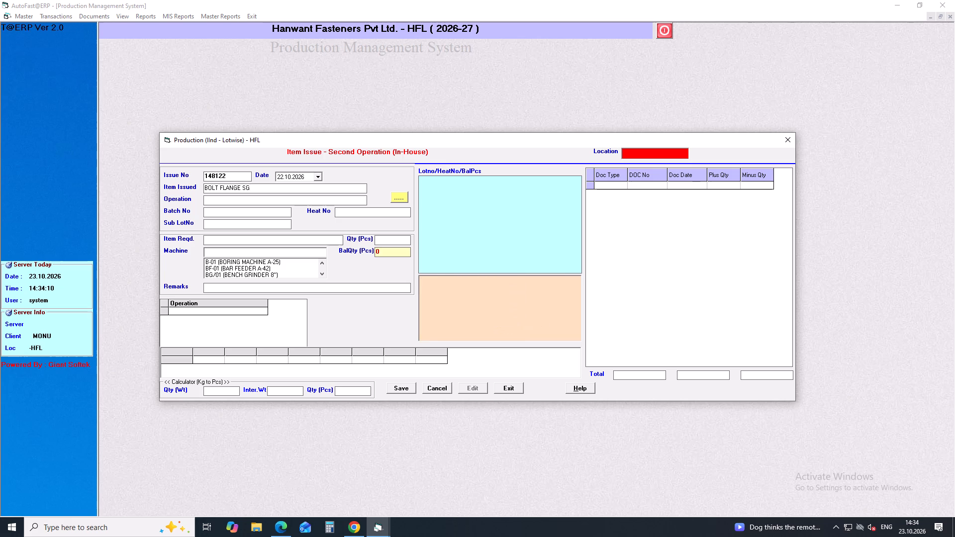
pyautogui.press('BackSpace')
pyautogui.press('BackSpace')
pyautogui.write('h')
pyautogui.press('space')
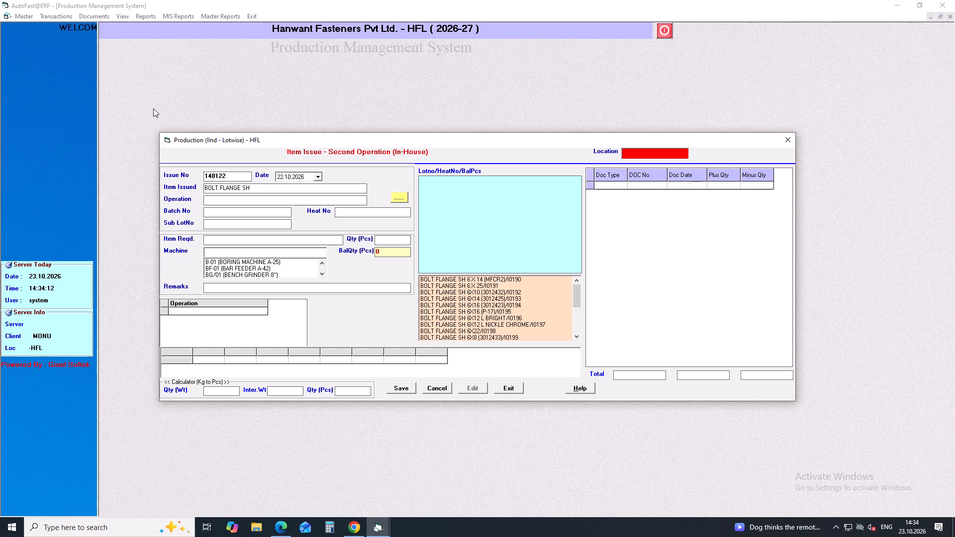
pyautogui.press('6')
pyautogui.press('Down')
pyautogui.press('Down')
pyautogui.press('Down')
pyautogui.press('Down')
pyautogui.press('Down')
pyautogui.press('Down')
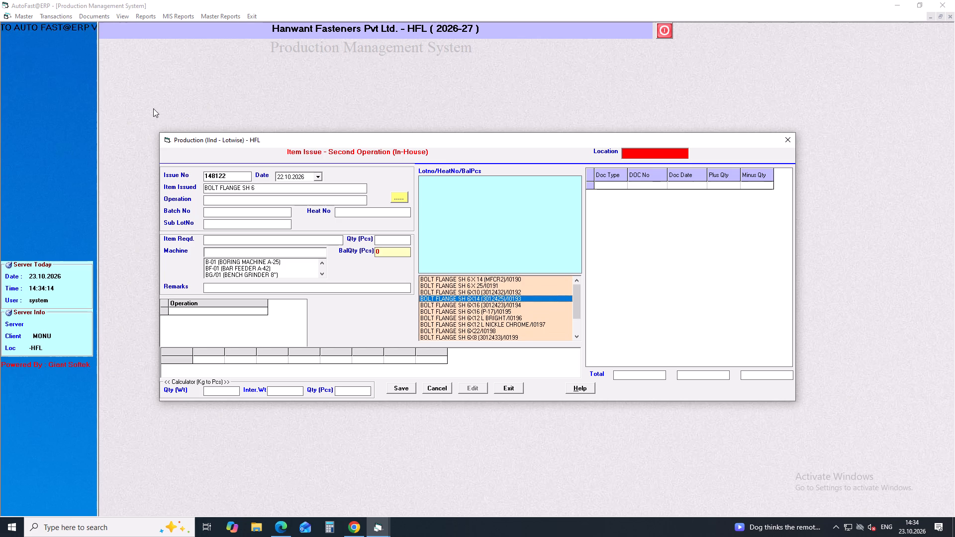
pyautogui.press('Down')
pyautogui.press('Down')
pyautogui.press('Down')
pyautogui.press('Down')
pyautogui.press('Return')
pyautogui.press('Return')
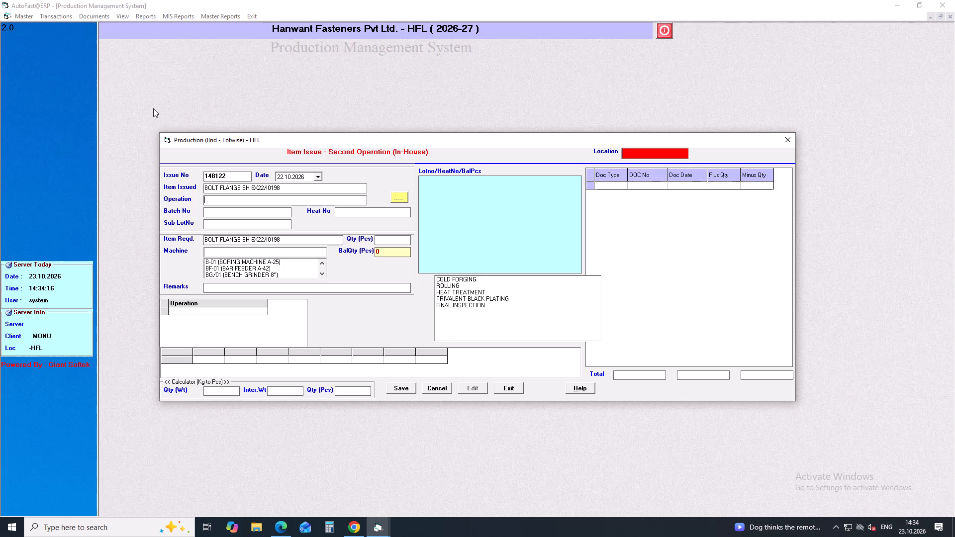
# List the item's lots for the TRIVALENT BLACK PLATING operation, then close the issue form without saving.
pyautogui.press('Down')
pyautogui.press('Down')
pyautogui.press('Down')
pyautogui.press('Down')
pyautogui.press('Down')
pyautogui.press('Return')
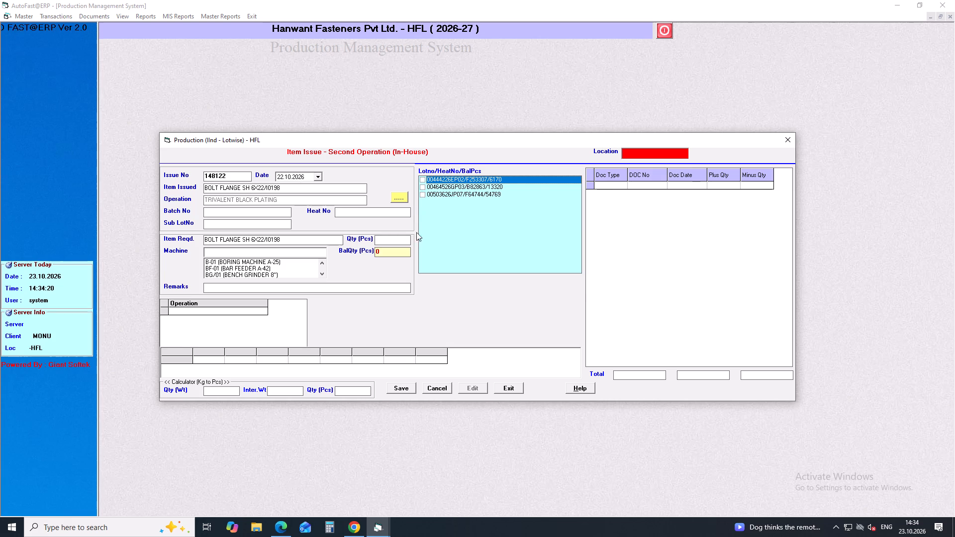
pyautogui.click(782, 141)
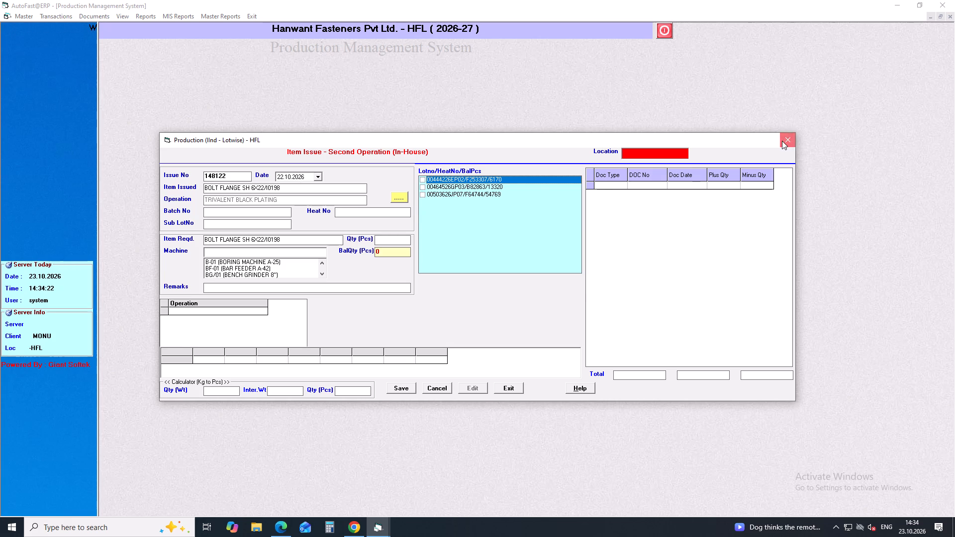
# Start a new first-operation raw material issue job card with the method set to FORGING.
pyautogui.click(59, 18)
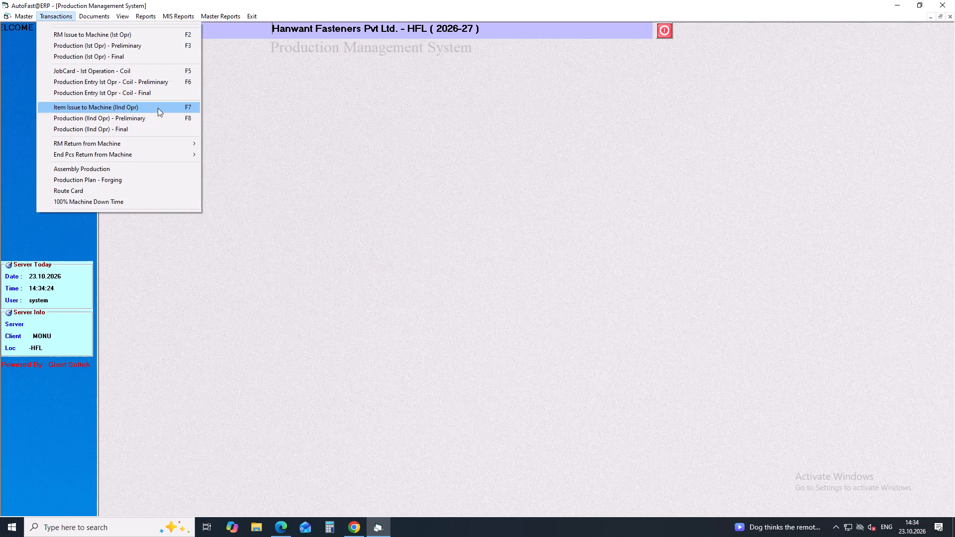
pyautogui.click(172, 72)
pyautogui.press('Return')
pyautogui.press('Return')
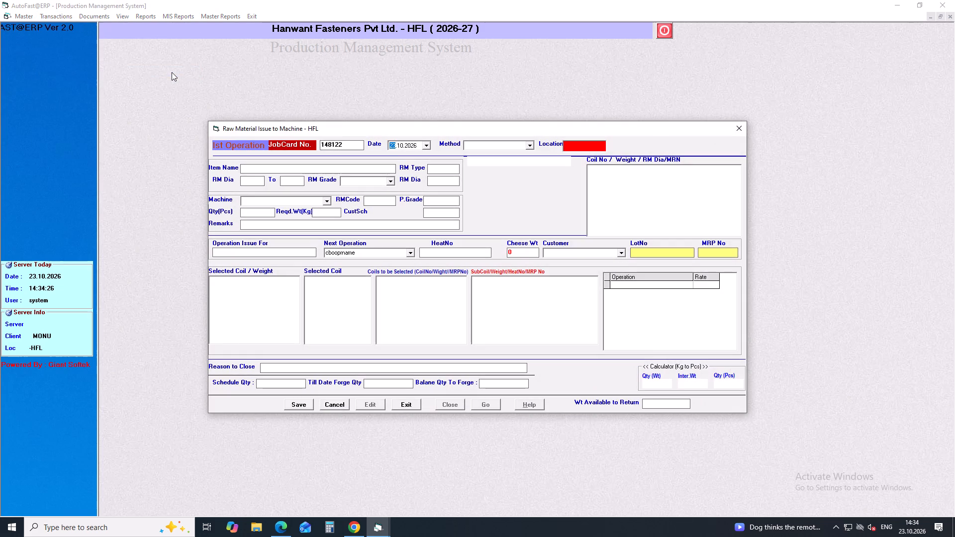
pyautogui.press('Return')
pyautogui.press('Down')
pyautogui.press('Return')
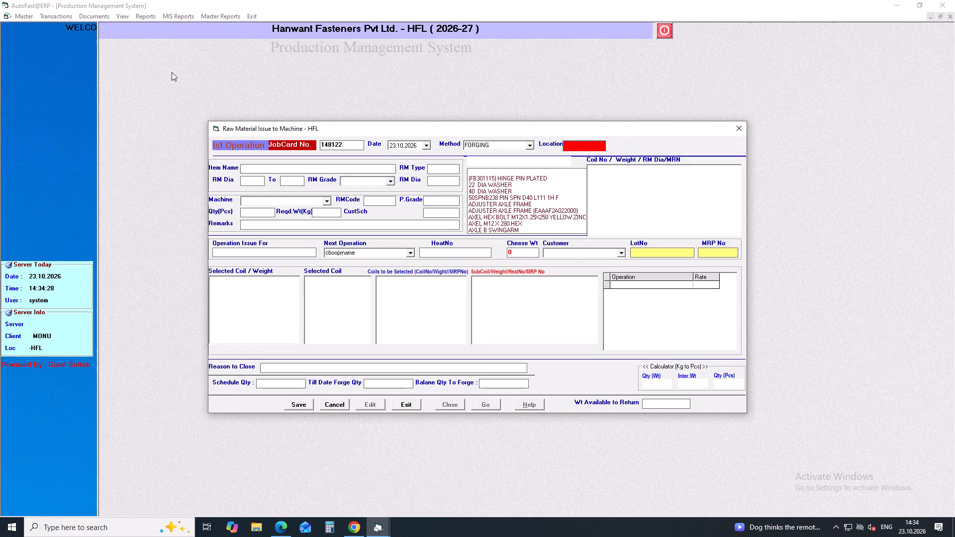
# Select BOLT FLANGE SH 6X22 as the job card's item.
pyautogui.write('bolt flan')
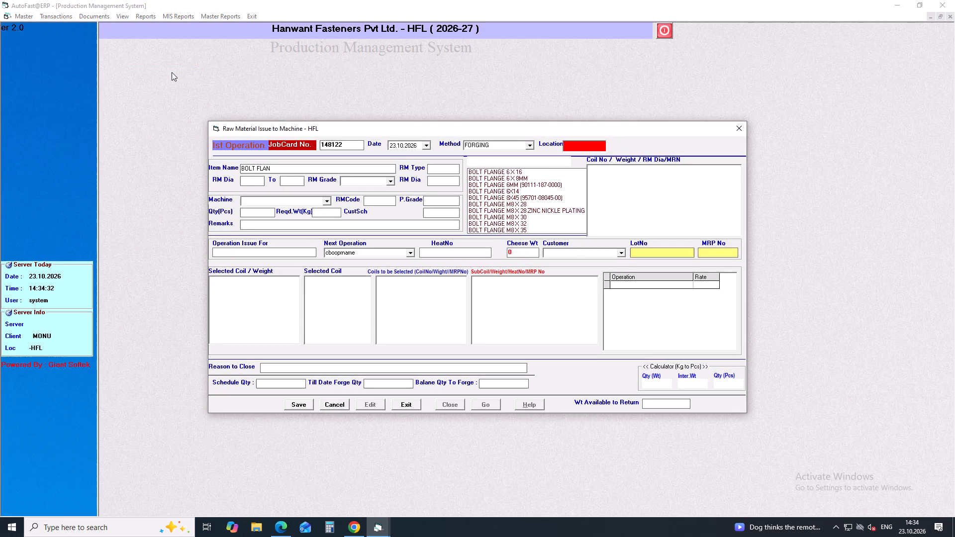
pyautogui.write('ge sh')
pyautogui.press('space')
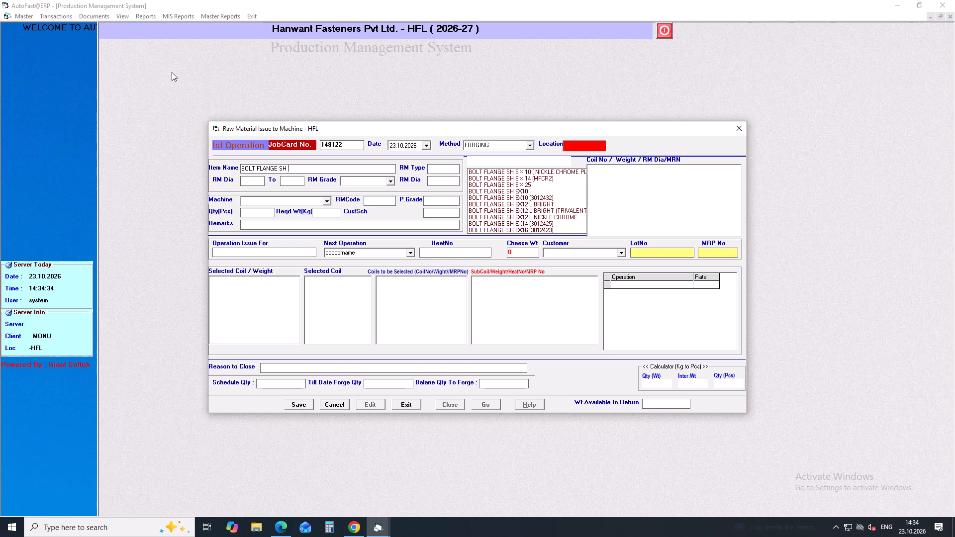
pyautogui.press('6')
pyautogui.press('Down')
pyautogui.press('Down')
pyautogui.press('Down')
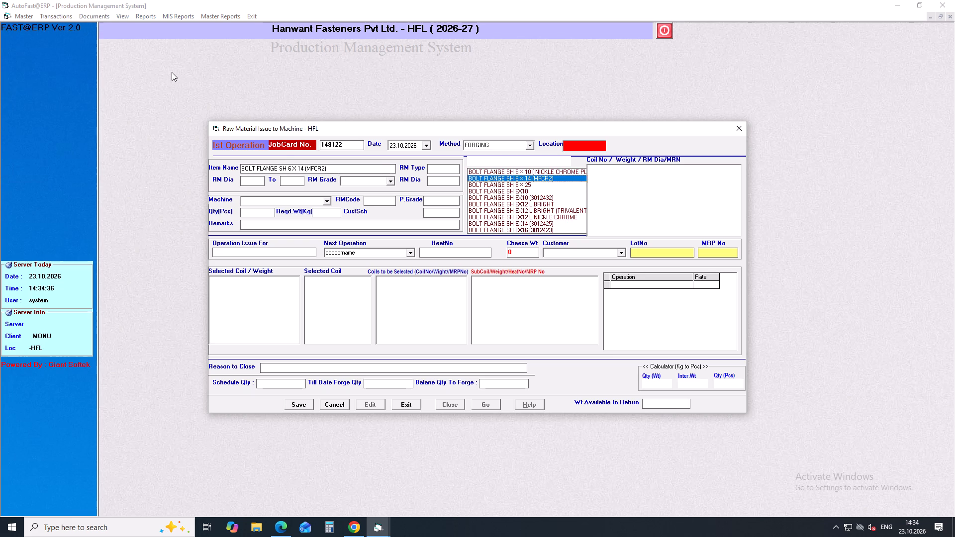
pyautogui.press('Down')
pyautogui.press('Down')
pyautogui.press('Down')
pyautogui.press('Down')
pyautogui.press('Down')
pyautogui.press('Down')
pyautogui.press('Down')
pyautogui.press('Down')
pyautogui.press('Down')
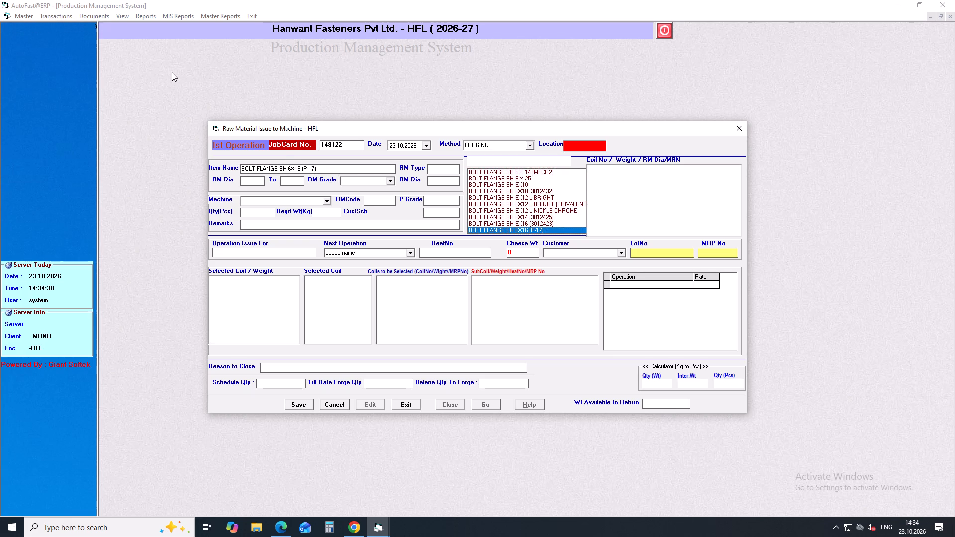
pyautogui.press('Down')
pyautogui.press('Down')
pyautogui.press('Return')
pyautogui.press('Return')
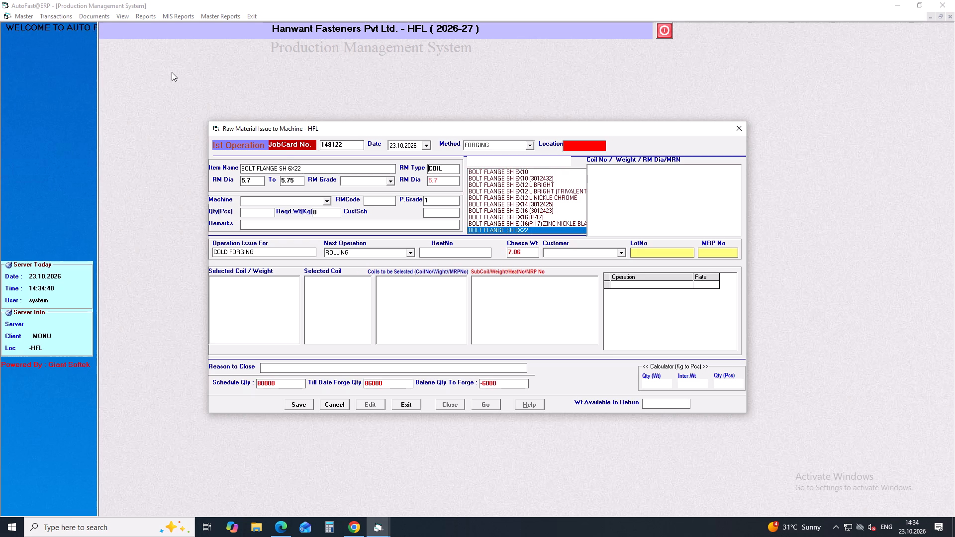
# Set the raw material grade to 10B21 to load the matching coils.
pyautogui.press('Return')
pyautogui.press('Down')
pyautogui.press('Return')
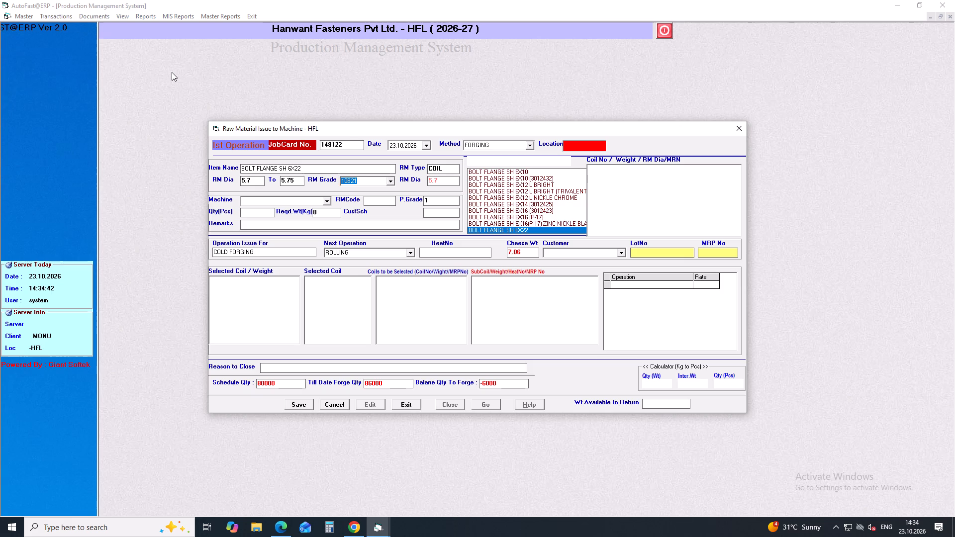
pyautogui.press('Return')
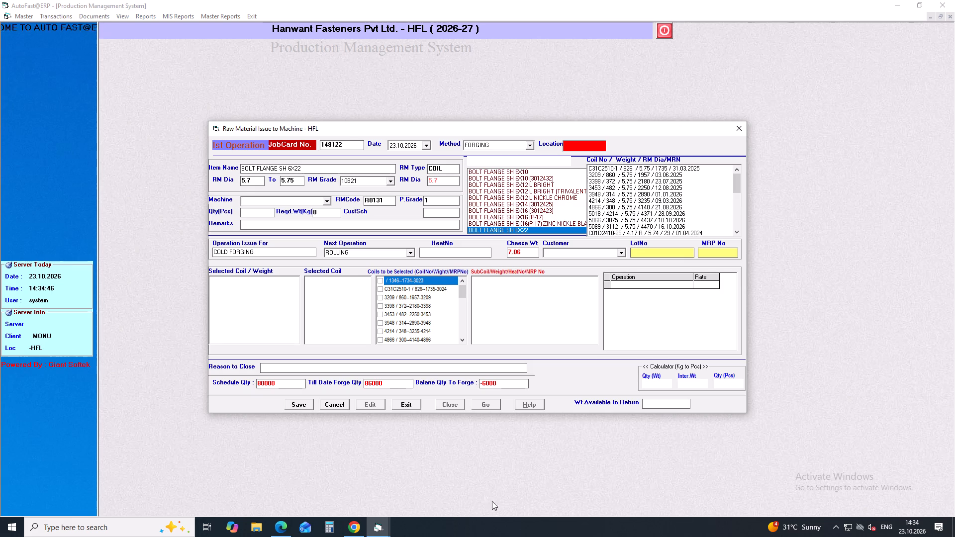
# Examine the coil numbers, weights and MRP numbers available for selection, then close the raw material issue form without saving.
pyautogui.click(462, 339)
pyautogui.click(462, 339)
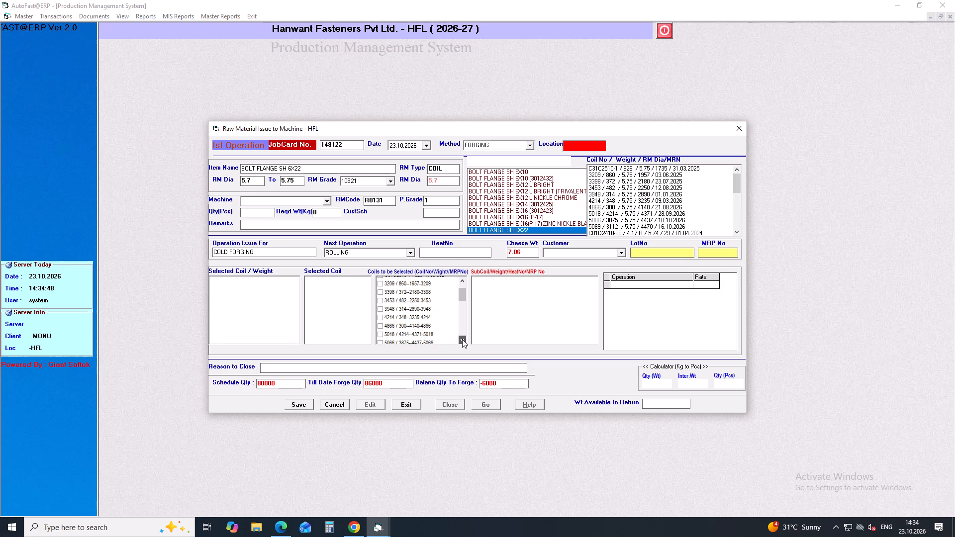
pyautogui.click(462, 339)
pyautogui.click(462, 339)
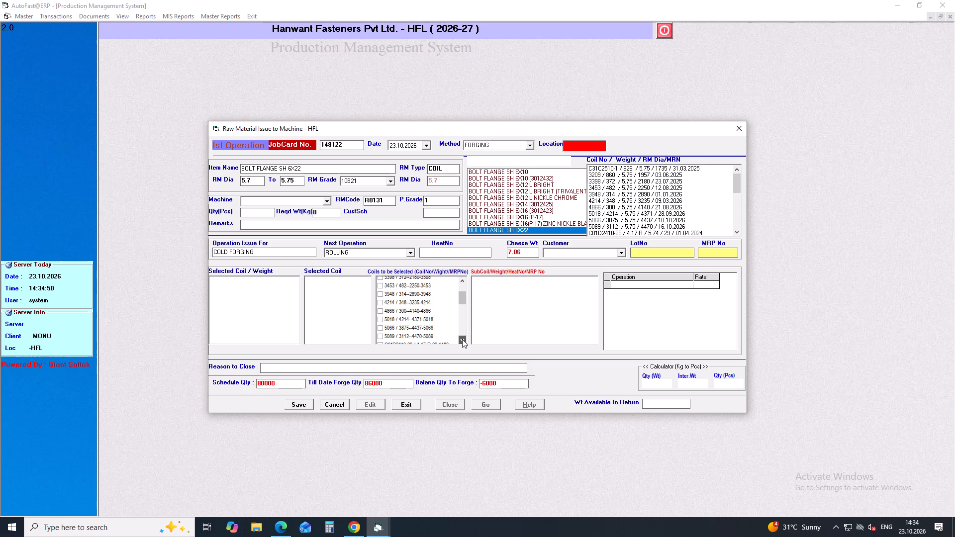
pyautogui.click(462, 339)
pyautogui.click(462, 339)
pyautogui.click(462, 339)
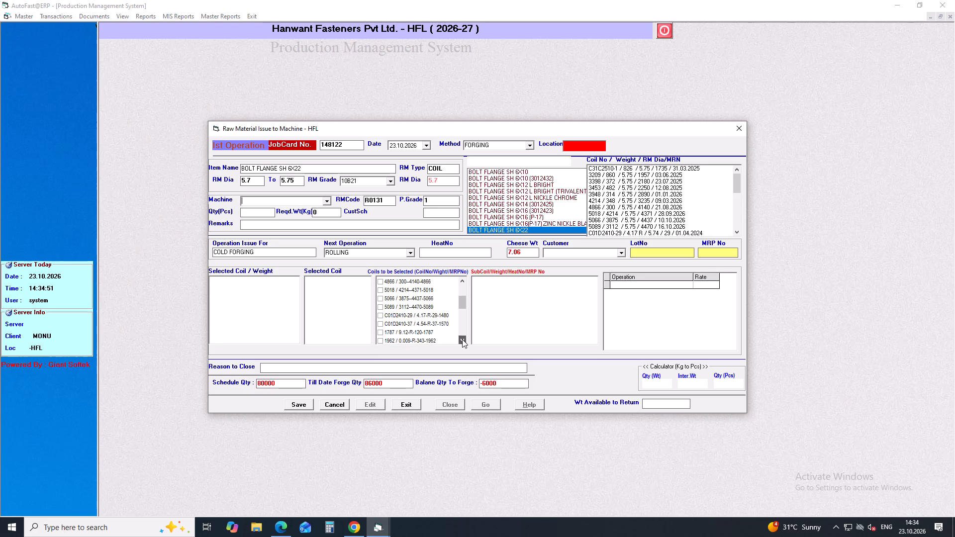
pyautogui.doubleClick(462, 339)
pyautogui.doubleClick(462, 339)
pyautogui.doubleClick(462, 339)
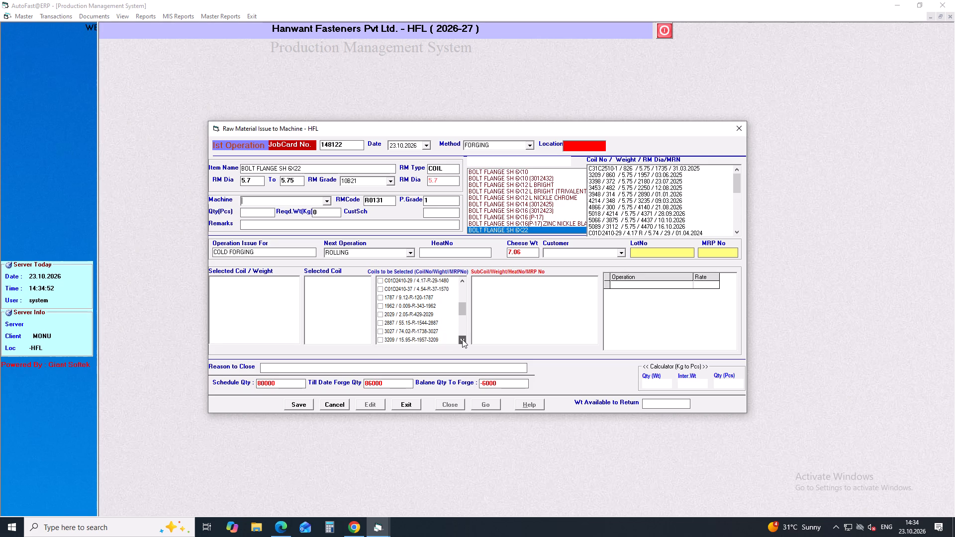
pyautogui.click(462, 339)
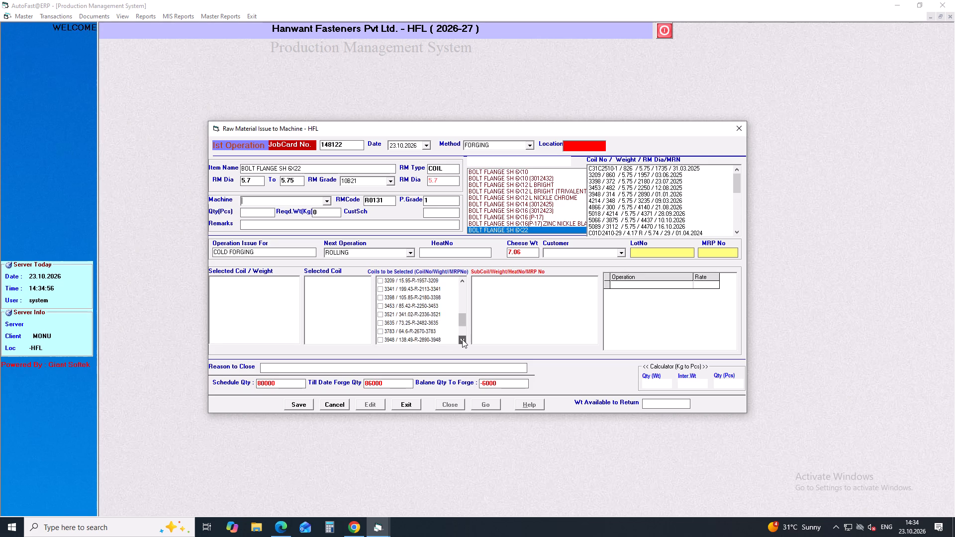
pyautogui.click(462, 339)
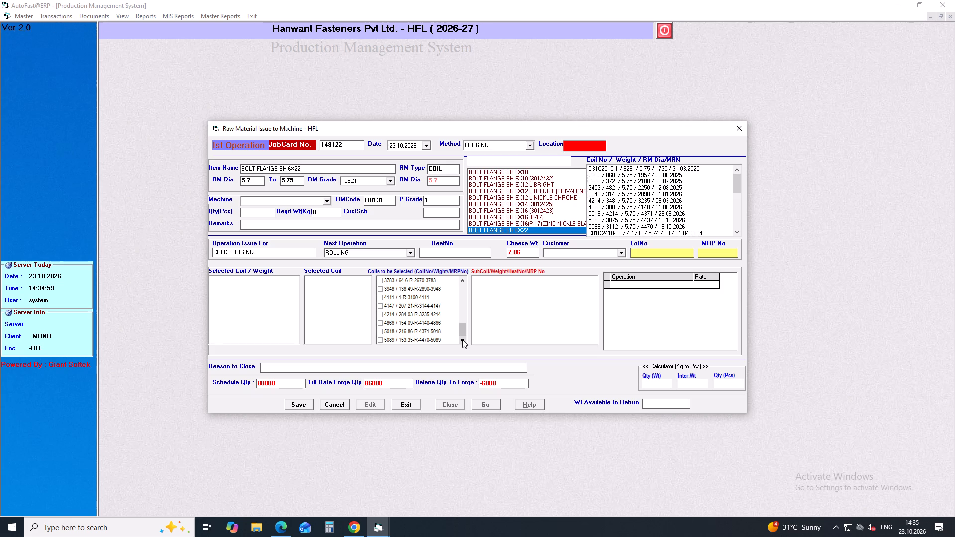
pyautogui.click(462, 339)
pyautogui.click(462, 339)
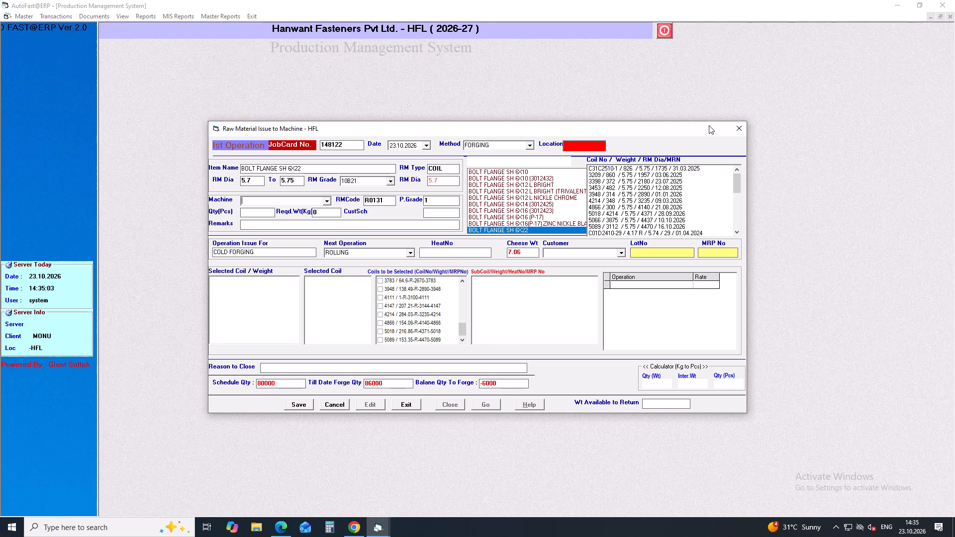
pyautogui.click(737, 127)
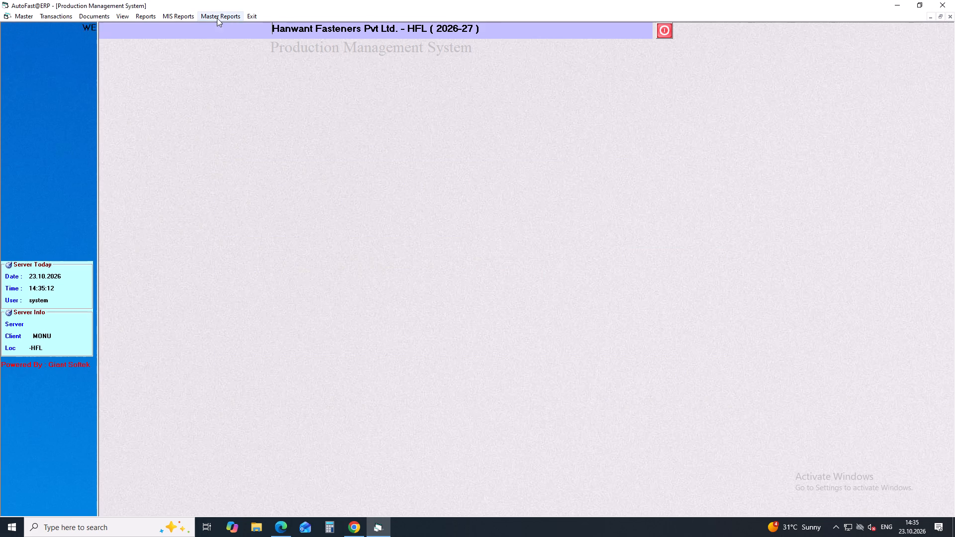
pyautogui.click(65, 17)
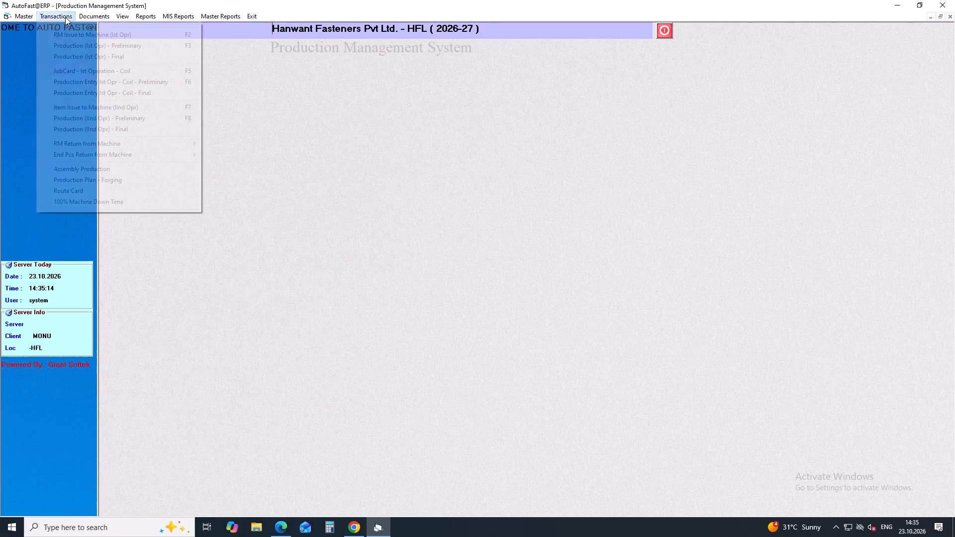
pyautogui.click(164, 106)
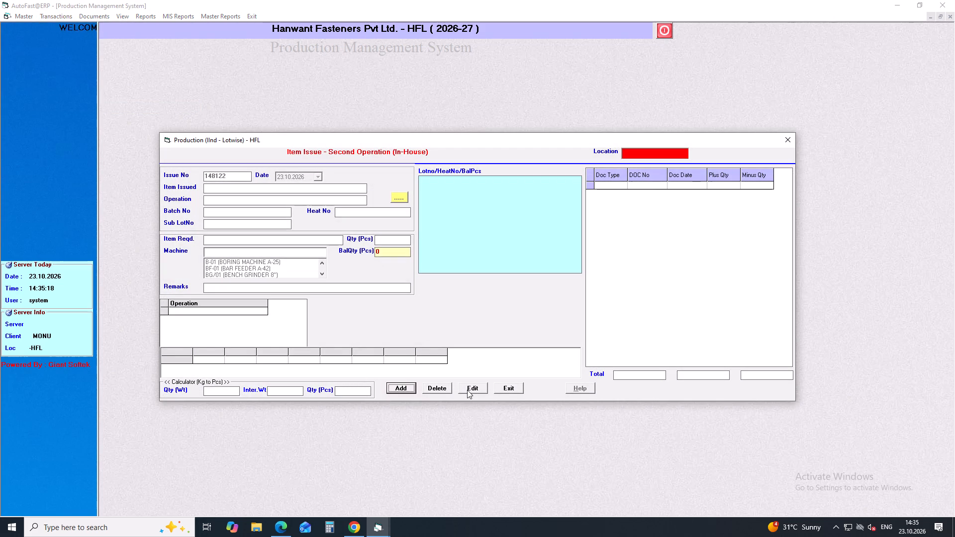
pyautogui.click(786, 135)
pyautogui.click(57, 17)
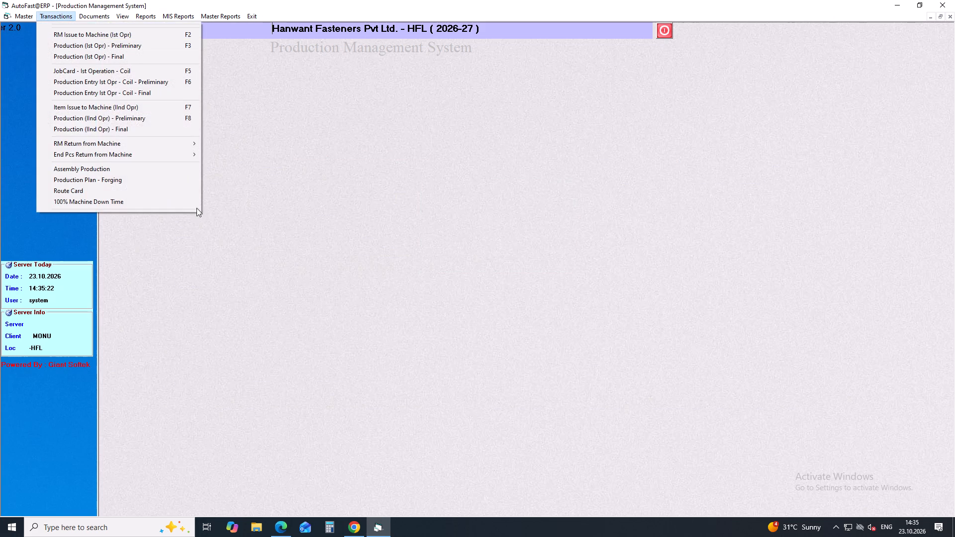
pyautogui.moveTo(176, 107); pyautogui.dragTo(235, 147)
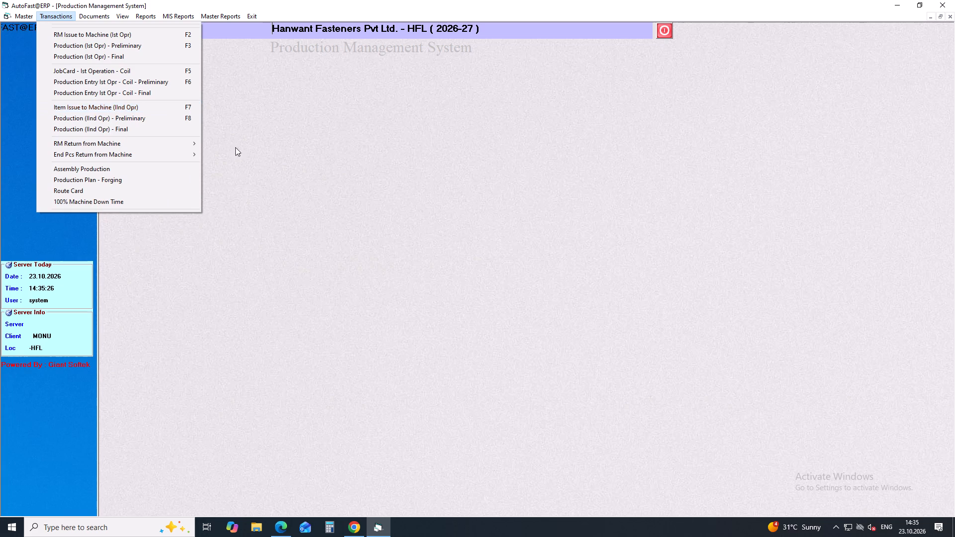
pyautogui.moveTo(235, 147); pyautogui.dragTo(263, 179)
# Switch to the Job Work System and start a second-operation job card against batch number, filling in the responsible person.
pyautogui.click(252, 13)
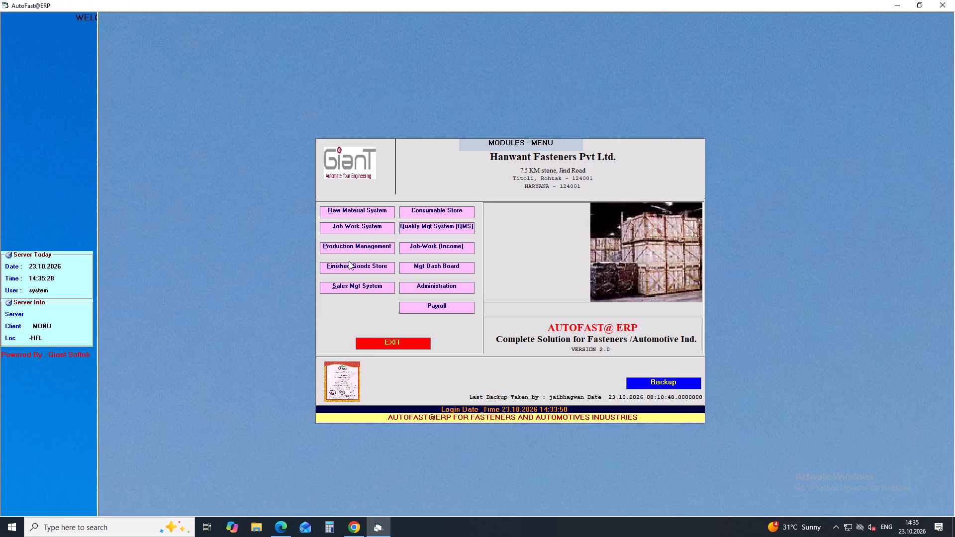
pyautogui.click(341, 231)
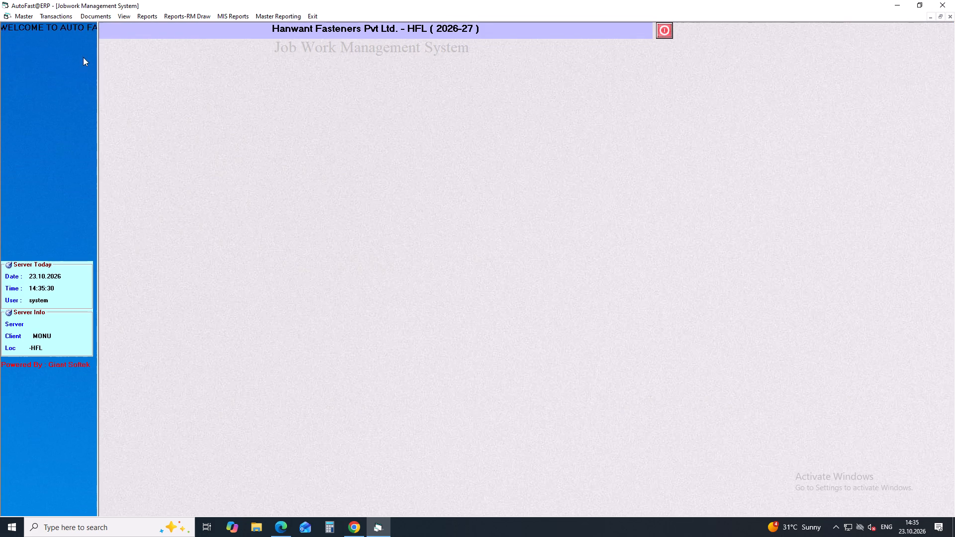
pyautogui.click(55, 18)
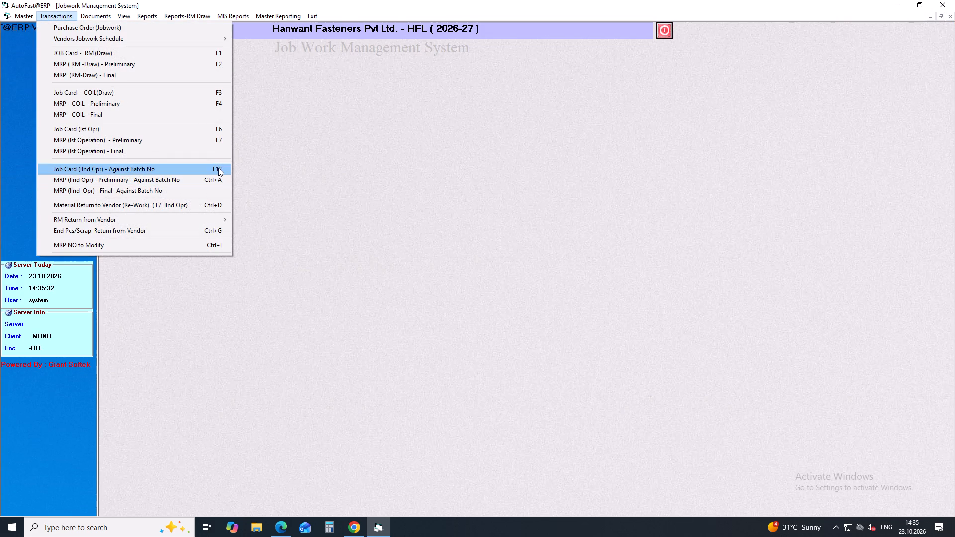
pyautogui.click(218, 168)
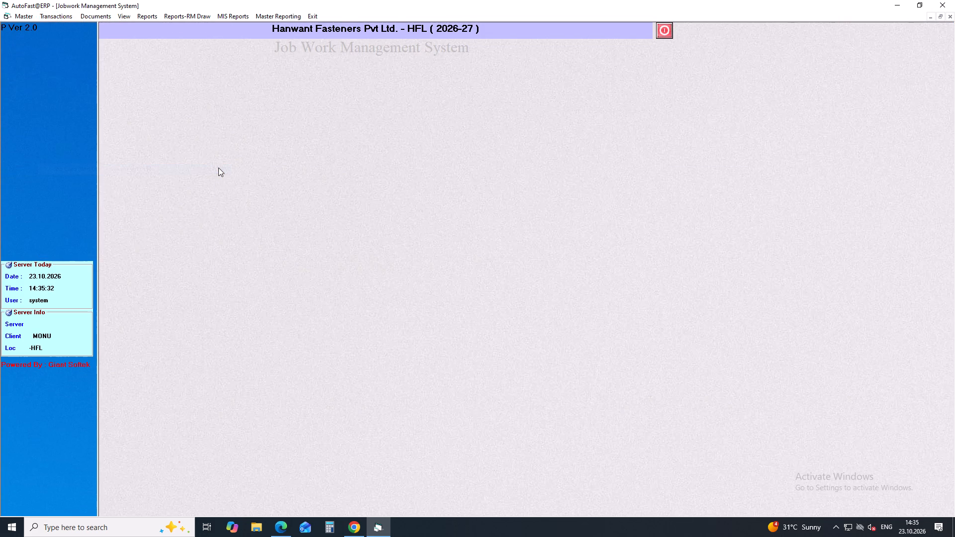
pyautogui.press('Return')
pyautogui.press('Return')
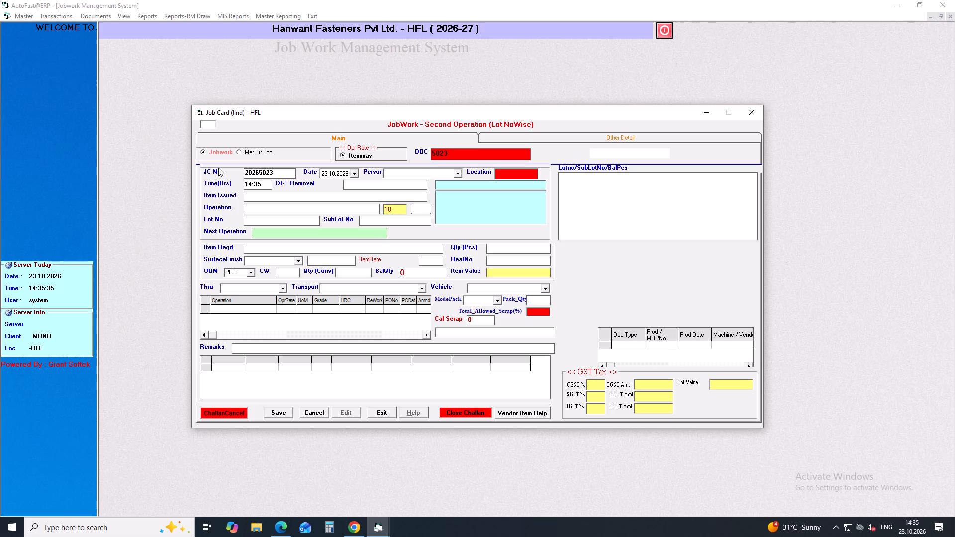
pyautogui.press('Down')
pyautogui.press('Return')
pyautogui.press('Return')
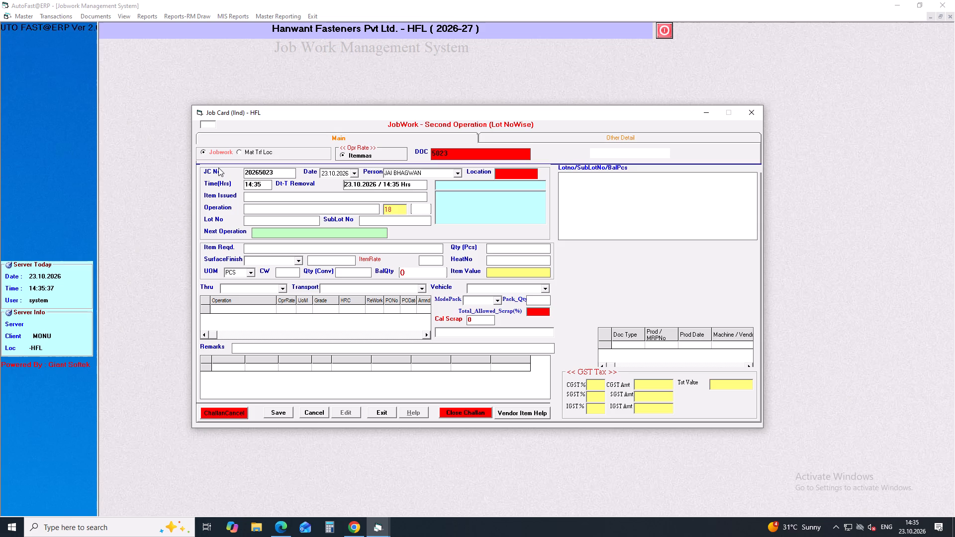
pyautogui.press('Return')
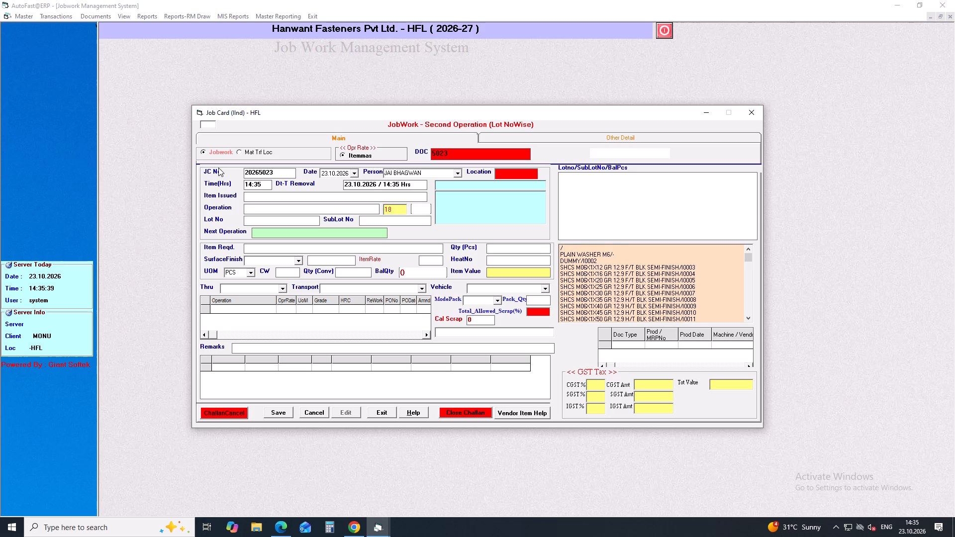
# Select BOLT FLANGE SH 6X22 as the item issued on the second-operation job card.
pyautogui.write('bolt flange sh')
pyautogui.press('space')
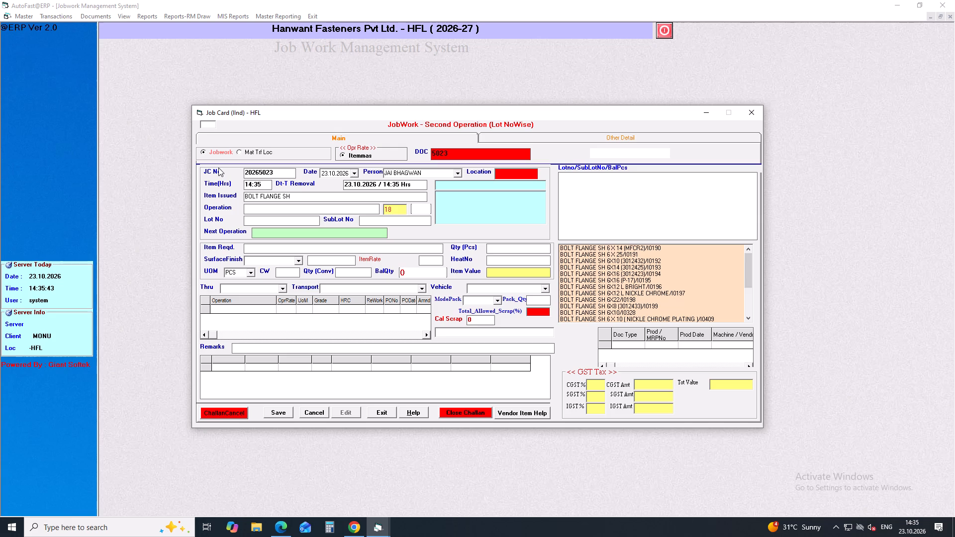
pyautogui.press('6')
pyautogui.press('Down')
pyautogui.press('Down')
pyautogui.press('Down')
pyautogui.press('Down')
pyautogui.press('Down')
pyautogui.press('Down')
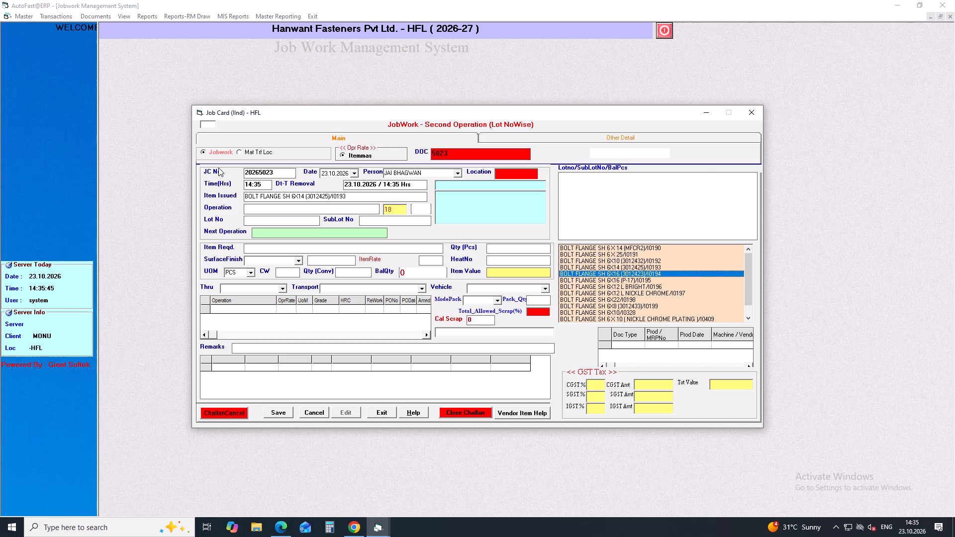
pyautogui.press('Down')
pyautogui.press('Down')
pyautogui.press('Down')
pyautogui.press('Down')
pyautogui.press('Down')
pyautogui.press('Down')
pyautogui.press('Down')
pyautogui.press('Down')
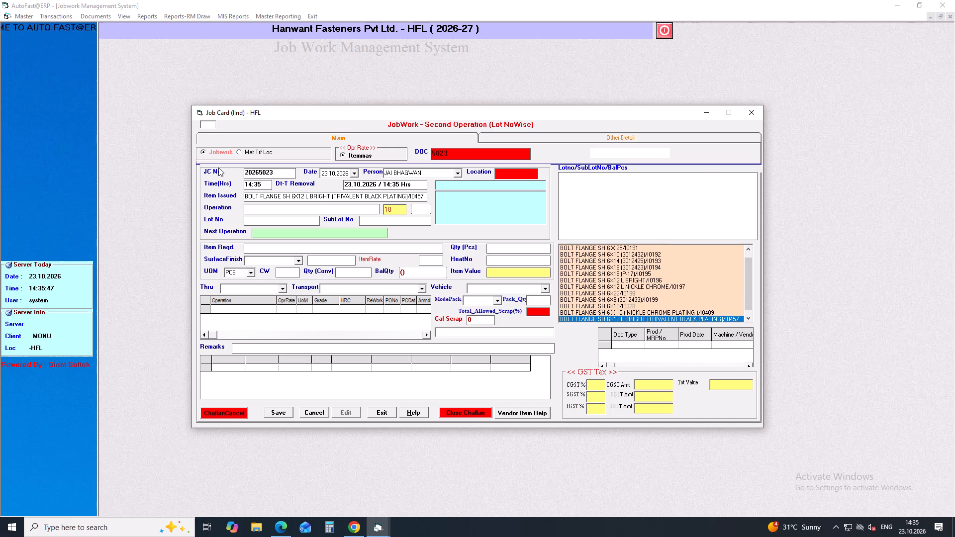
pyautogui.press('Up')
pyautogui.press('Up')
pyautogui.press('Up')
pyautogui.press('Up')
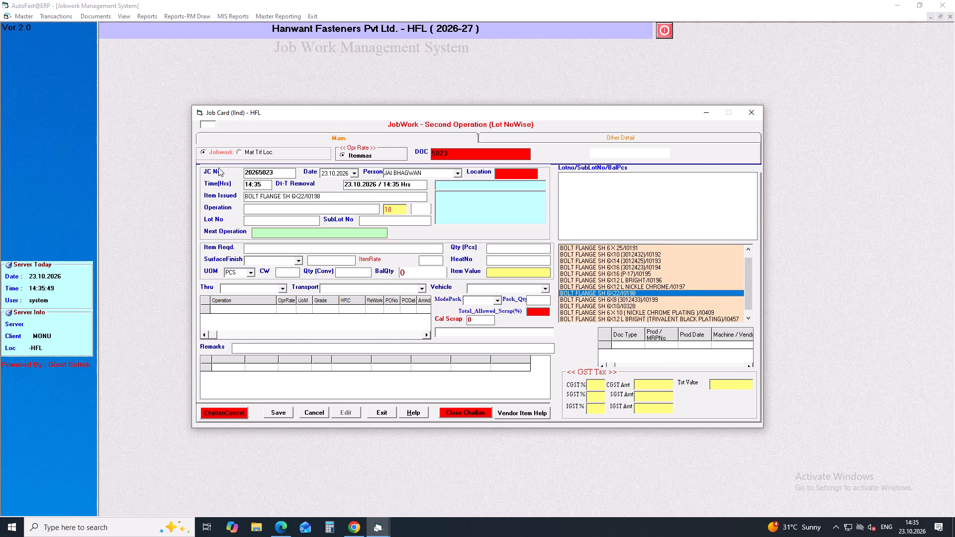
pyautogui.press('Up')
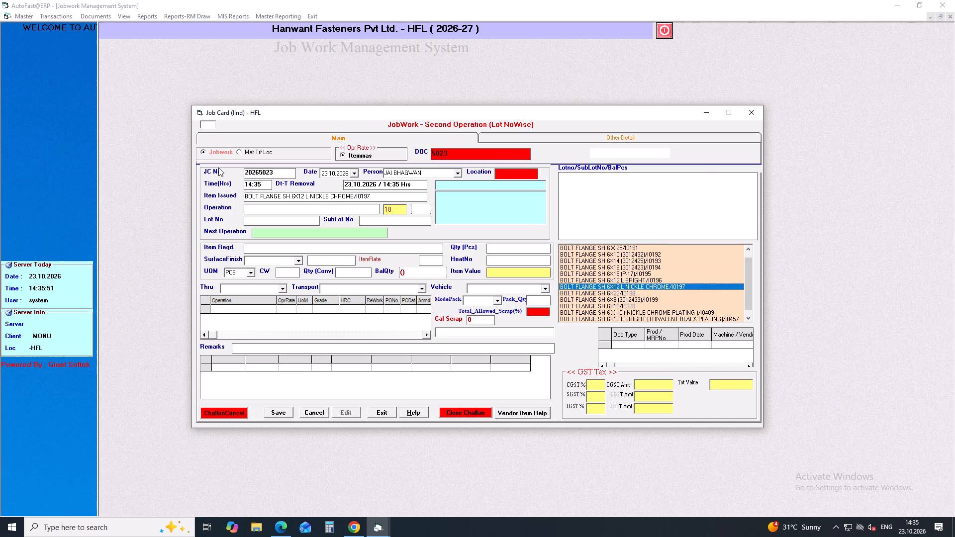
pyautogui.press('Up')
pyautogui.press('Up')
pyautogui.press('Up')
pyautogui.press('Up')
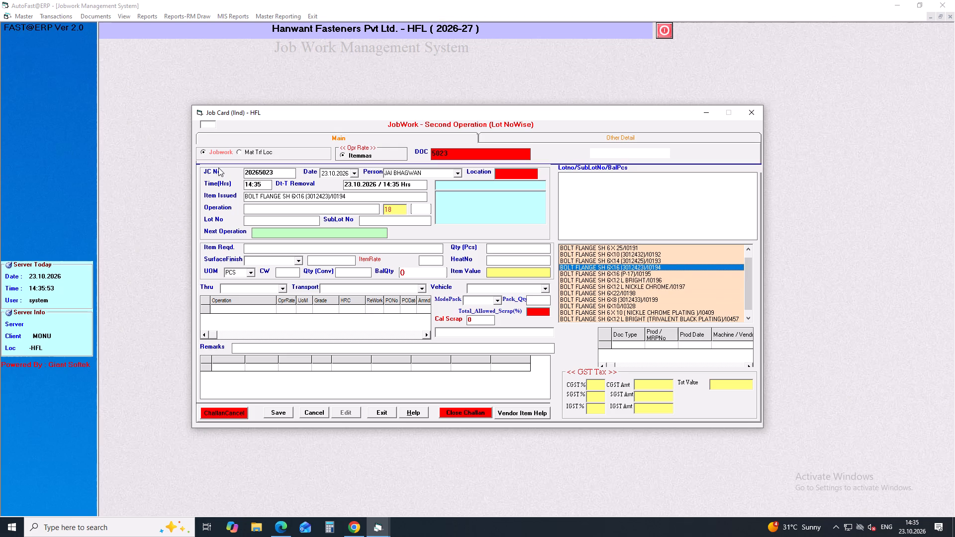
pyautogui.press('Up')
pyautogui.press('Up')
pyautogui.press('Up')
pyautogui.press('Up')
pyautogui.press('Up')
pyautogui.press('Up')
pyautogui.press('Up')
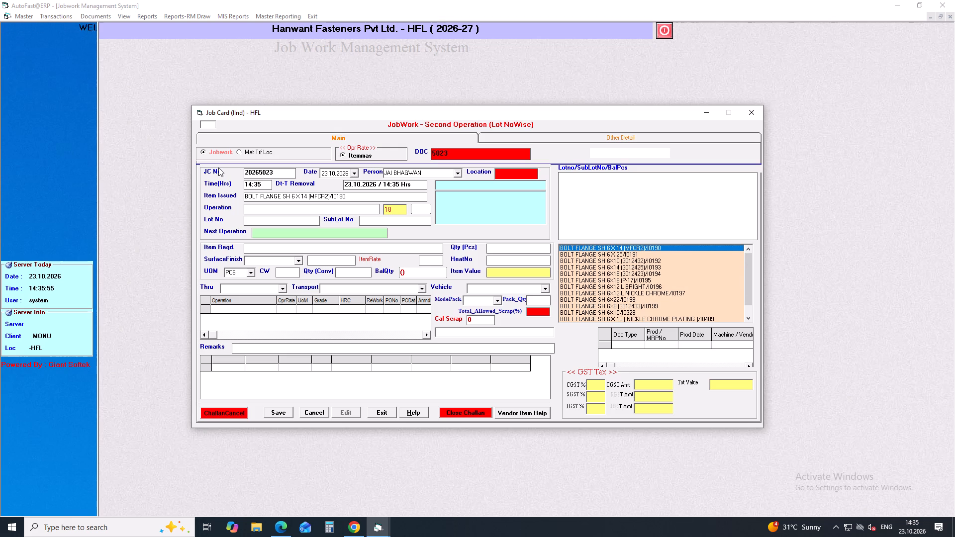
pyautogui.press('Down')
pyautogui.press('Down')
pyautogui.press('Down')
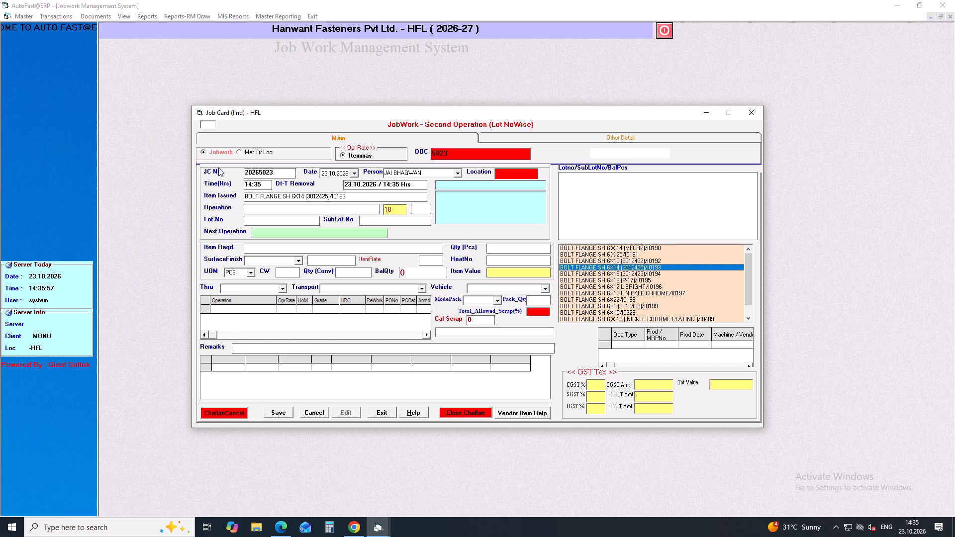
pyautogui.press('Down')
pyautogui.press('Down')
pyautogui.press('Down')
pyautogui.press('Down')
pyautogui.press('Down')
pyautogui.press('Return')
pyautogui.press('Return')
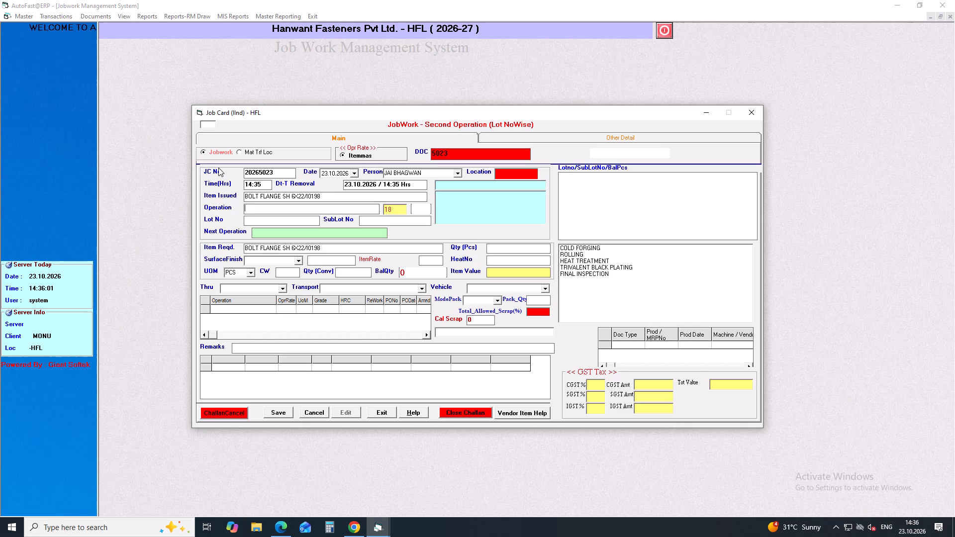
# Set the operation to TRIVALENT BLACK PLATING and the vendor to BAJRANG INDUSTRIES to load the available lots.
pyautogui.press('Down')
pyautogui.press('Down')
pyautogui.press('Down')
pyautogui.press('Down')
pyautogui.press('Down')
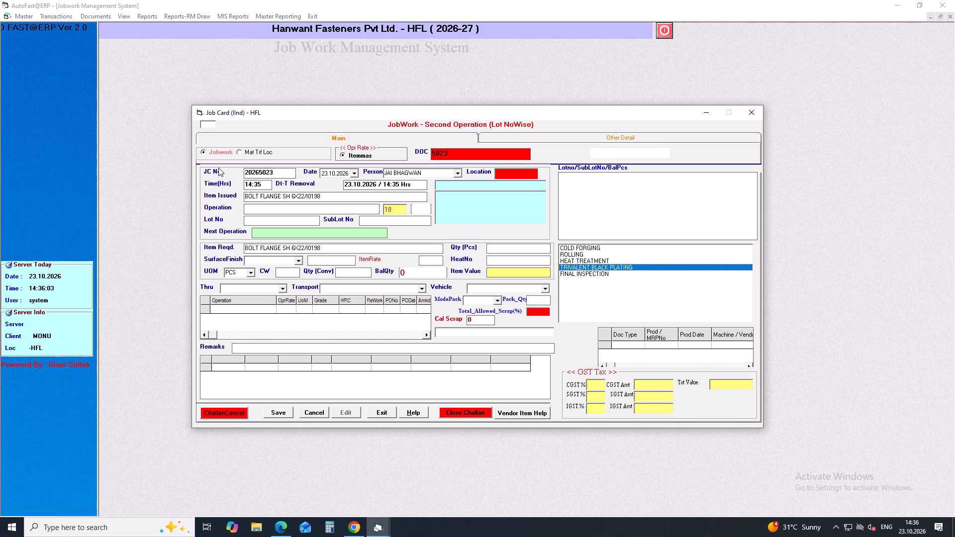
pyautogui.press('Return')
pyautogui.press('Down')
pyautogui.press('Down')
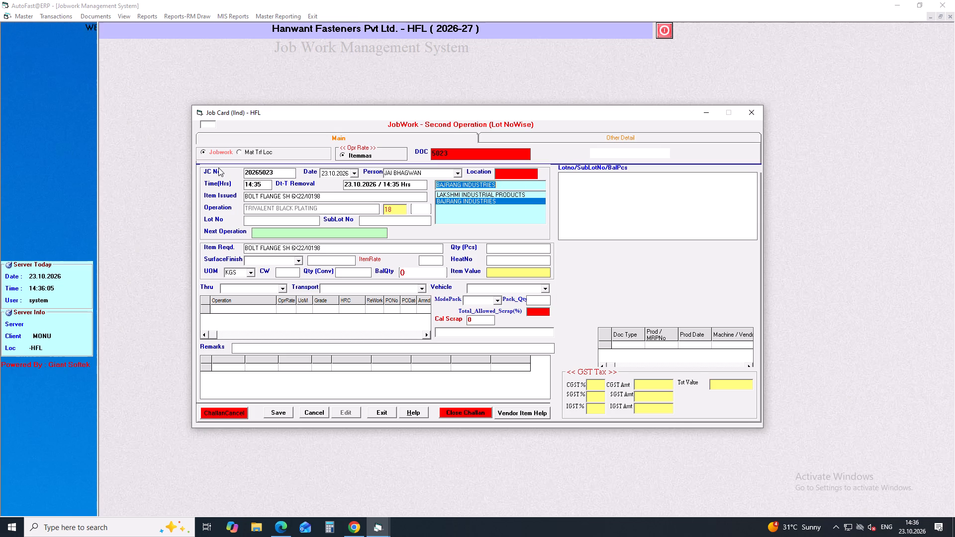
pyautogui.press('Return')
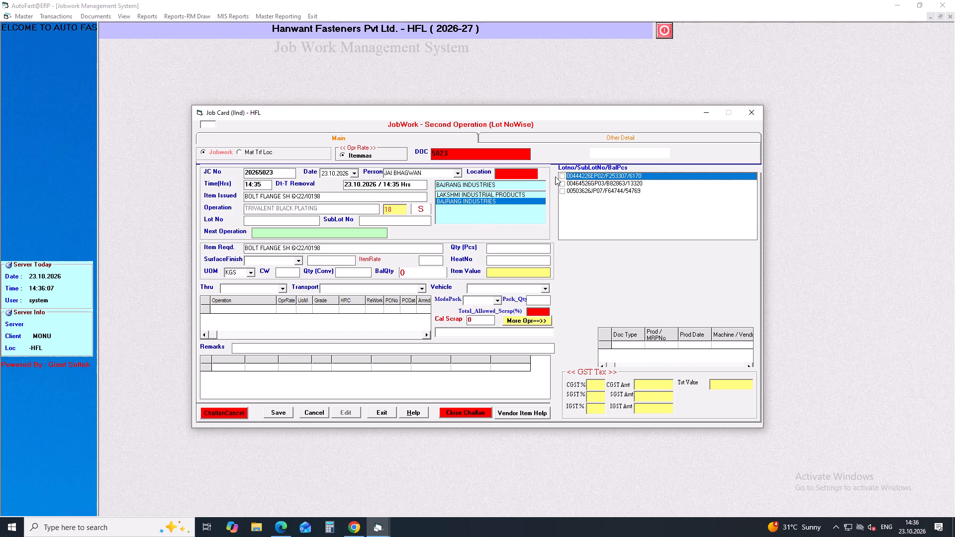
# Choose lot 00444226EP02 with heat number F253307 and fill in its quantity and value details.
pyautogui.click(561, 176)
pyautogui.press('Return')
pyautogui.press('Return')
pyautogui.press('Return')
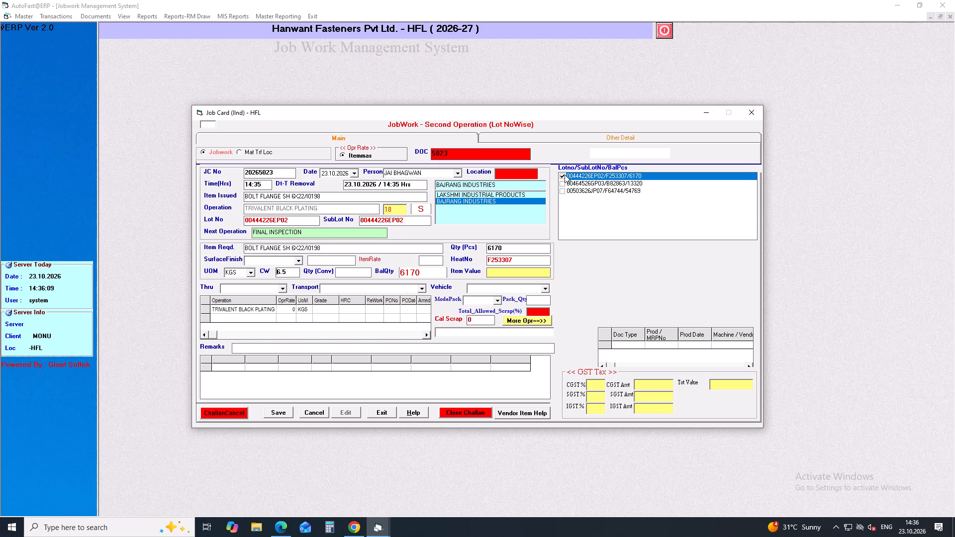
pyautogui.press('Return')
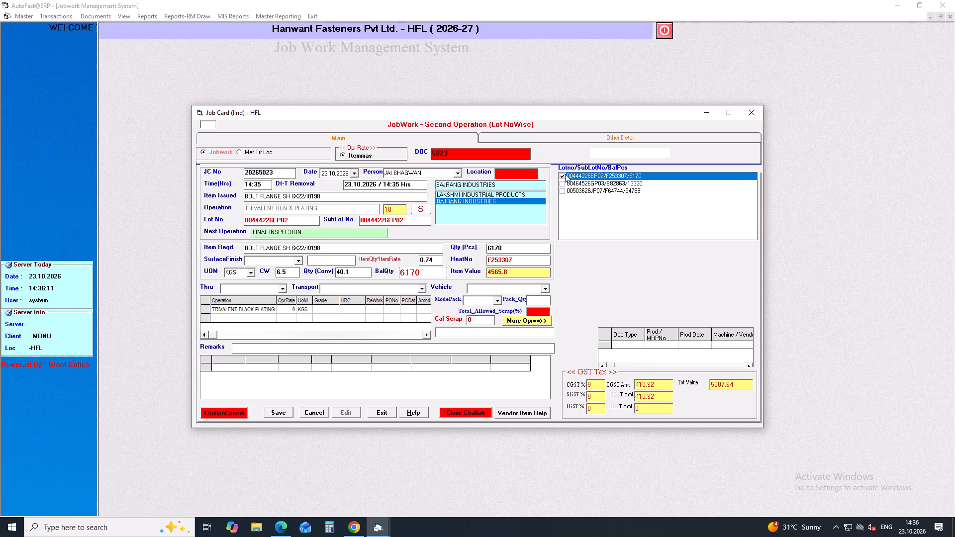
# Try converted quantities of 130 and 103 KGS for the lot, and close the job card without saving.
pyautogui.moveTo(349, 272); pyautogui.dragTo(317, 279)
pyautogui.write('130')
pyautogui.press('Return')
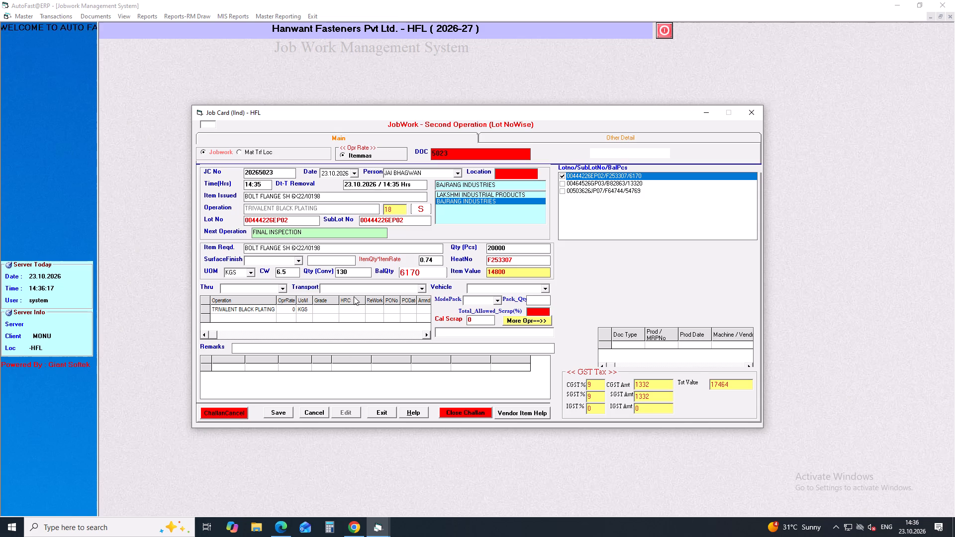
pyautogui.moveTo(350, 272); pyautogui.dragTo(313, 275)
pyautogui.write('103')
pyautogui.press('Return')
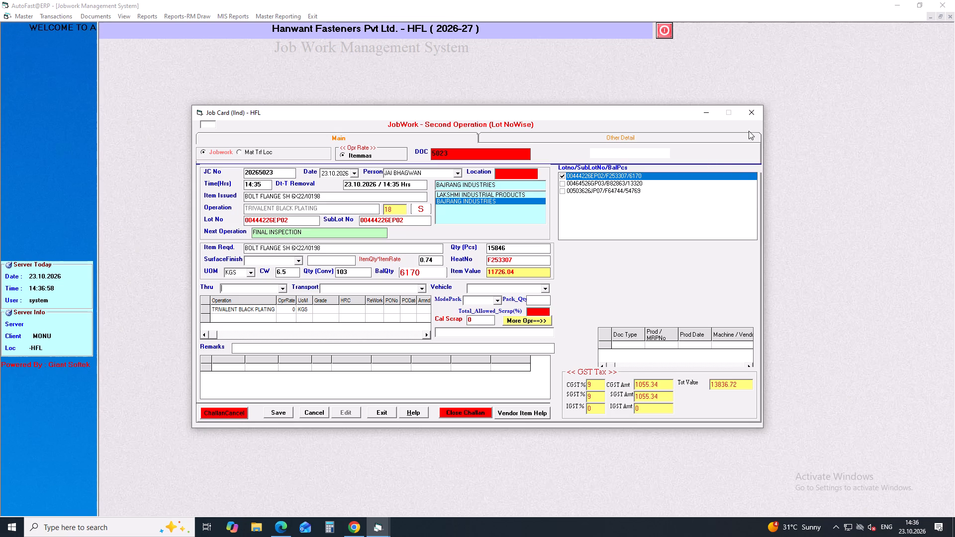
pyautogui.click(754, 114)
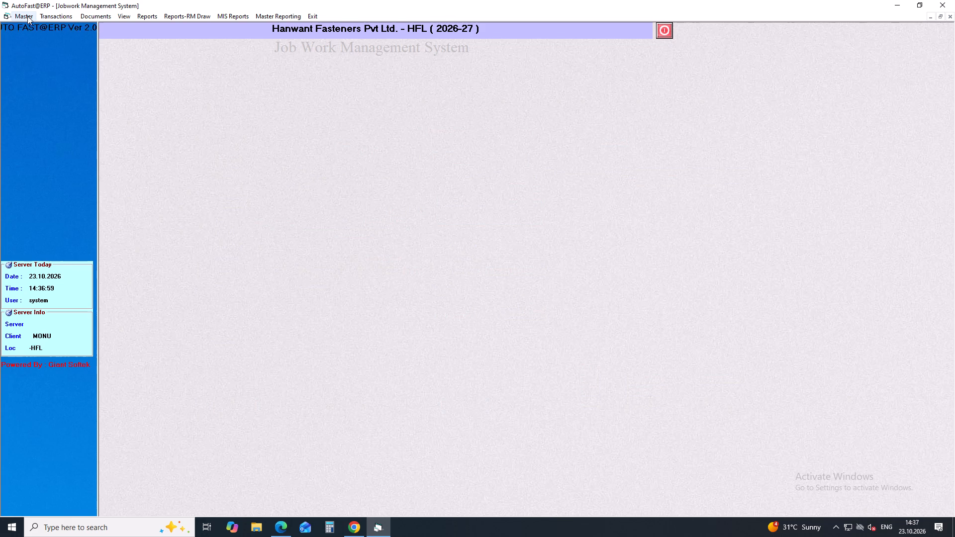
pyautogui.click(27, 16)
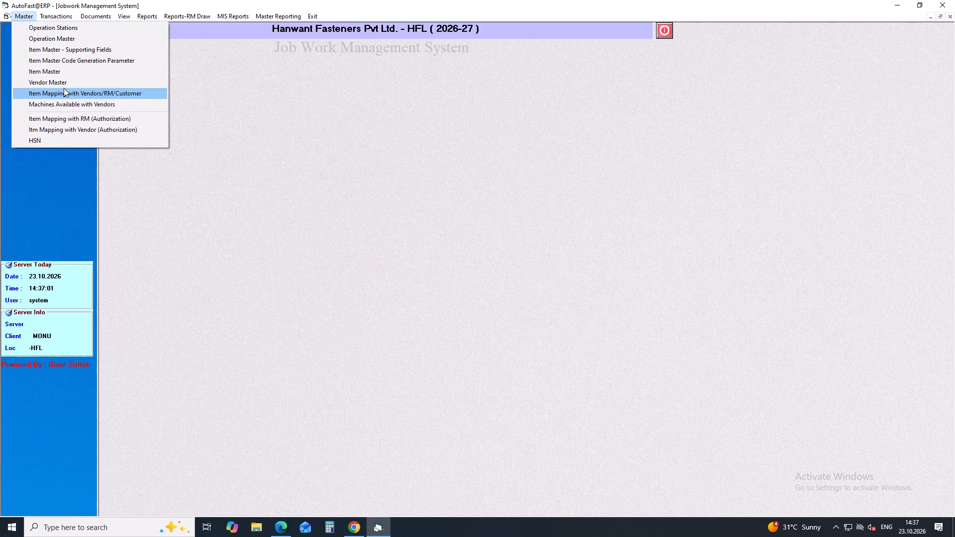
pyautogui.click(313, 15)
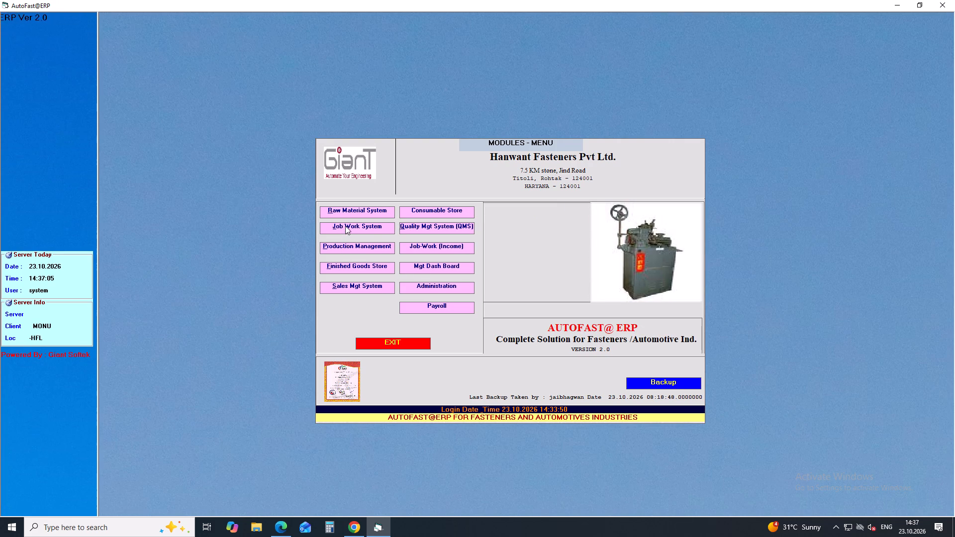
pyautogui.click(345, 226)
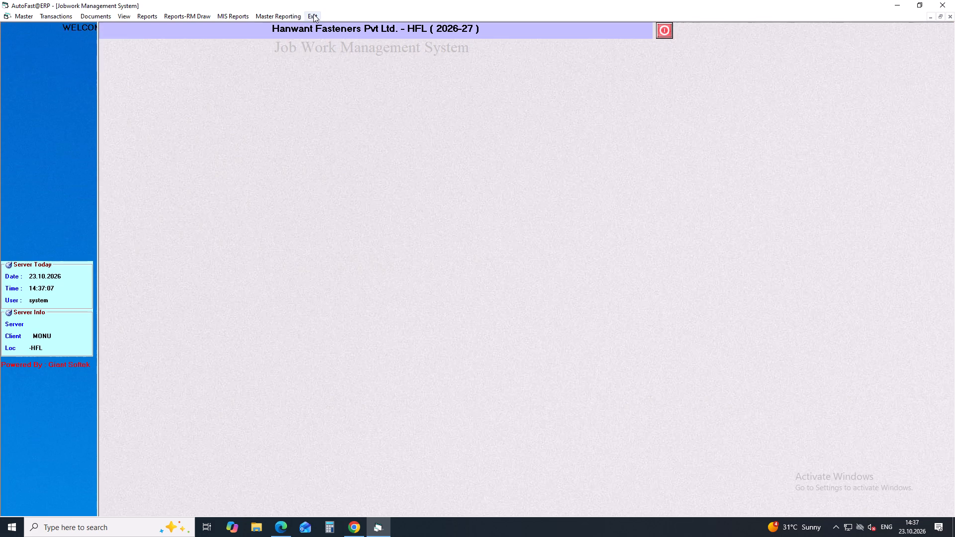
# Switch to the Finished Goods Store and start a new WIP item opening balance entry.
pyautogui.click(313, 14)
pyautogui.click(335, 268)
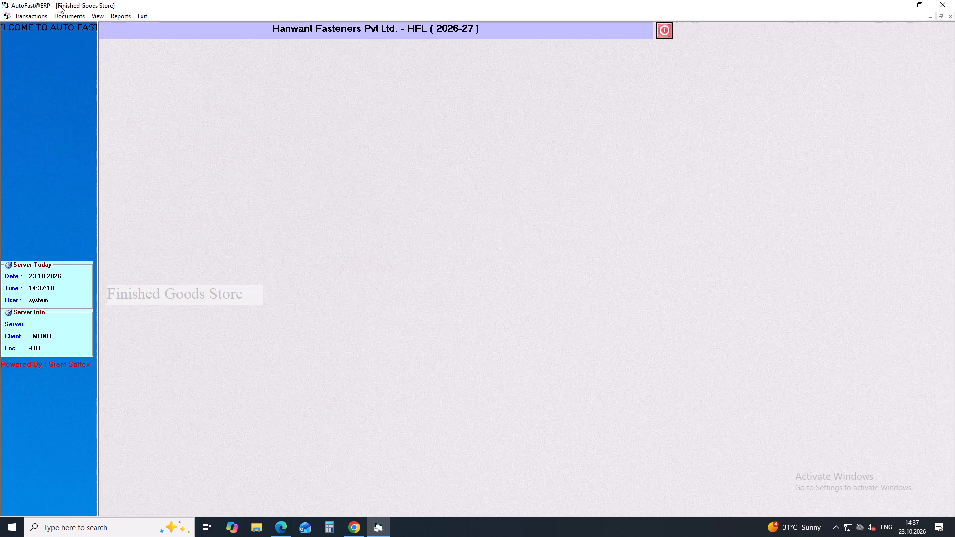
pyautogui.click(40, 15)
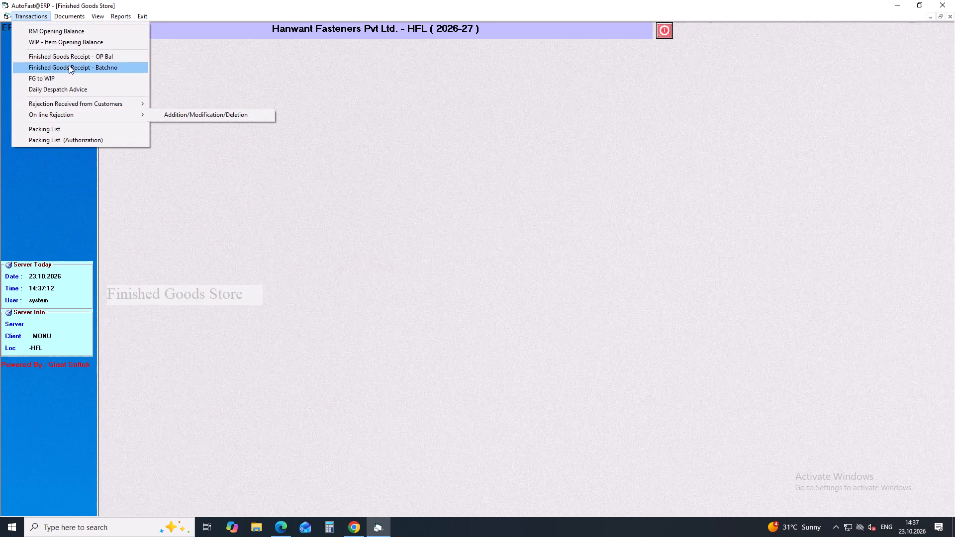
pyautogui.click(86, 41)
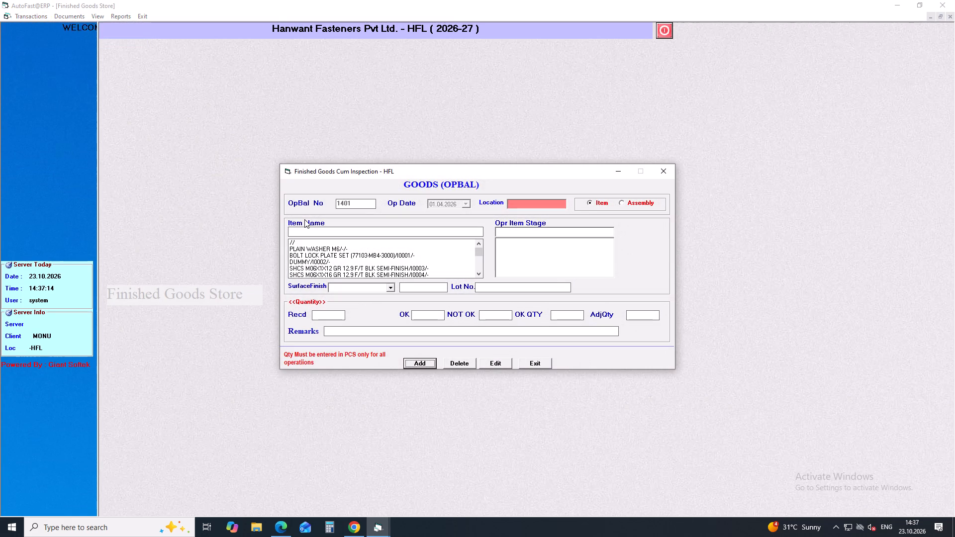
pyautogui.press('Return')
pyautogui.press('Return')
# Select BOLT FLANGE SH 6X22 as the item for the opening balance entry.
pyautogui.write('bolt flang')
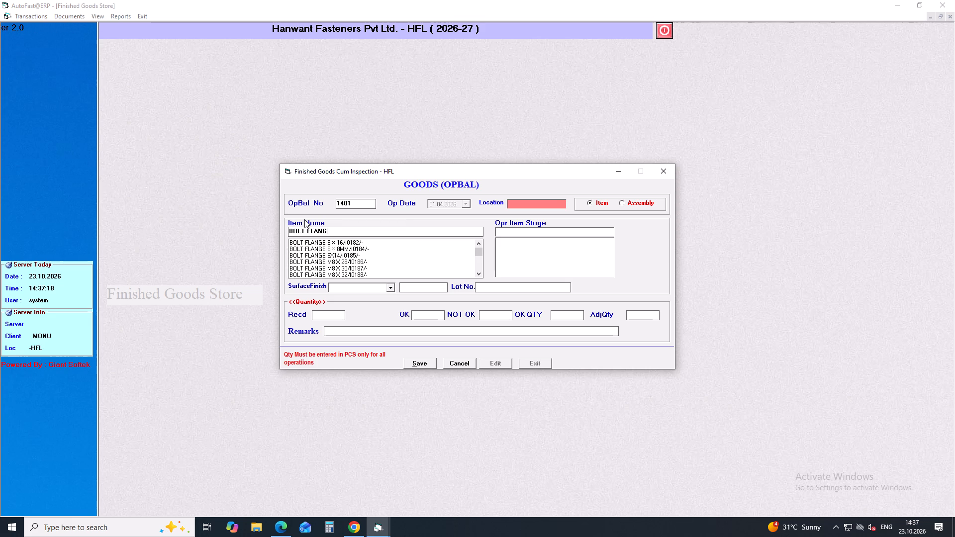
pyautogui.press('space')
pyautogui.press('BackSpace')
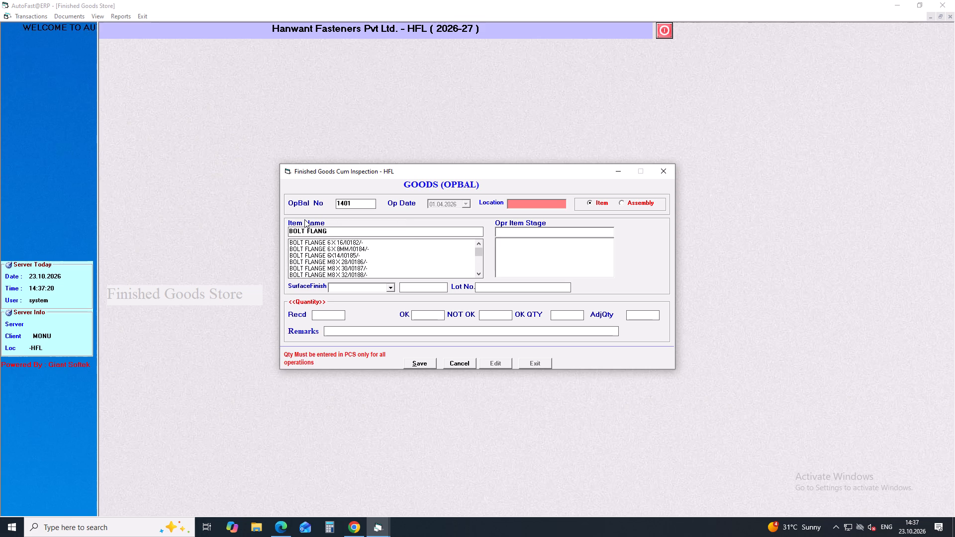
pyautogui.write('e sh 6')
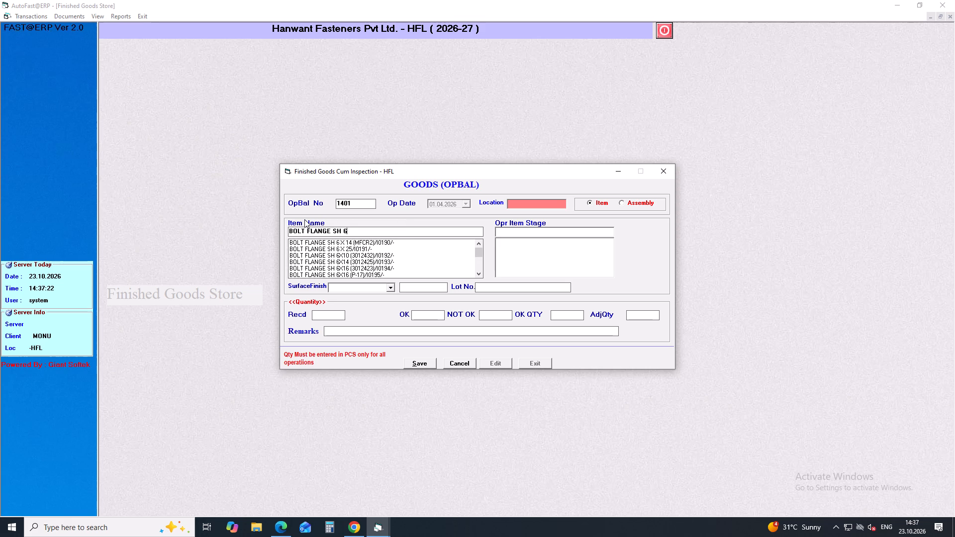
pyautogui.press('Down')
pyautogui.press('Down')
pyautogui.press('Down')
pyautogui.press('Down')
pyautogui.press('Down')
pyautogui.press('Down')
pyautogui.press('Down')
pyautogui.press('Down')
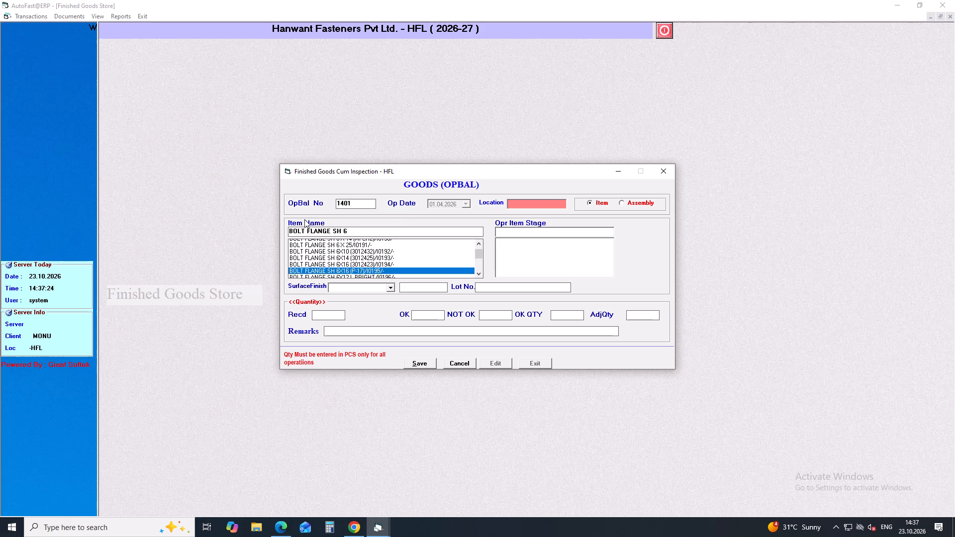
pyautogui.press('Down')
pyautogui.press('Down')
pyautogui.press('Return')
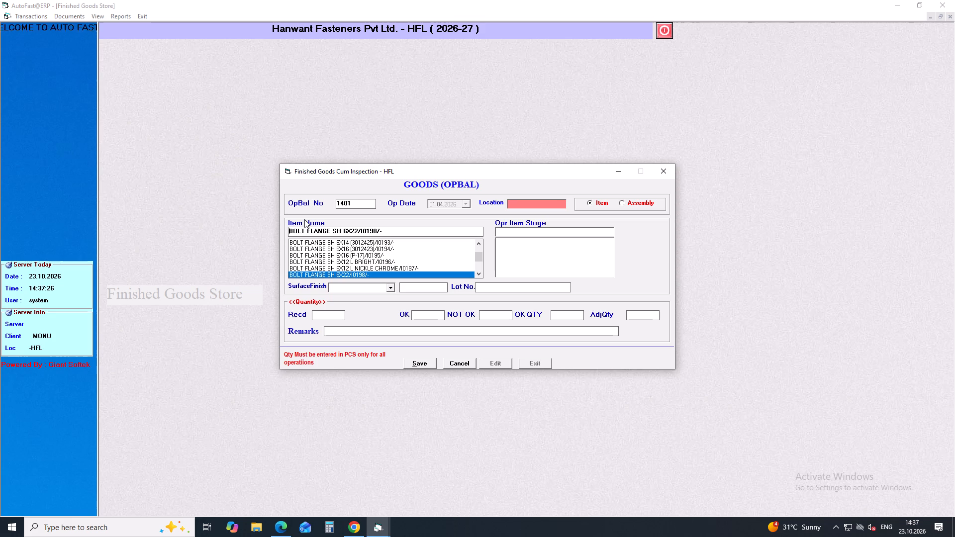
# Set the operation item stage to TRIVALENT BLACK PLATING and enter a received quantity of 15846.
pyautogui.press('Return')
pyautogui.press('Down')
pyautogui.press('Down')
pyautogui.press('Down')
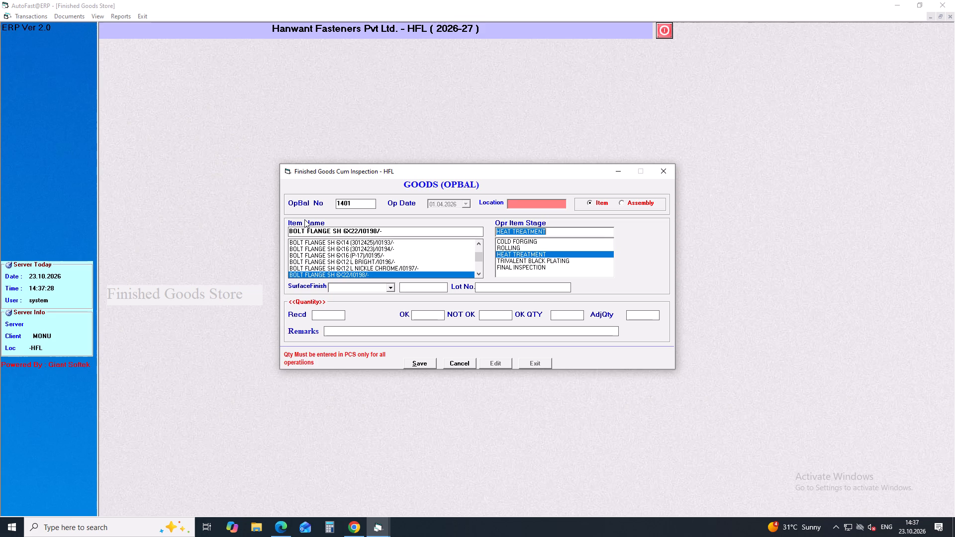
pyautogui.press('Down')
pyautogui.press('Return')
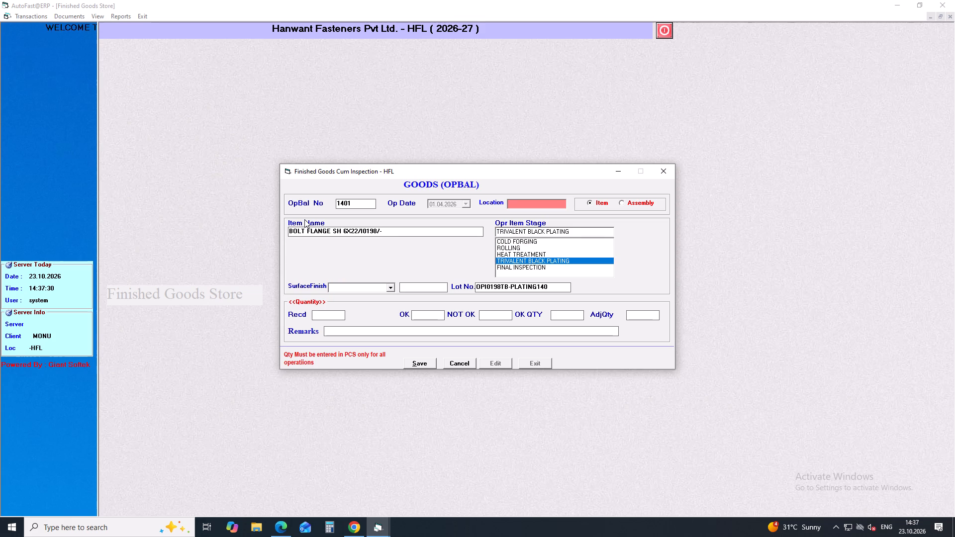
pyautogui.write('15846')
pyautogui.press('Return')
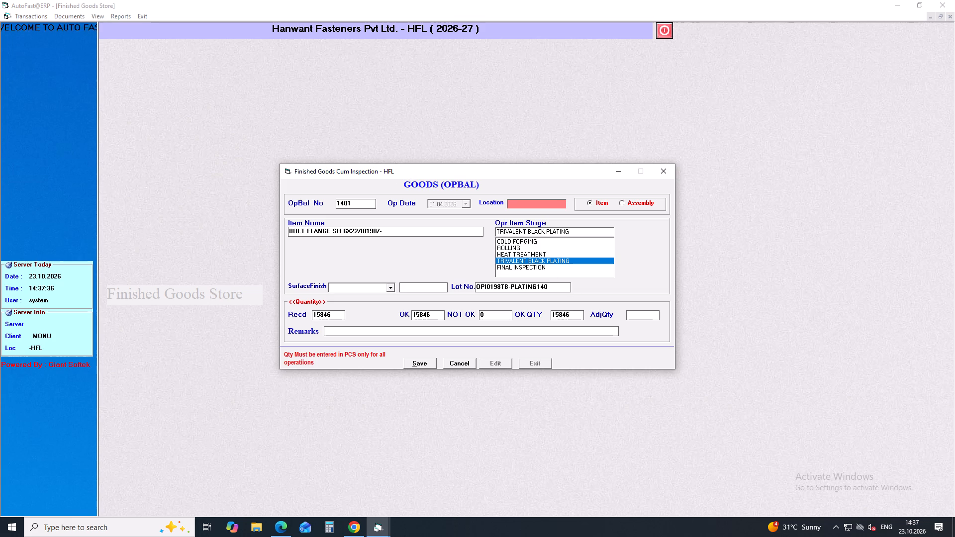
# Replace the automatically generated lot number of the opening balance entry with 00503626JP07.
pyautogui.moveTo(564, 288); pyautogui.dragTo(404, 310)
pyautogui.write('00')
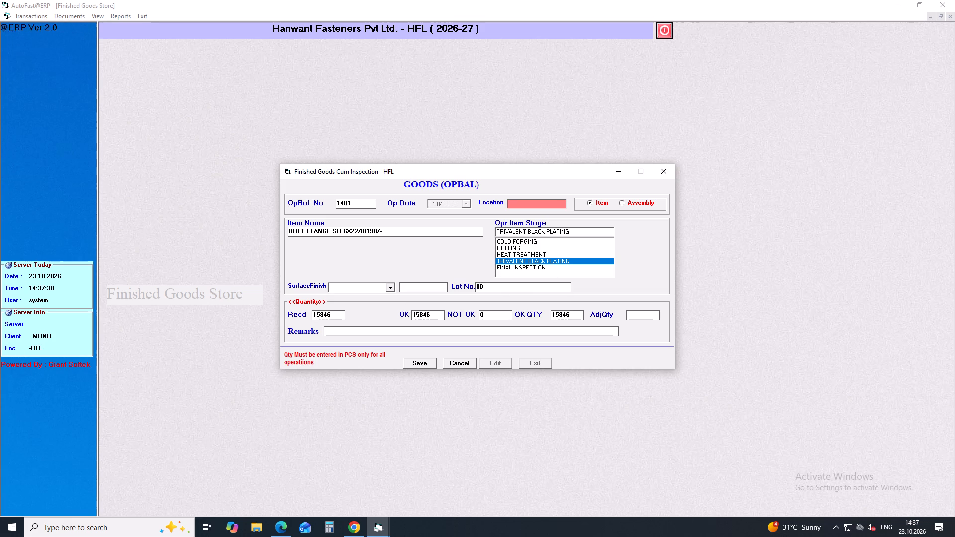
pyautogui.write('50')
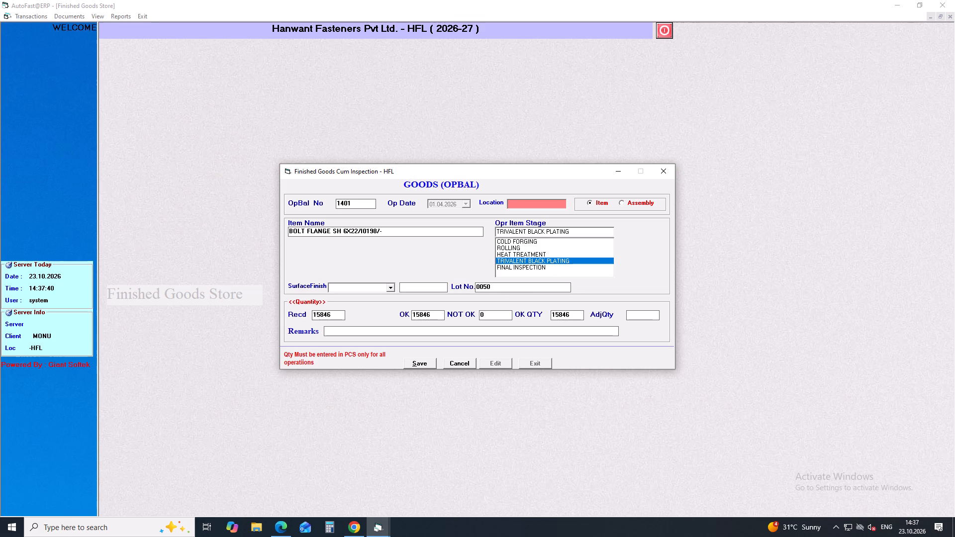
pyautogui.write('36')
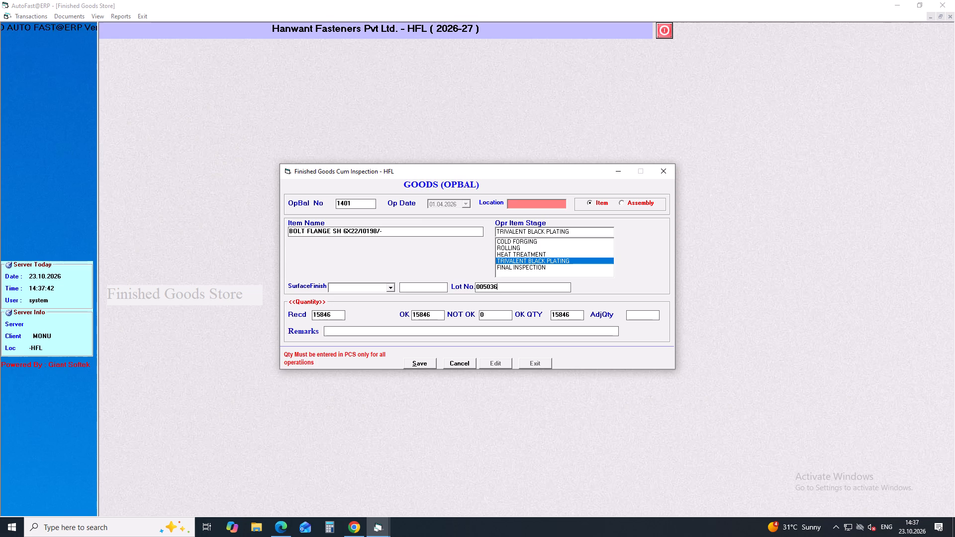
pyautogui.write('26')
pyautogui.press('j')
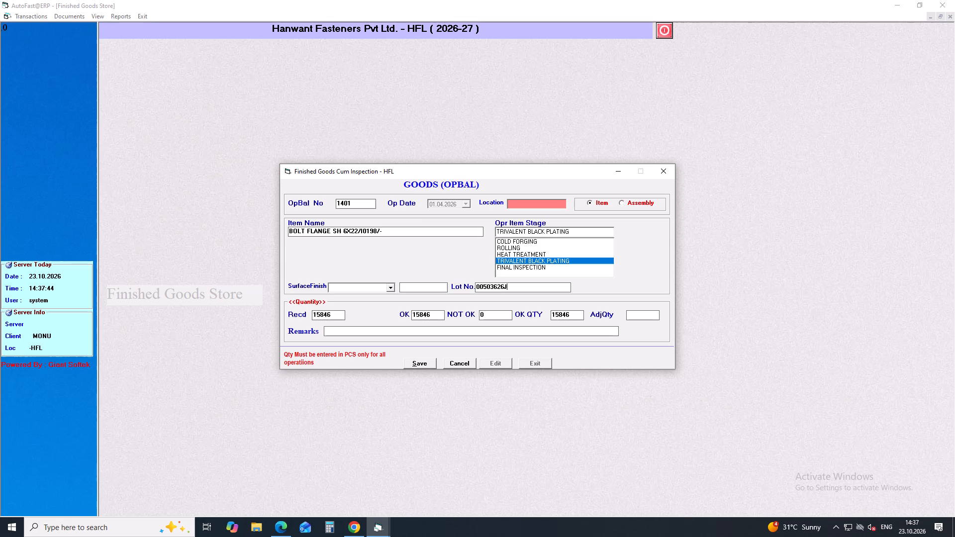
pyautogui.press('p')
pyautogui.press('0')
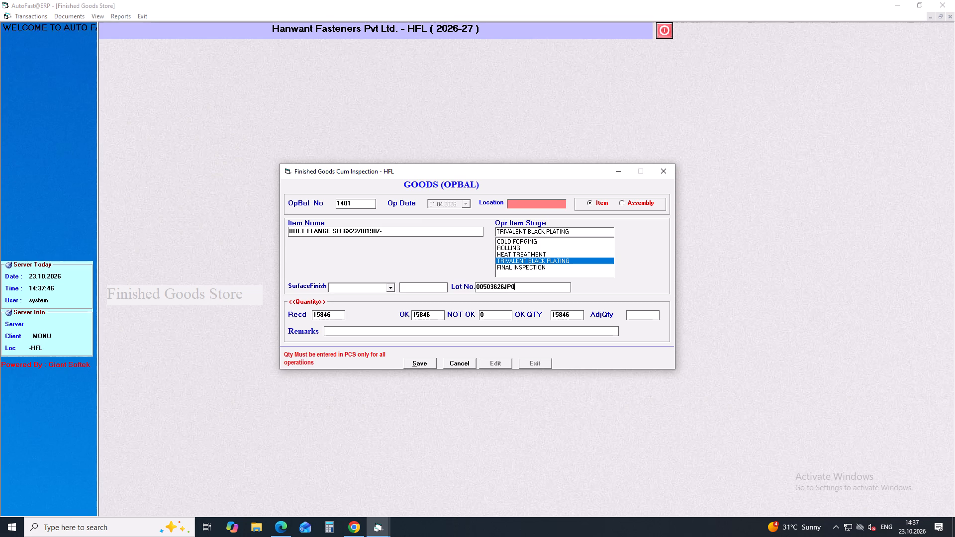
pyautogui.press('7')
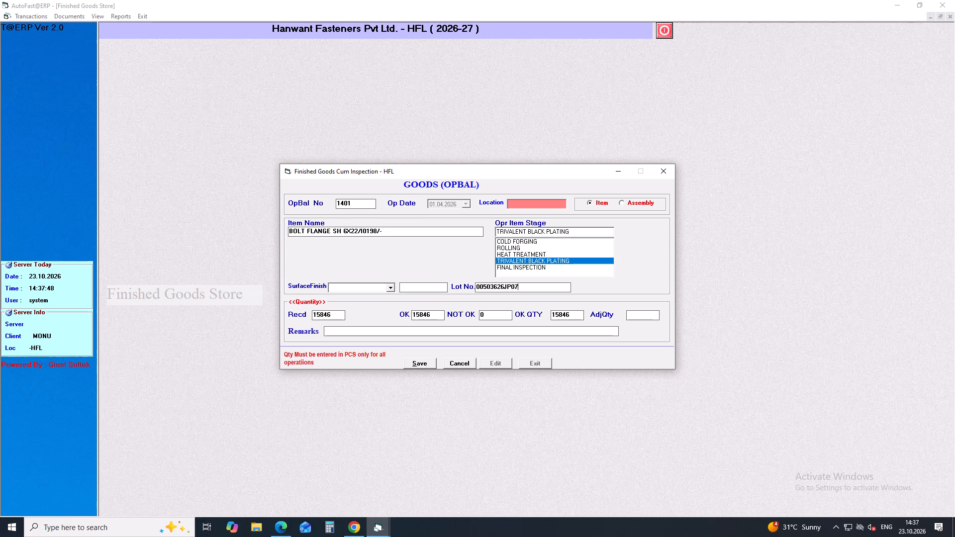
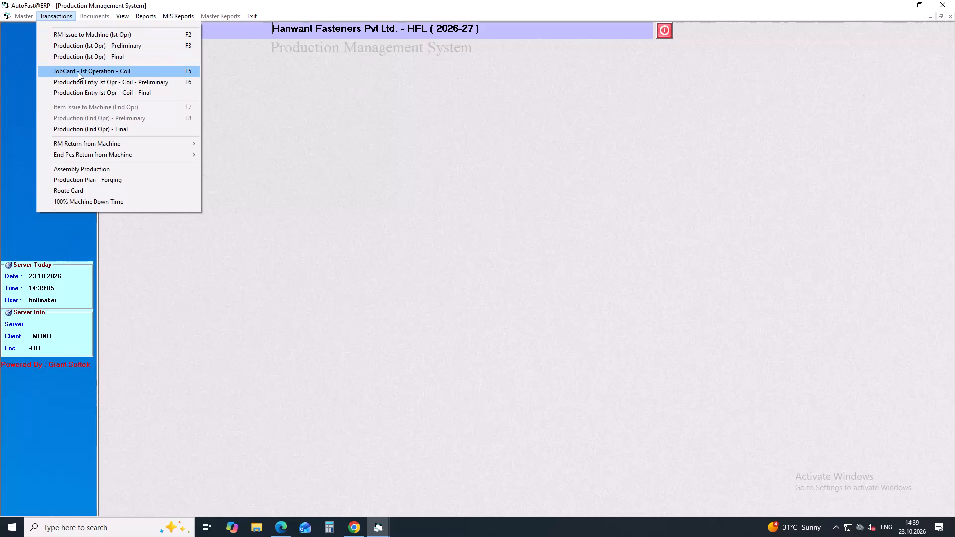
# Start a new first-operation coil job card in Production Management and set its method to FORGING.
pyautogui.click(78, 72)
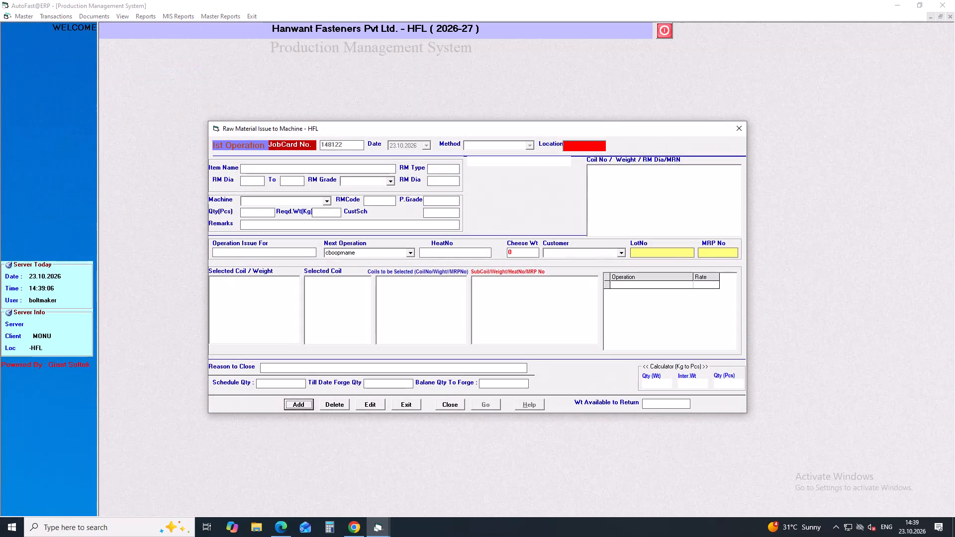
pyautogui.press('Return')
pyautogui.press('Return')
pyautogui.press('Return')
pyautogui.press('Right')
pyautogui.press('Down')
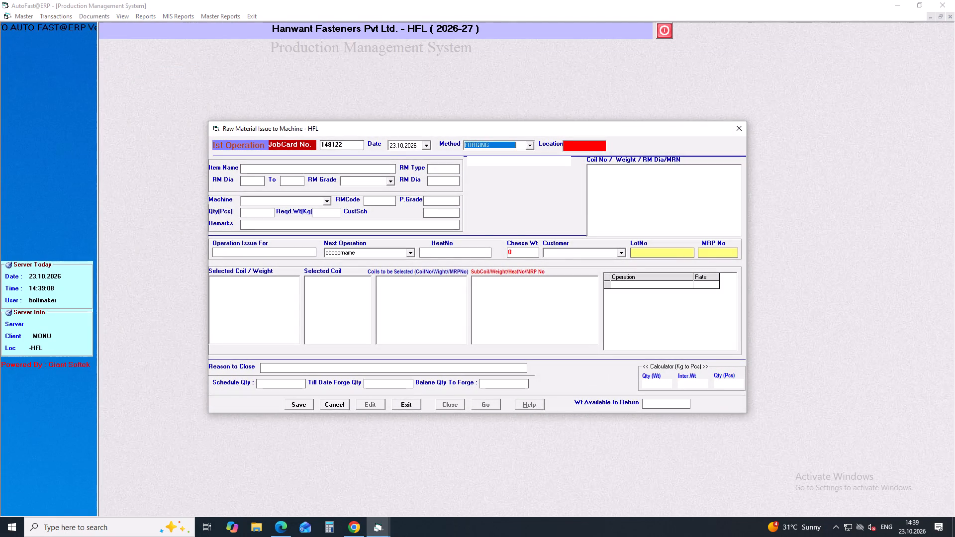
pyautogui.press('Return')
# Select BOLT FLANGE SH 6X22 as the job card's item, with raw material grade 10B21.
pyautogui.write('BOLT FL')
pyautogui.write('ANGE SH')
pyautogui.press('space')
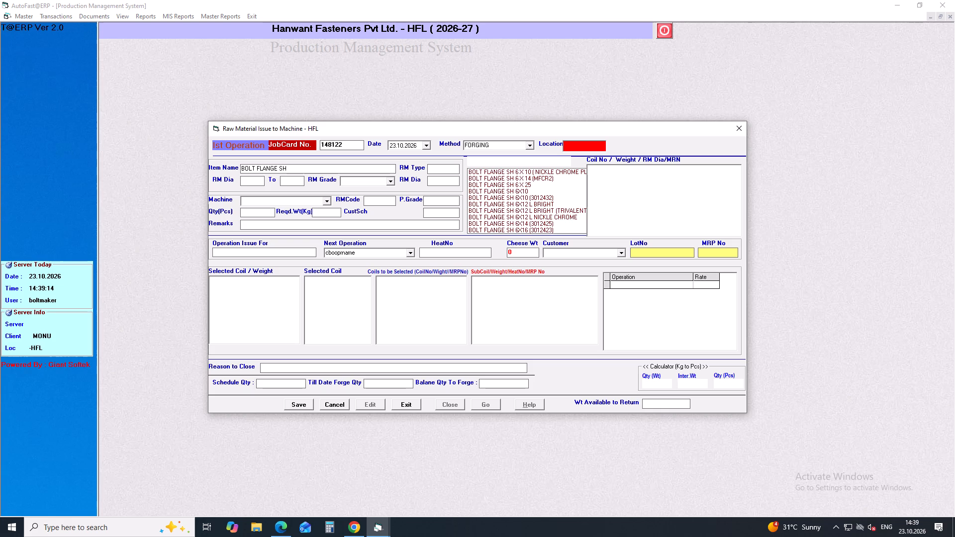
pyautogui.press('Right')
pyautogui.press('Down')
pyautogui.press('Down')
pyautogui.press('Down')
pyautogui.press('Down')
pyautogui.press('Down')
pyautogui.press('Down')
pyautogui.press('Down')
pyautogui.press('Down')
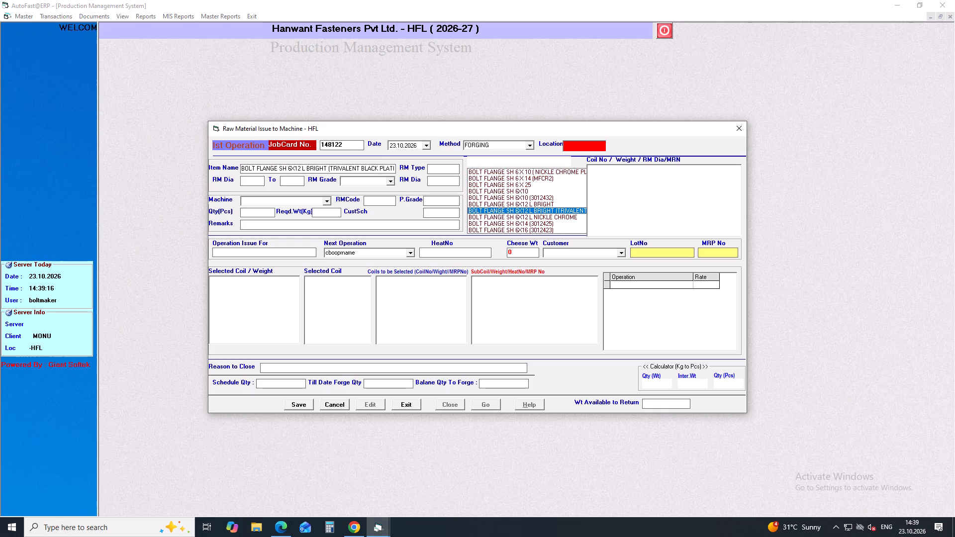
pyautogui.press('Down')
pyautogui.press('Down')
pyautogui.press('Down')
pyautogui.press('Down')
pyautogui.press('Down')
pyautogui.press('Down')
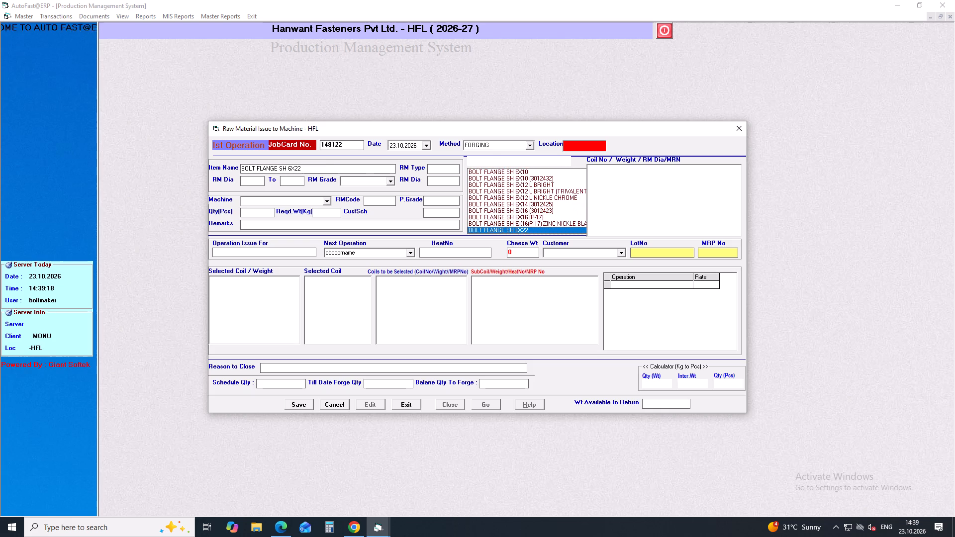
pyautogui.press('Return')
pyautogui.press('Return')
pyautogui.press('Return')
pyautogui.press('Down')
pyautogui.press('Return')
pyautogui.press('Return')
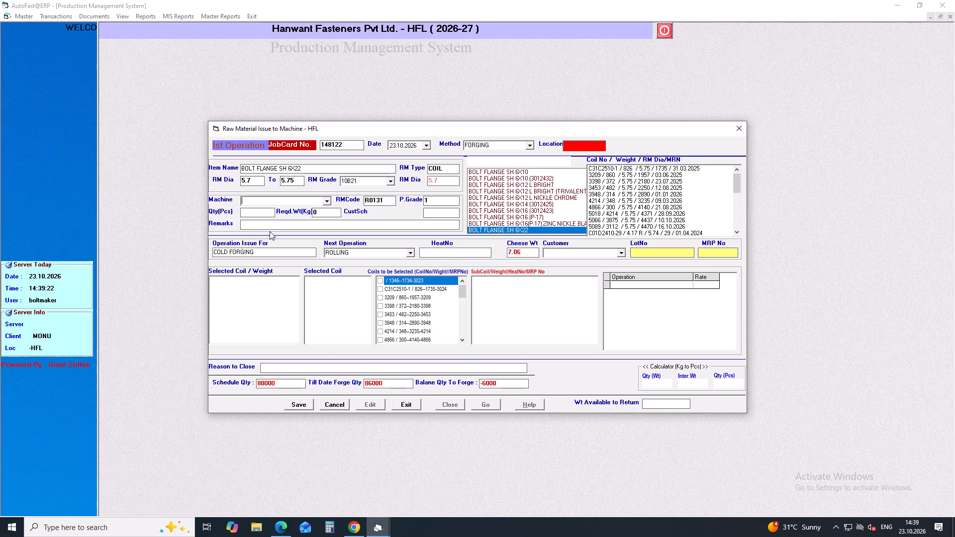
# Assign machine BM-09 (BOLT MAKER) to the job card.
pyautogui.write('BM')
pyautogui.press('Down')
pyautogui.press('Down')
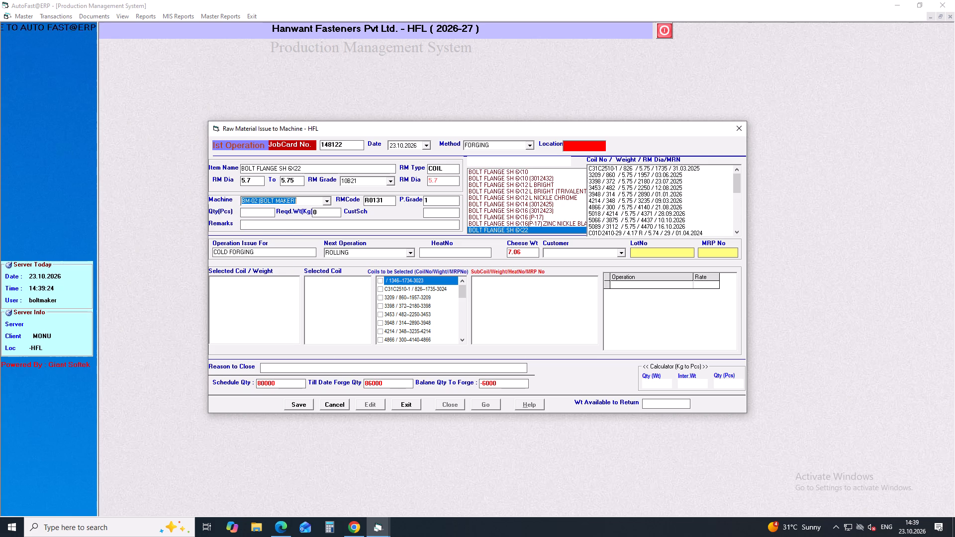
pyautogui.press('Down')
pyautogui.press('Down')
pyautogui.press('Down')
pyautogui.press('Down')
pyautogui.press('Down')
pyautogui.press('Down')
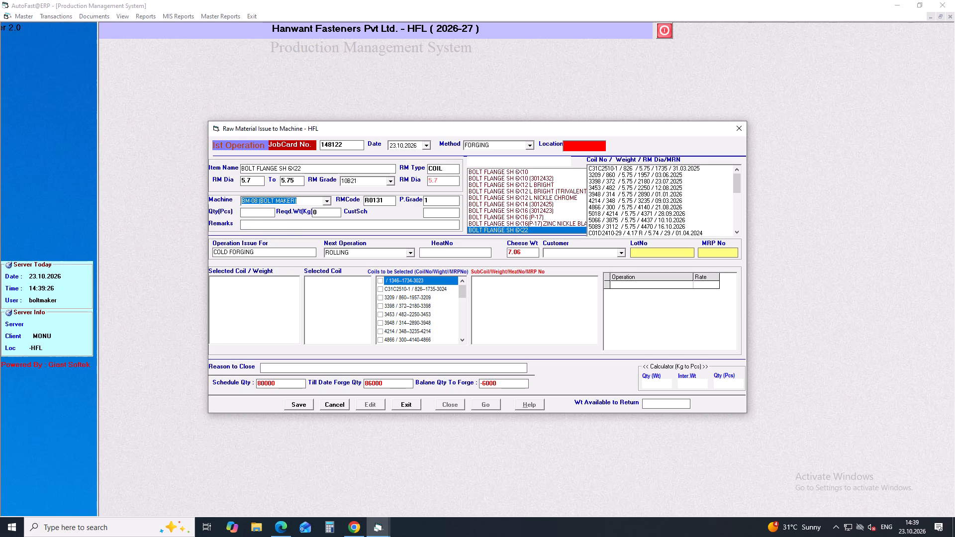
pyautogui.press('Down')
# Set the job card quantity to 16000 pieces and accept ROLLING as the next operation.
pyautogui.click(250, 212)
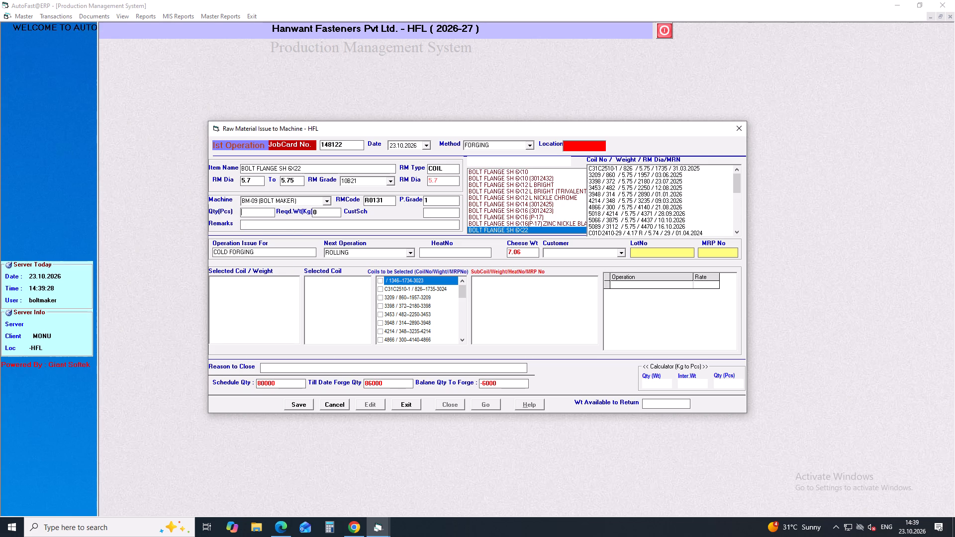
pyautogui.write('16000')
pyautogui.press('Return')
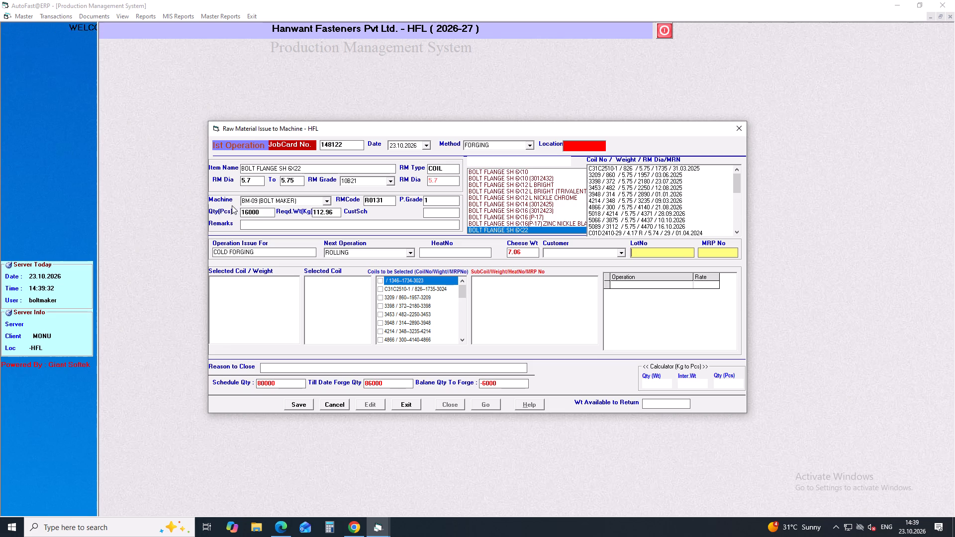
pyautogui.click(252, 214)
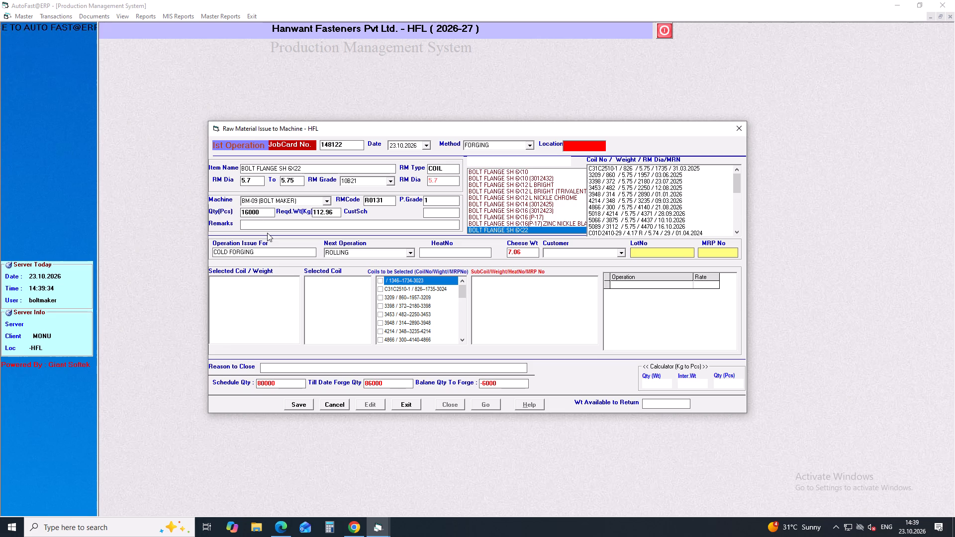
pyautogui.press('BackSpace')
pyautogui.press('1')
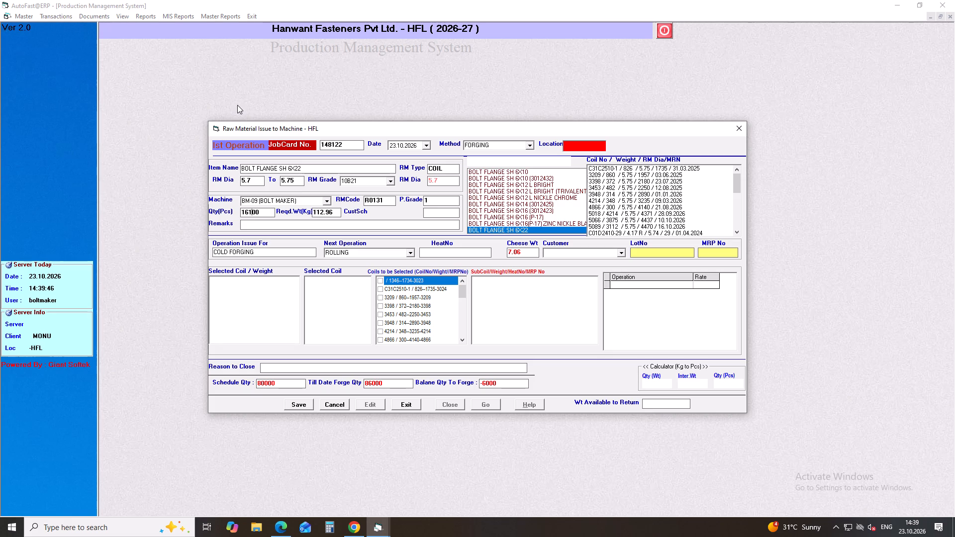
pyautogui.press('BackSpace')
pyautogui.press('0')
pyautogui.press('Return')
pyautogui.press('Return')
pyautogui.press('Return')
pyautogui.press('Return')
pyautogui.press('Return')
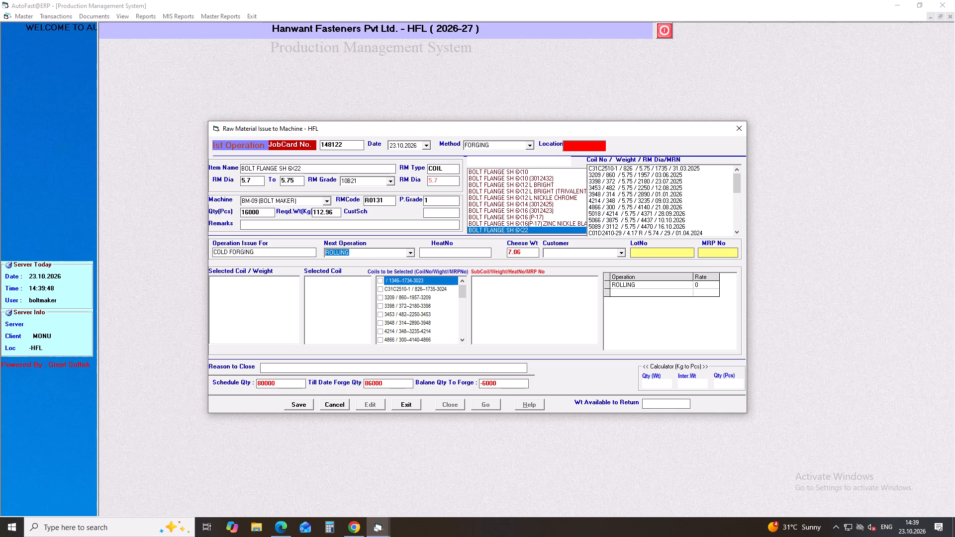
pyautogui.moveTo(465, 290); pyautogui.dragTo(463, 299)
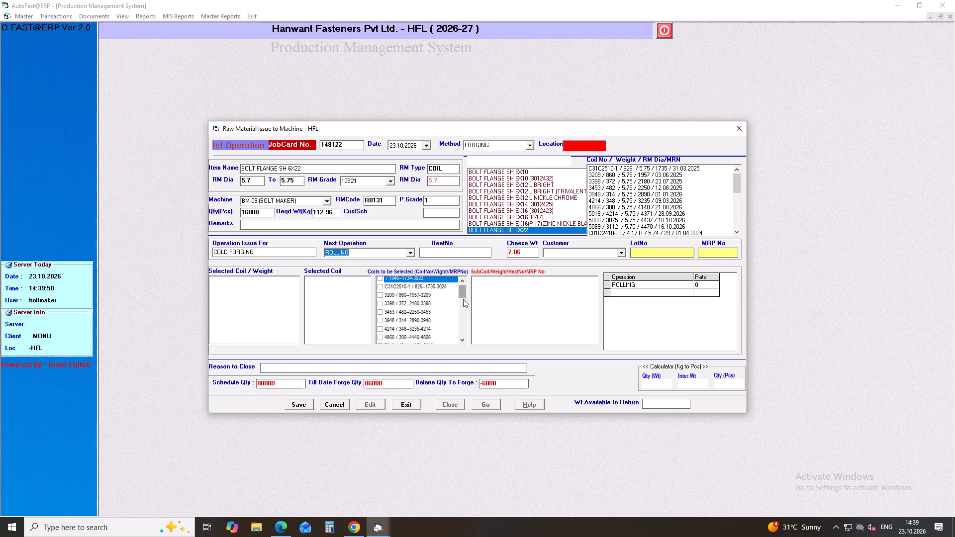
pyautogui.moveTo(463, 299); pyautogui.dragTo(463, 351)
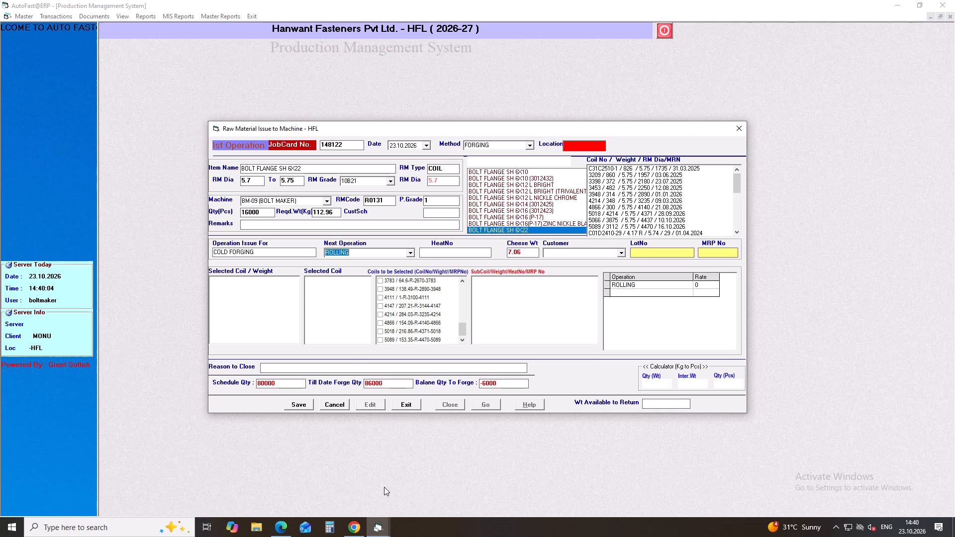
# Switch to the Finished Goods Store window, exit that module and open the Production Management System there.
pyautogui.click(383, 508)
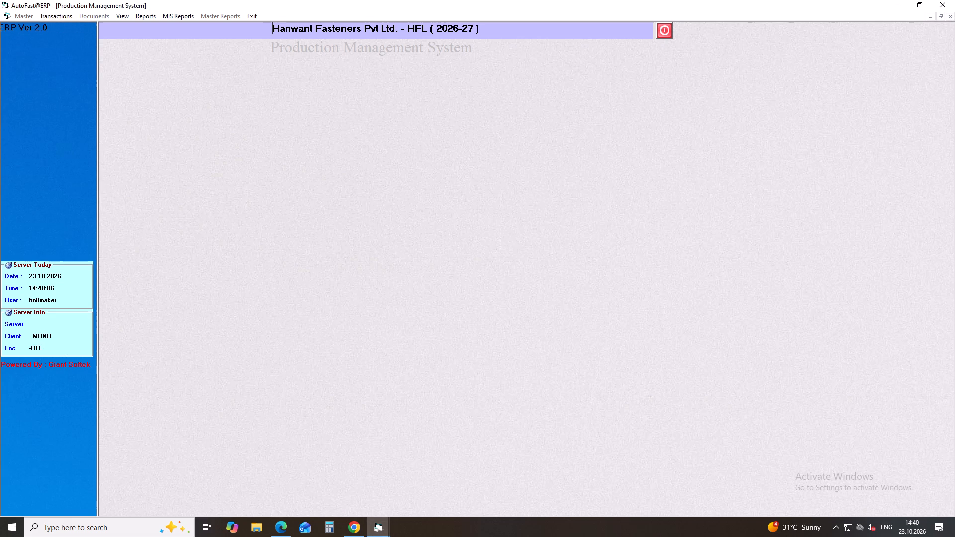
pyautogui.click(306, 505)
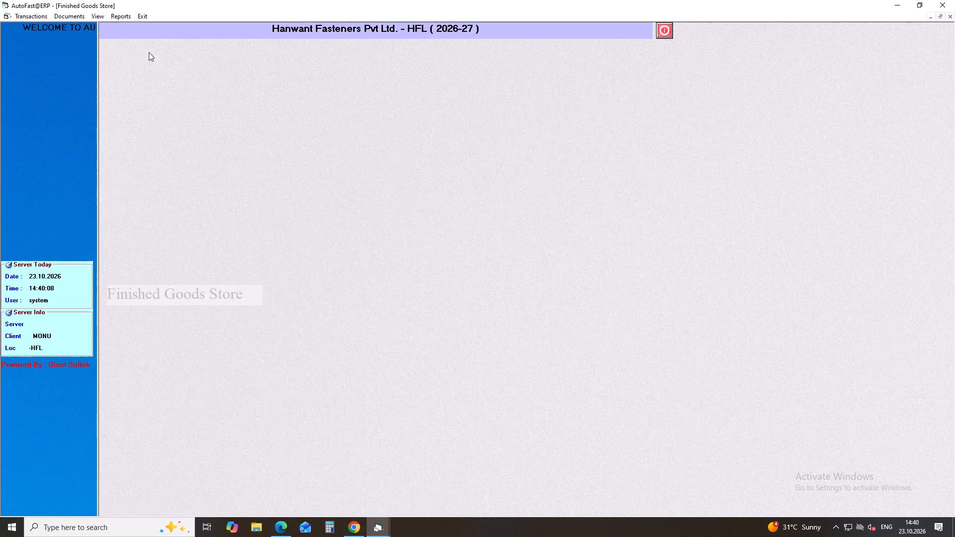
pyautogui.click(139, 17)
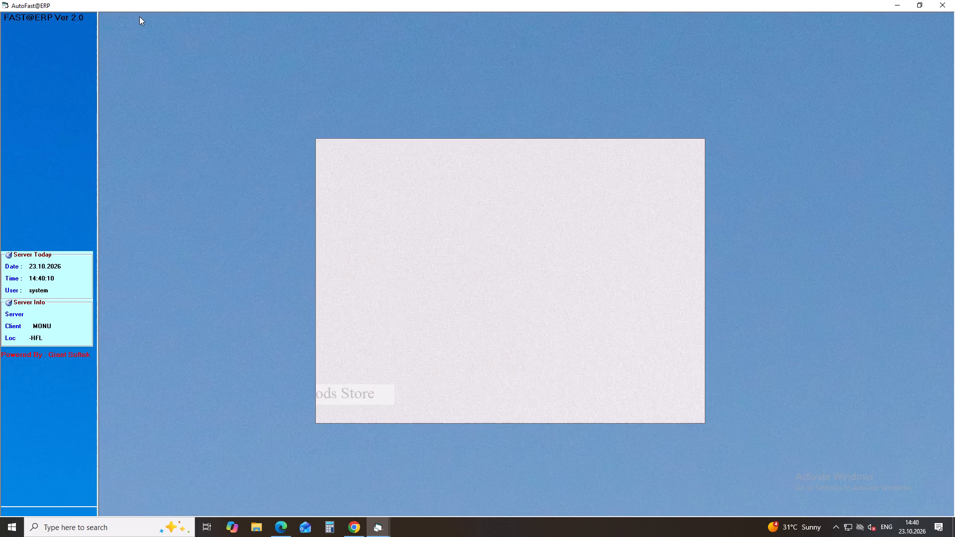
pyautogui.click(351, 247)
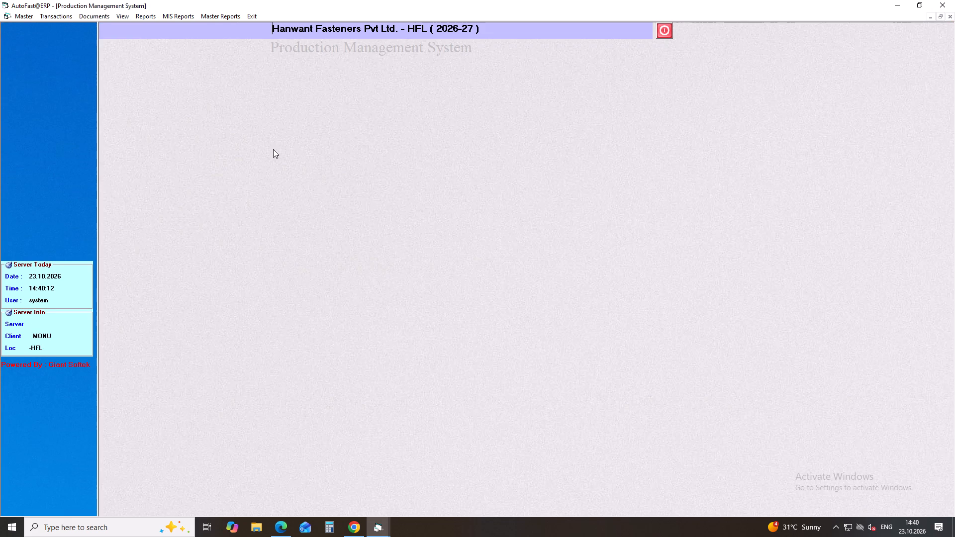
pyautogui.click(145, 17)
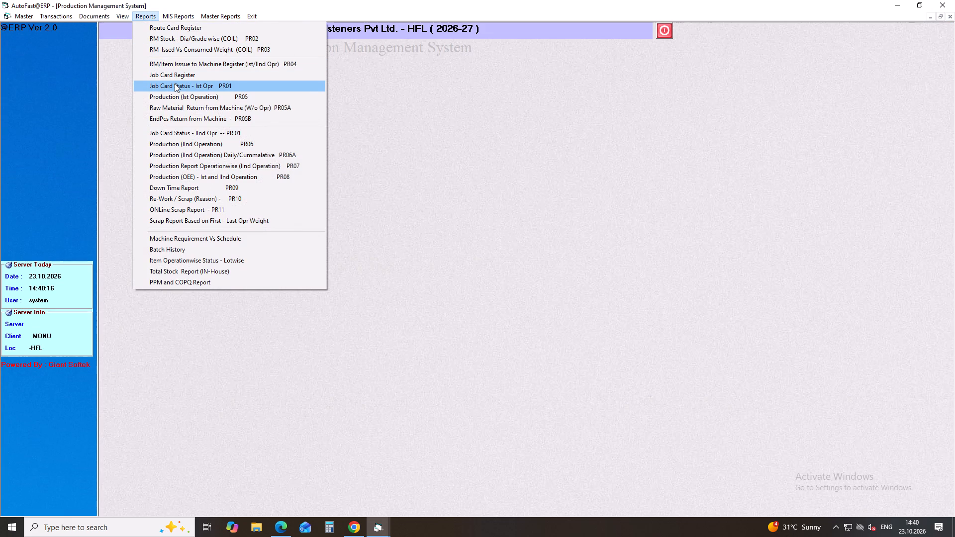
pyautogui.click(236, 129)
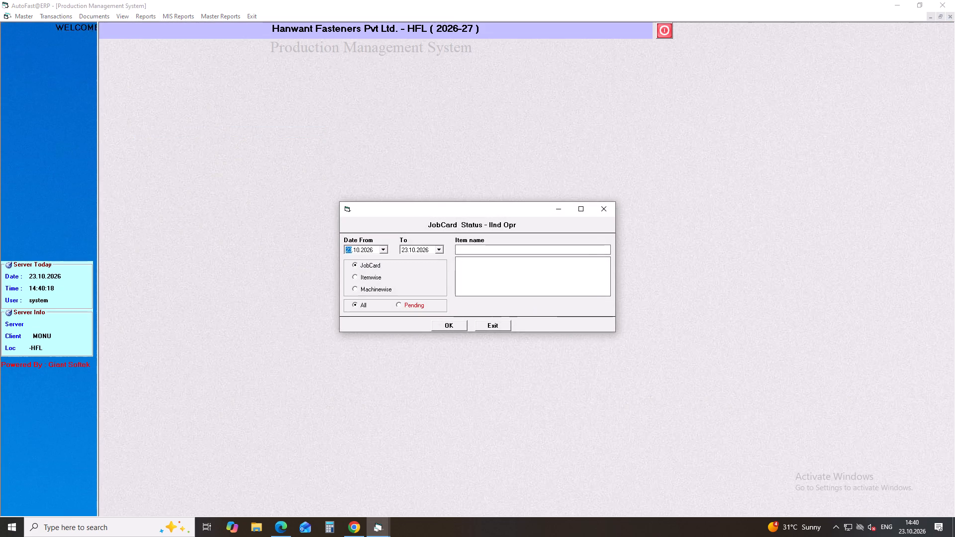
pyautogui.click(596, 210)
# Open the first-operation production report (PR05) and set it to Detail.
pyautogui.click(139, 18)
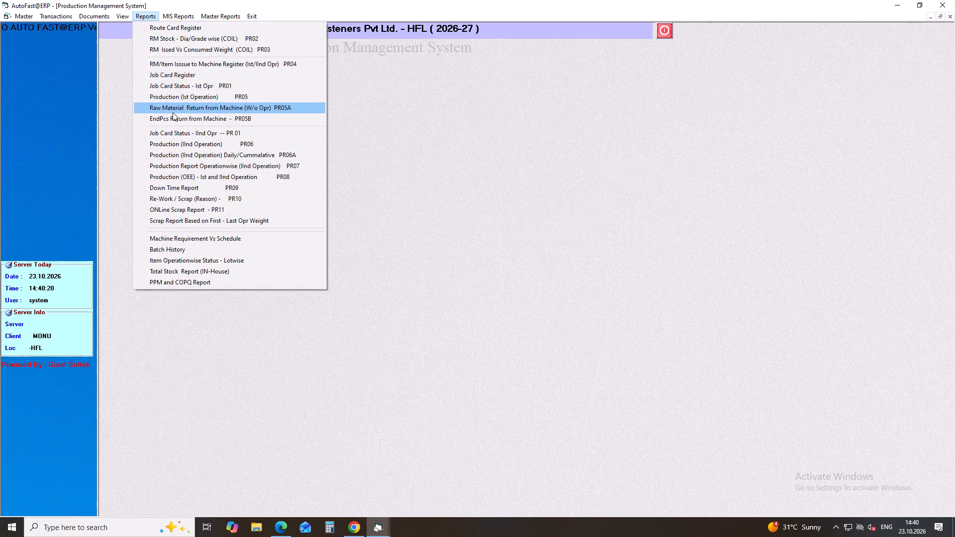
pyautogui.click(171, 99)
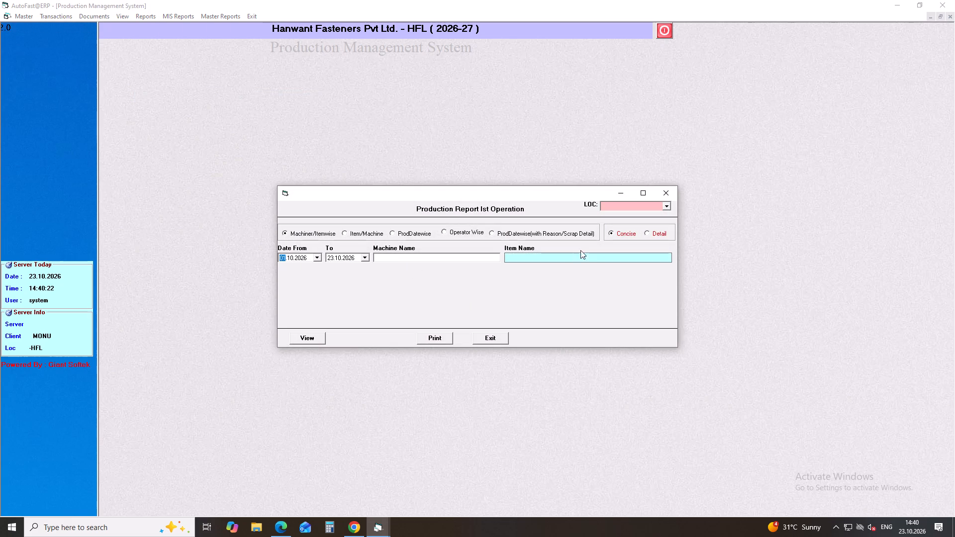
pyautogui.click(317, 256)
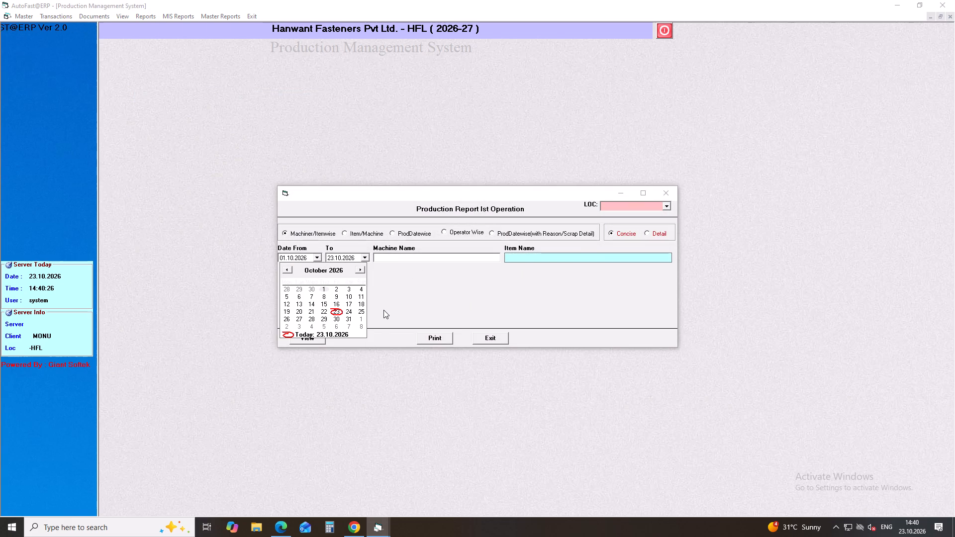
pyautogui.click(410, 256)
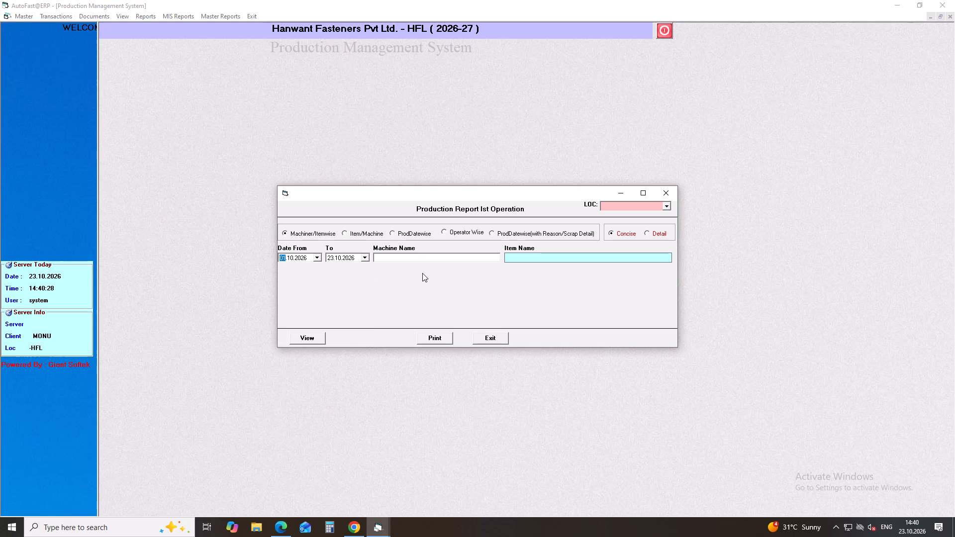
pyautogui.click(649, 233)
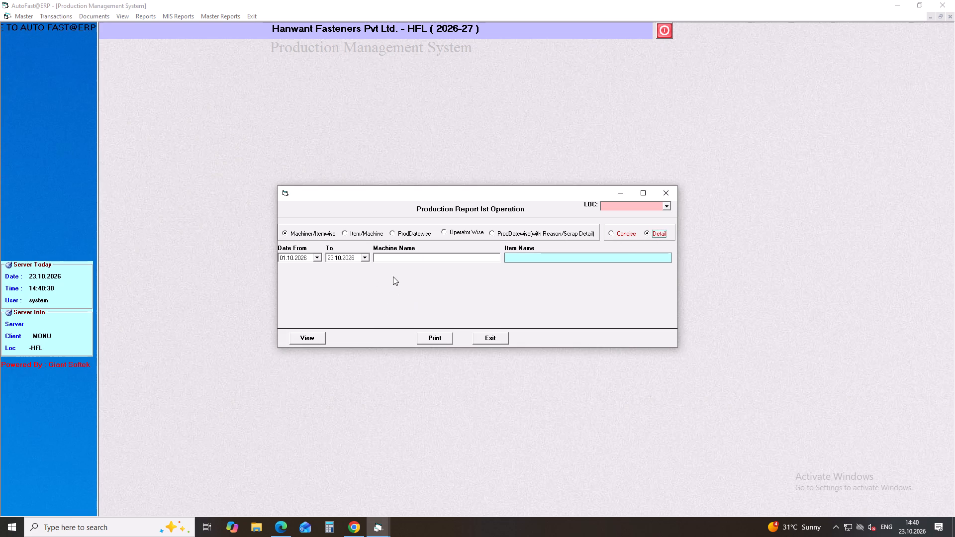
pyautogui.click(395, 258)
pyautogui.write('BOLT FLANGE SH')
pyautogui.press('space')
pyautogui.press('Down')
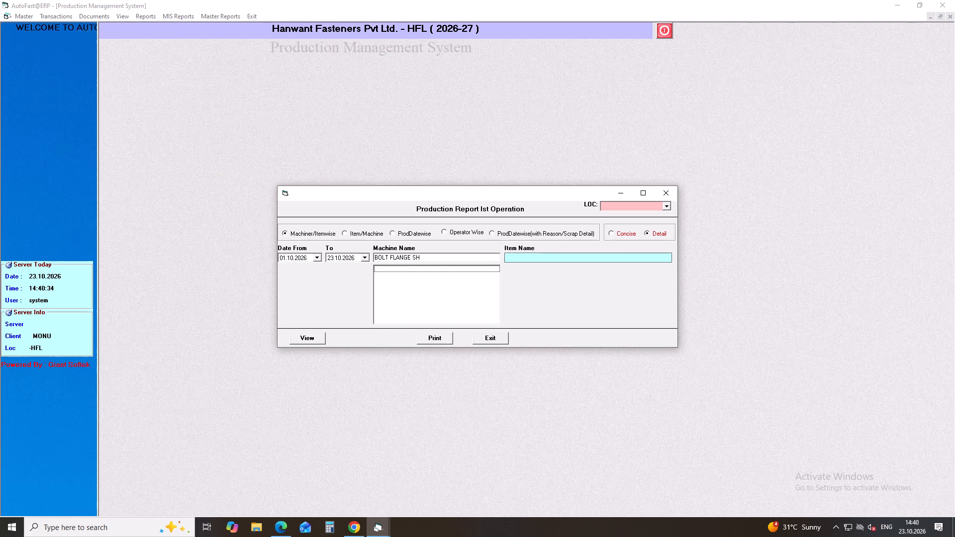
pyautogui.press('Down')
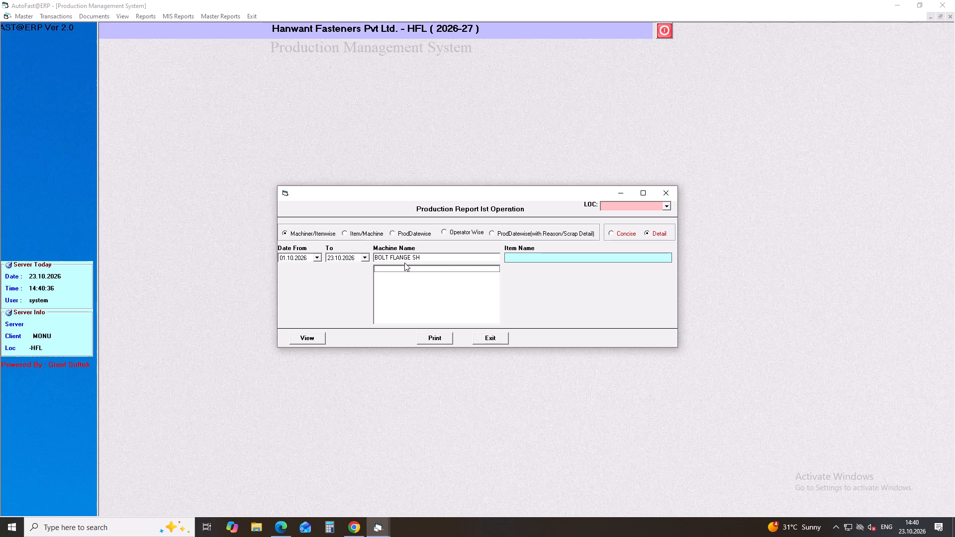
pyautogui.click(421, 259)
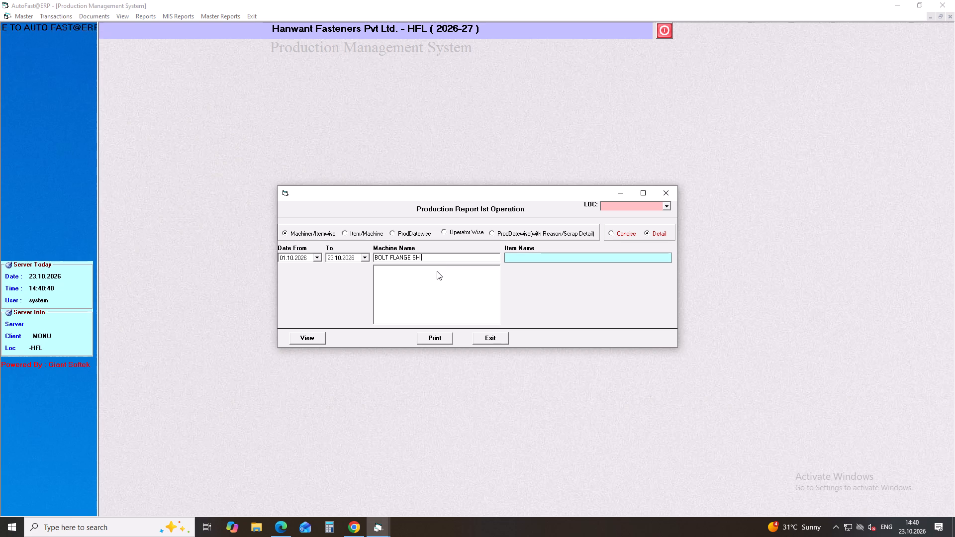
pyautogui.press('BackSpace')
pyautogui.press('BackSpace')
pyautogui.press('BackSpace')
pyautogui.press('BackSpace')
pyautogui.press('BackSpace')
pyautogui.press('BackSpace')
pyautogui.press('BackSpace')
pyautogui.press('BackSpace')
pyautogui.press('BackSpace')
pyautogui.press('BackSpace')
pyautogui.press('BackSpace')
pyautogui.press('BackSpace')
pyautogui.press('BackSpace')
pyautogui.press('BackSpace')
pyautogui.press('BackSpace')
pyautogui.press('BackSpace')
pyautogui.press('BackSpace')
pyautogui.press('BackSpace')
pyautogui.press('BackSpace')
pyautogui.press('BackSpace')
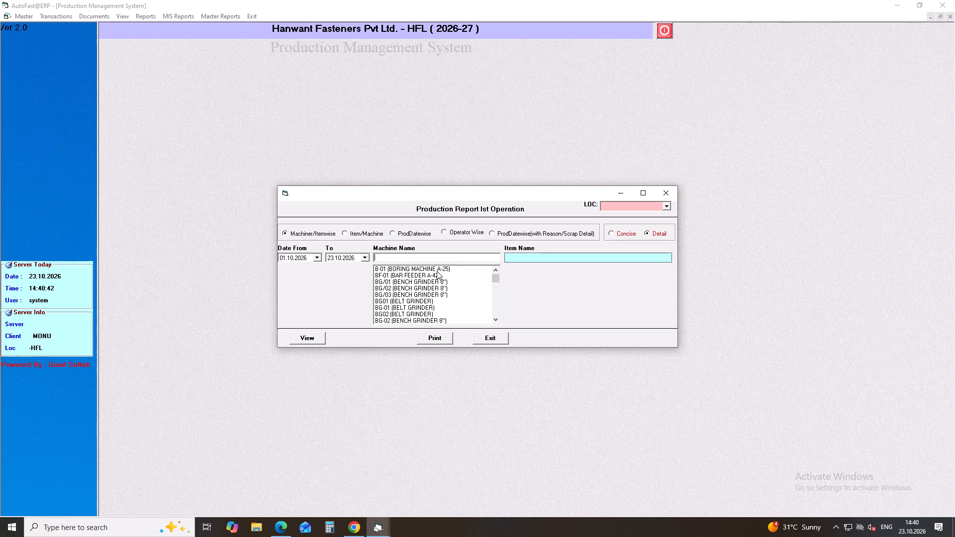
# Filter the production report by machine BM-09 (BOLT MAKER).
pyautogui.write('BM')
pyautogui.press('-')
pyautogui.press('Down')
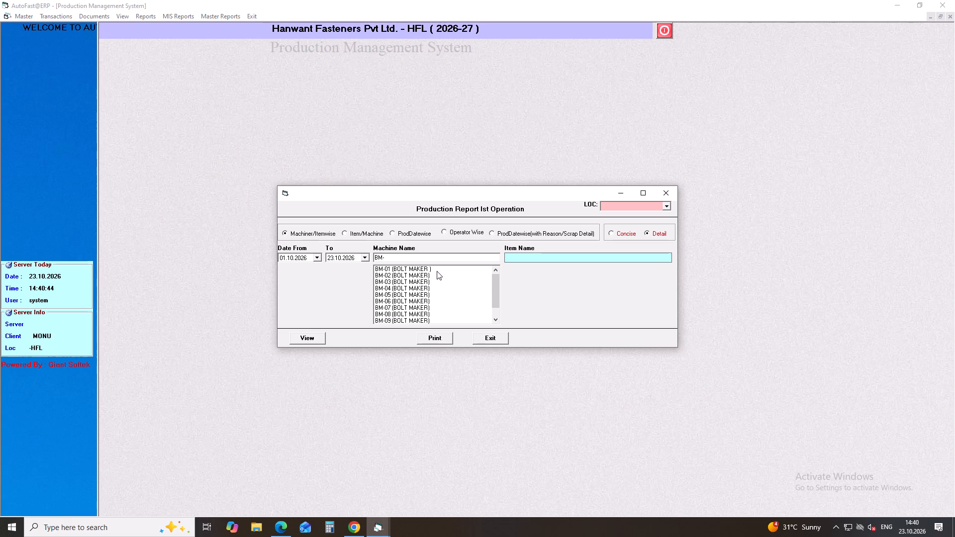
pyautogui.press('Down')
pyautogui.press('Down')
pyautogui.press('Down')
pyautogui.press('Down')
pyautogui.press('Down')
pyautogui.press('Down')
pyautogui.press('Down')
pyautogui.press('Down')
pyautogui.press('Down')
pyautogui.press('Return')
pyautogui.press('Return')
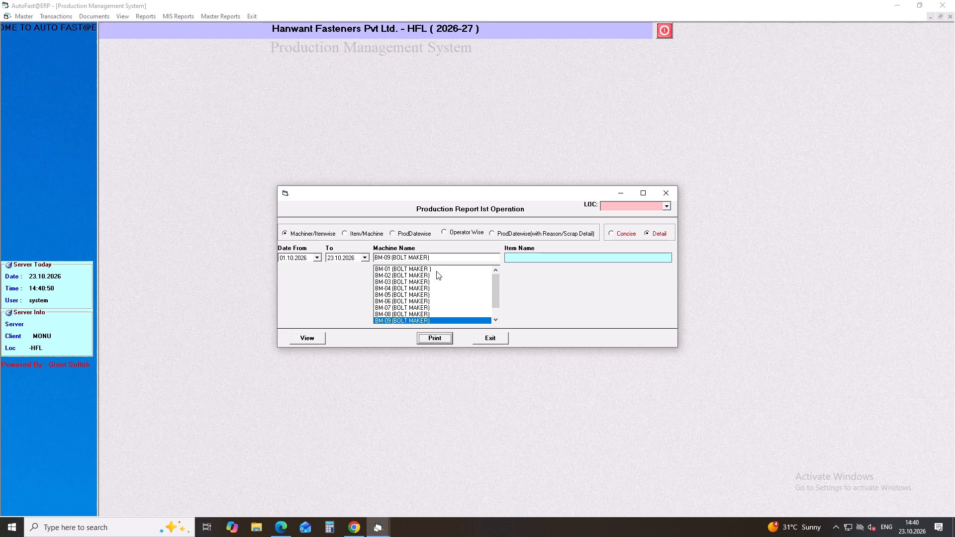
# Review the BM-09 first-operation production report for item BOLT FLANGE SH 6X16 (P-17) and close it.
pyautogui.click(518, 256)
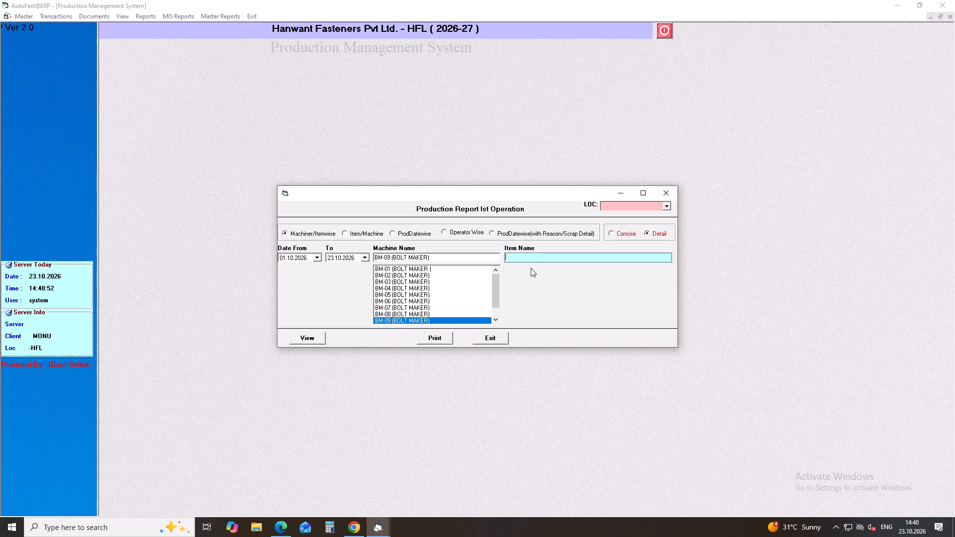
pyautogui.write('BOLT FLANGE SH')
pyautogui.press('space')
pyautogui.press('Down')
pyautogui.press('Down')
pyautogui.press('Down')
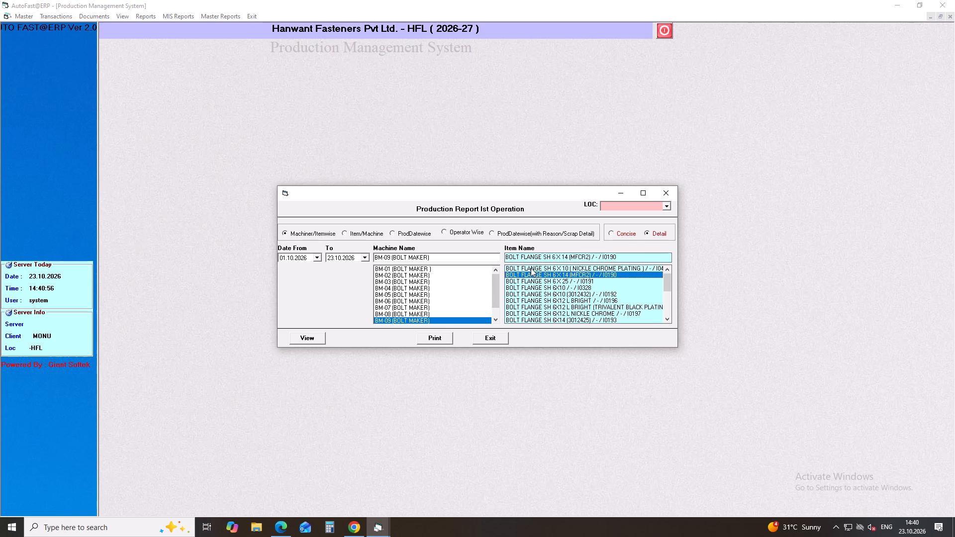
pyautogui.press('Down')
pyautogui.press('Down')
pyautogui.press('Down')
pyautogui.press('Down')
pyautogui.press('Down')
pyautogui.press('Down')
pyautogui.press('Down')
pyautogui.press('Down')
pyautogui.press('Down')
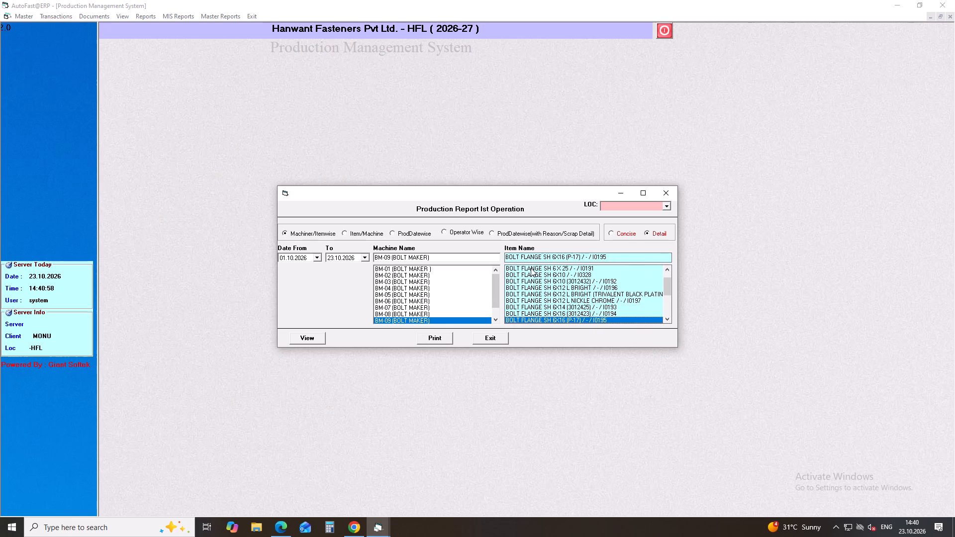
pyautogui.press('Return')
pyautogui.press('Return')
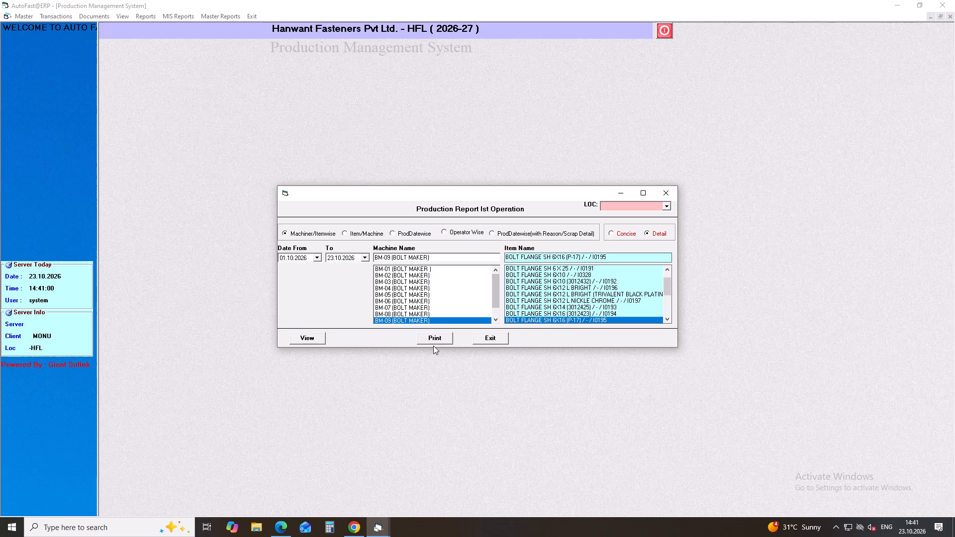
pyautogui.click(427, 341)
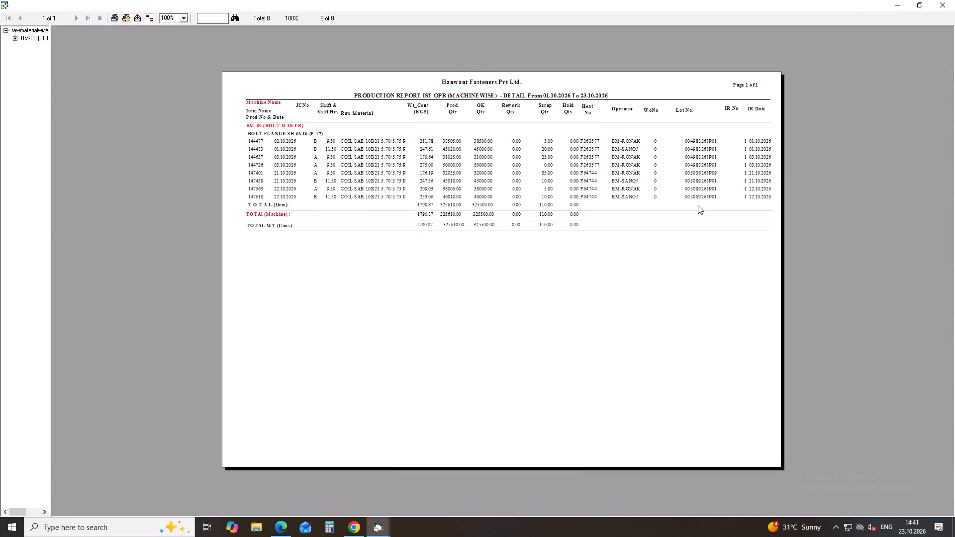
pyautogui.click(945, 5)
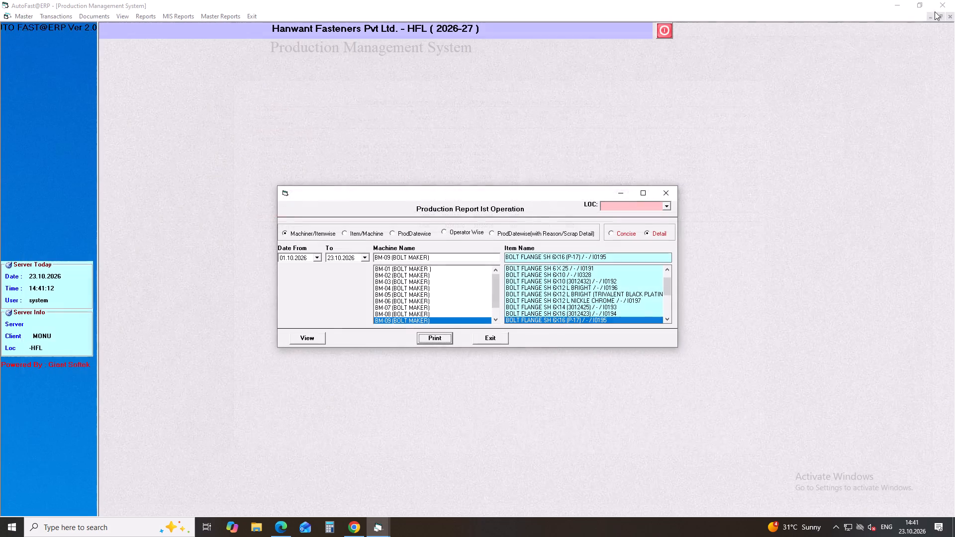
pyautogui.click(667, 193)
# Switch to the open job card window, select coil 5089 with subcoil 5089-11R, and save job card 148122.
pyautogui.click(894, 0)
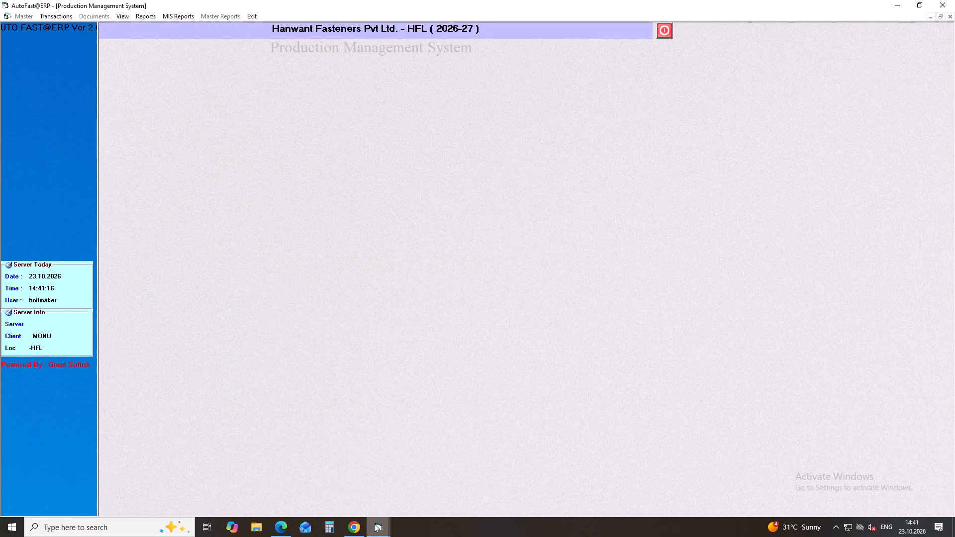
pyautogui.click(468, 497)
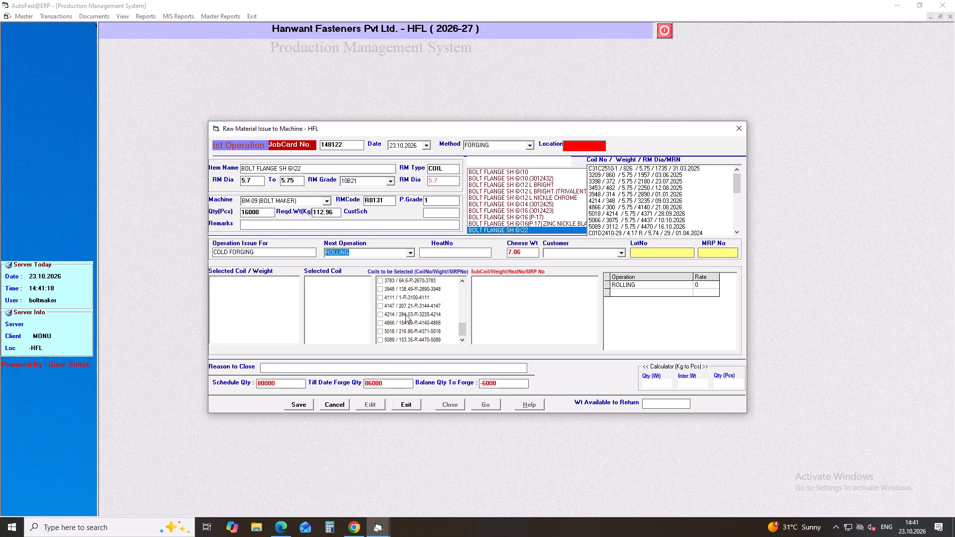
pyautogui.click(380, 340)
pyautogui.click(477, 281)
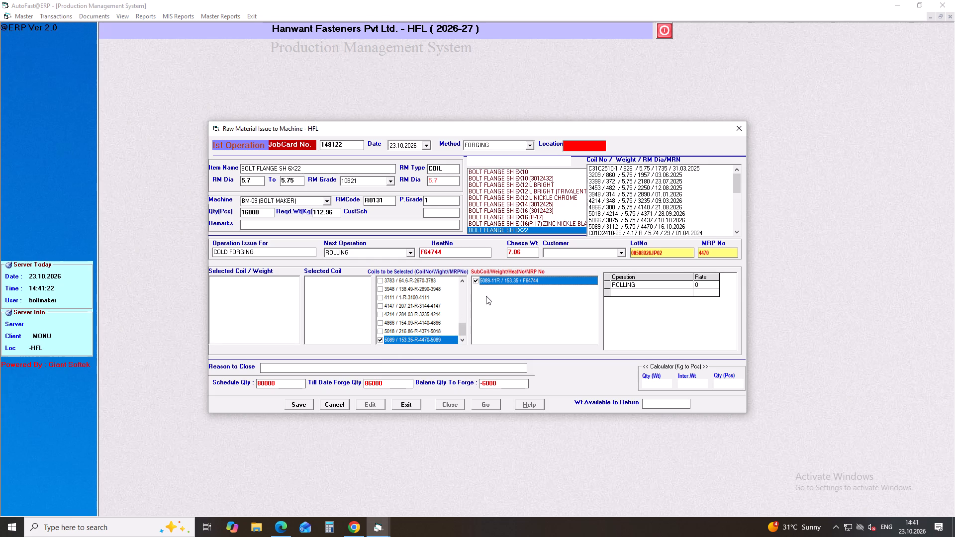
pyautogui.press('Return')
pyautogui.press('Return')
pyautogui.press('Return')
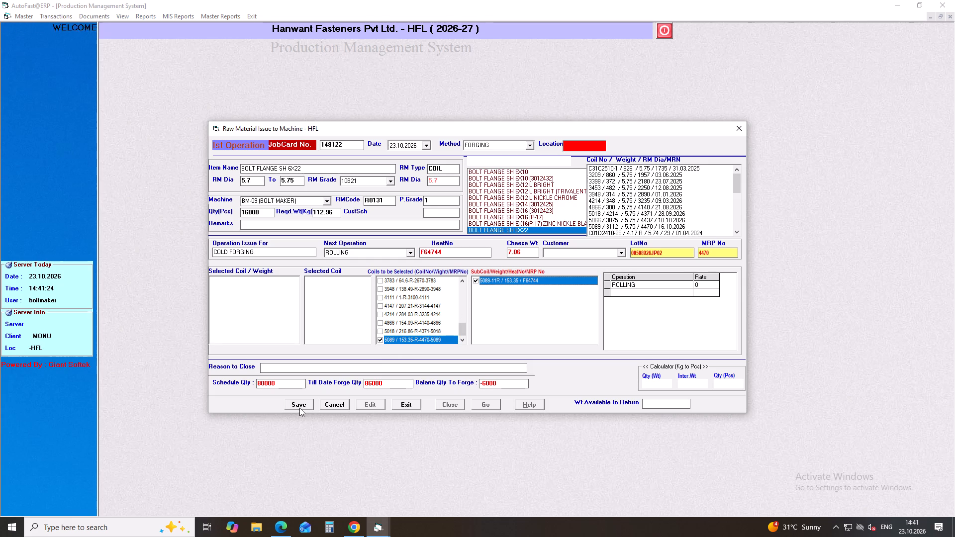
pyautogui.click(300, 405)
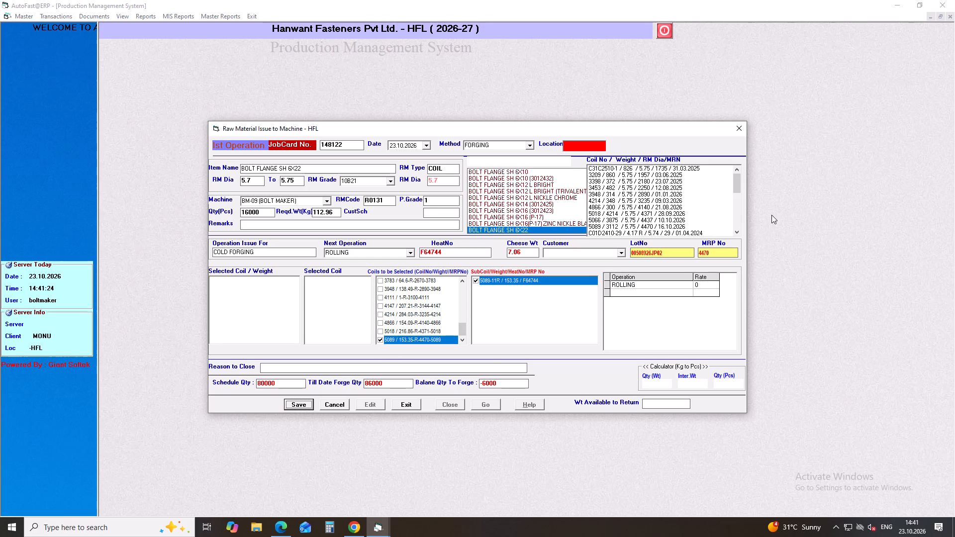
pyautogui.click(743, 127)
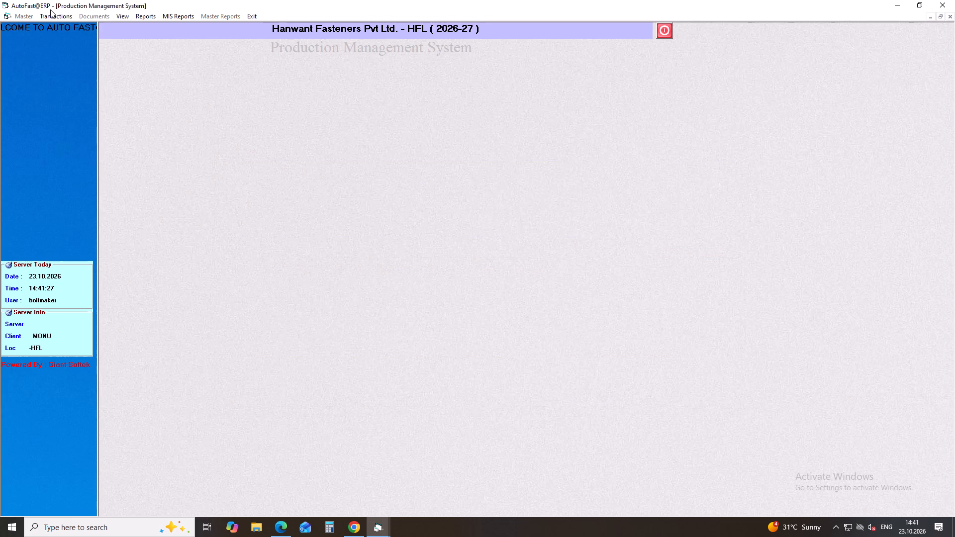
# Start a preliminary first-operation coil production entry with shift A, 5.0 hours and job card 148122.
pyautogui.click(52, 13)
pyautogui.click(78, 79)
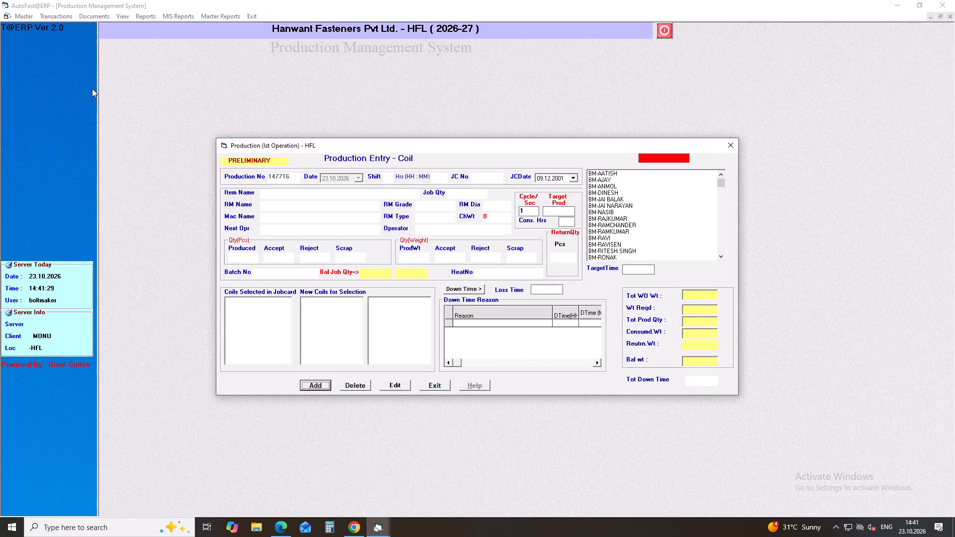
pyautogui.press('+')
pyautogui.press('Return')
pyautogui.press('+')
pyautogui.press('Return')
pyautogui.press('Return')
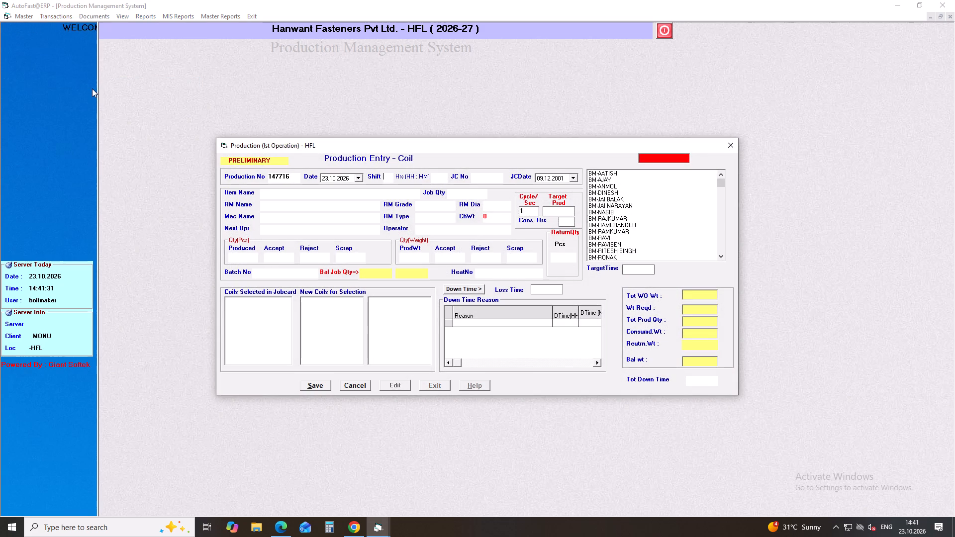
pyautogui.press('a')
pyautogui.press('Return')
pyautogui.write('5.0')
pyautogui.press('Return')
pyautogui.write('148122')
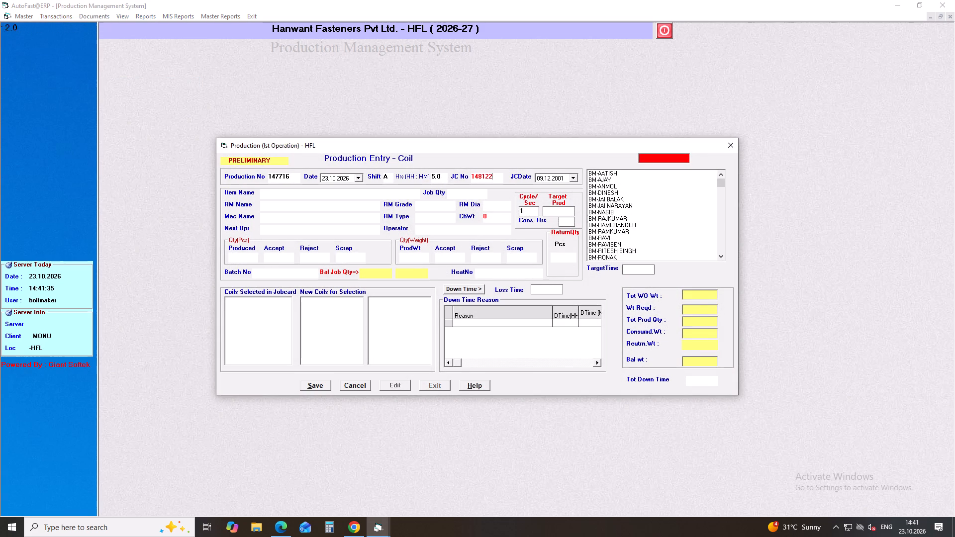
# Load the job card details and assign BM-RONAK as the operator of the production entry.
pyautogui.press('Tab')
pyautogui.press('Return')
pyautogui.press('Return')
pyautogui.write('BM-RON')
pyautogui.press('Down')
pyautogui.scroll(2, 92, 89)
pyautogui.press('Down')
pyautogui.press('Return')
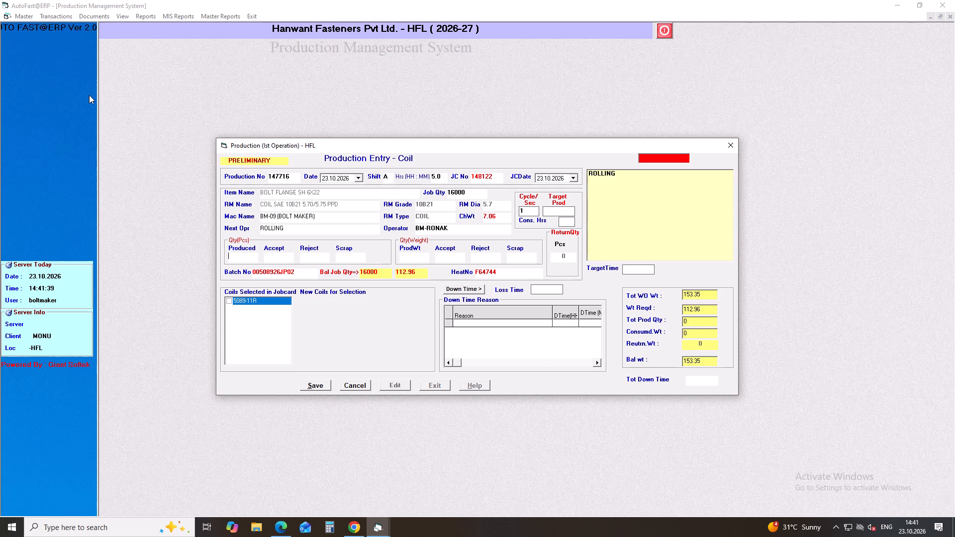
# Enter a produced quantity of 16000, select coil 5089-11R, and save and close the preliminary production entry.
pyautogui.write('16000')
pyautogui.press('Return')
pyautogui.press('Return')
pyautogui.press('Return')
pyautogui.press('Return')
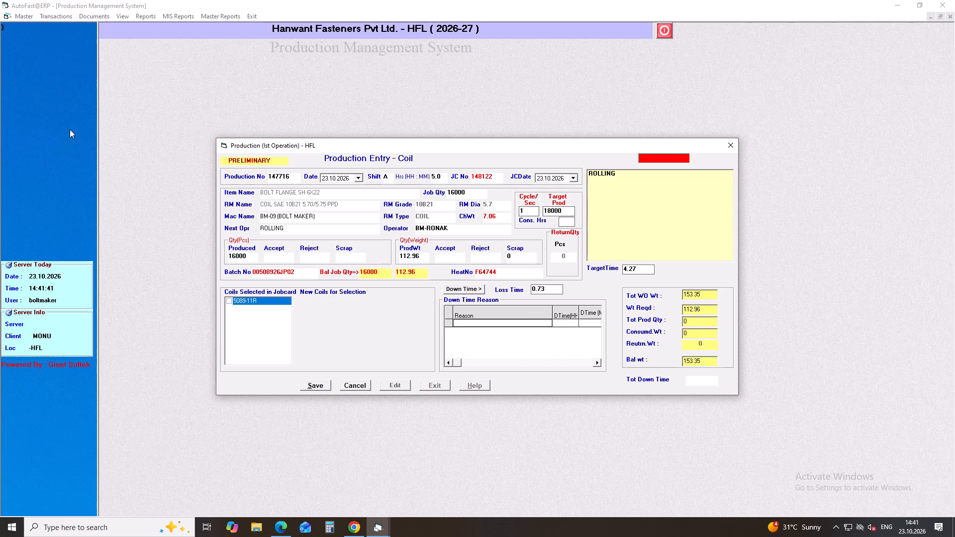
pyautogui.click(229, 301)
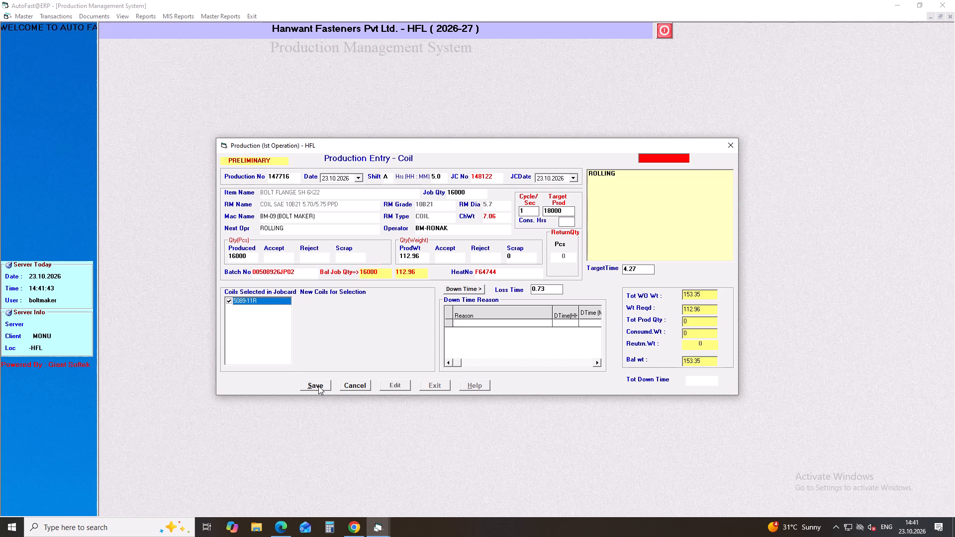
pyautogui.click(318, 386)
pyautogui.click(734, 146)
# List all materials pending for inspection and open production 147716 for editing as the final entry.
pyautogui.click(123, 14)
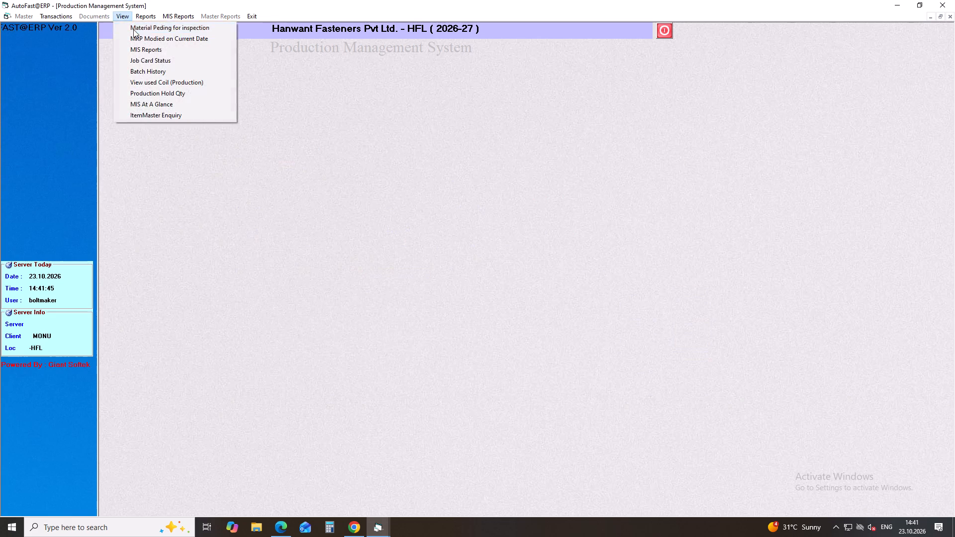
pyautogui.click(134, 29)
pyautogui.click(246, 197)
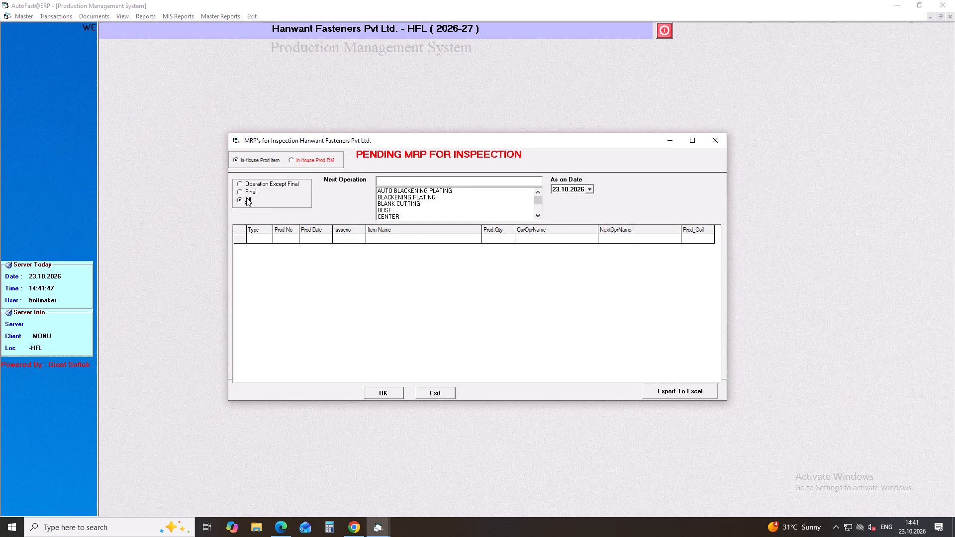
pyautogui.press('Return')
pyautogui.press('Return')
pyautogui.click(415, 263)
pyautogui.press('Return')
pyautogui.press('Return')
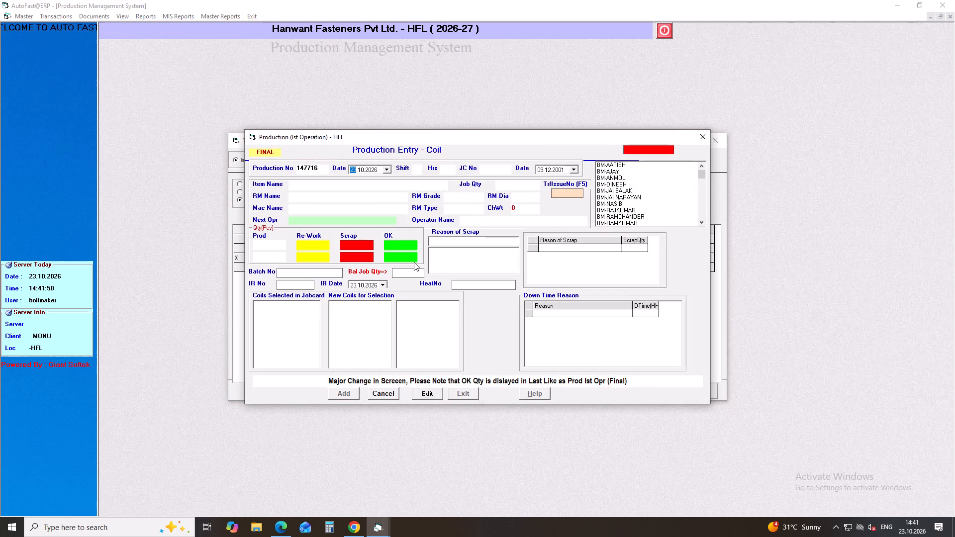
pyautogui.click(424, 393)
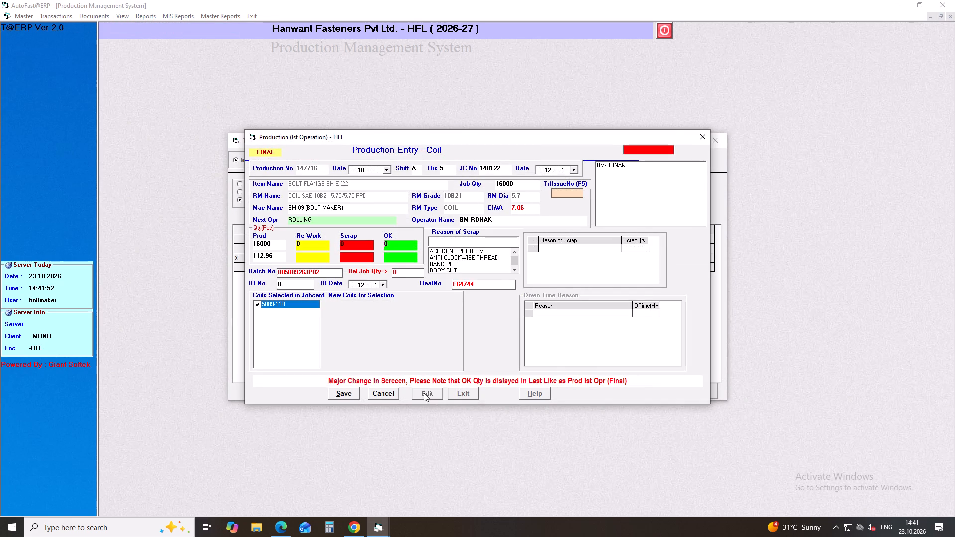
# Finalise production 147716 with rework 0, IR number 1 and IR date 23.10.2026, then save and close it.
pyautogui.press('Return')
pyautogui.moveTo(320, 247); pyautogui.dragTo(259, 241)
pyautogui.press('0')
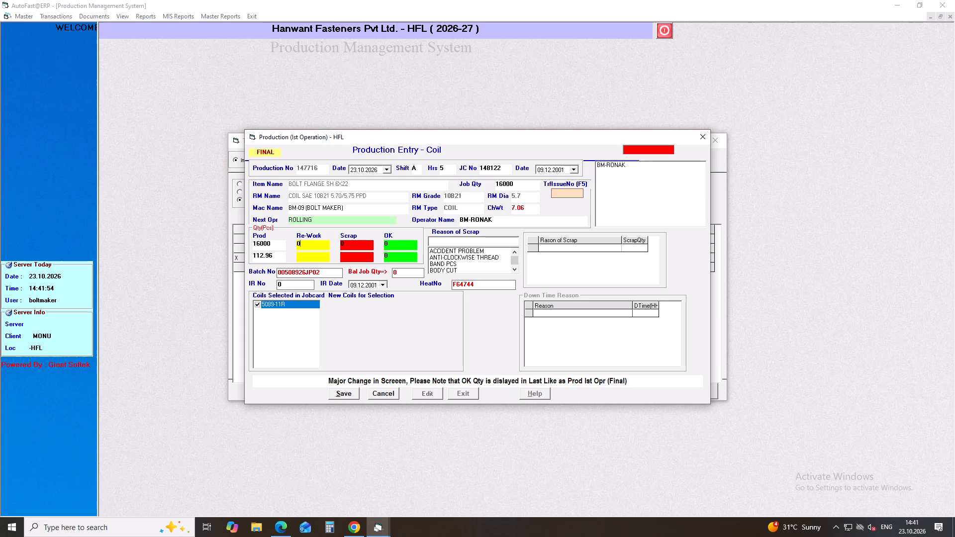
pyautogui.press('Return')
pyautogui.press('Return')
pyautogui.press('Return')
pyautogui.press('Return')
pyautogui.press('Delete')
pyautogui.press('1')
pyautogui.press('Return')
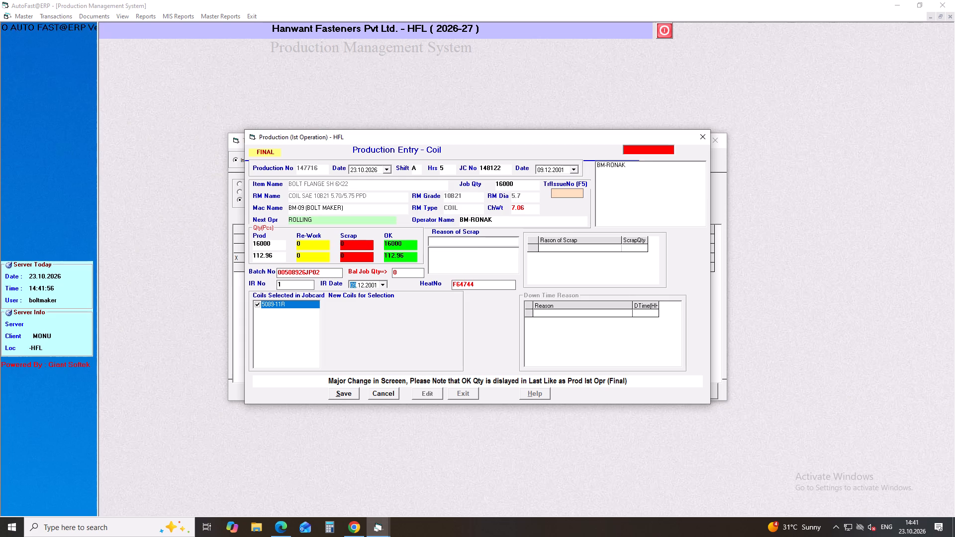
pyautogui.click(382, 285)
pyautogui.click(400, 361)
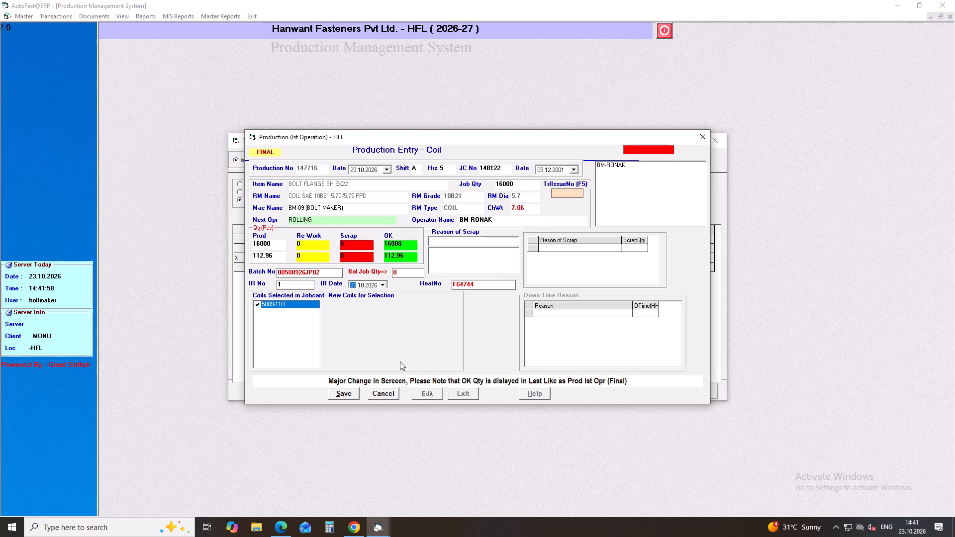
pyautogui.press('Return')
pyautogui.press('Return')
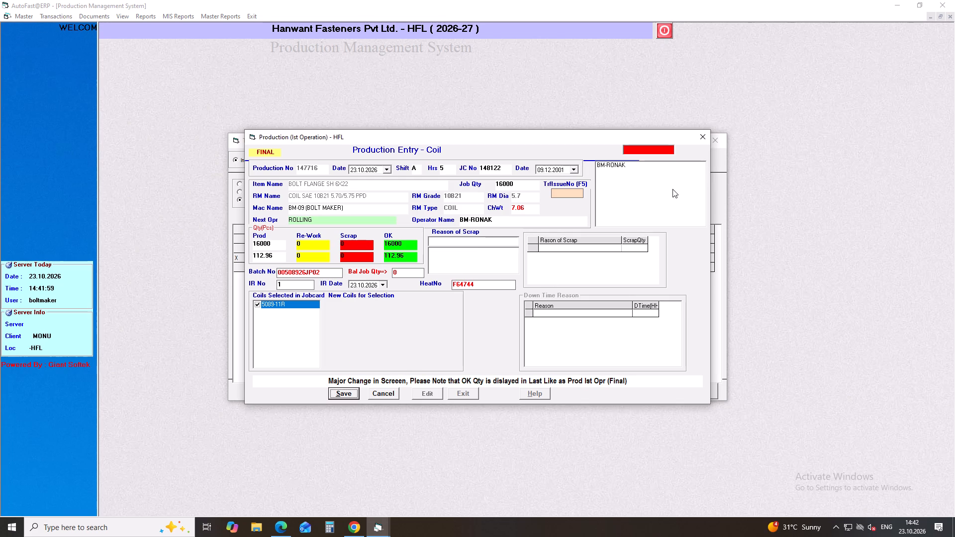
pyautogui.click(702, 136)
pyautogui.click(711, 136)
# Start closing first-operation coil job card 148122 with Planning Changed as the reason.
pyautogui.click(64, 18)
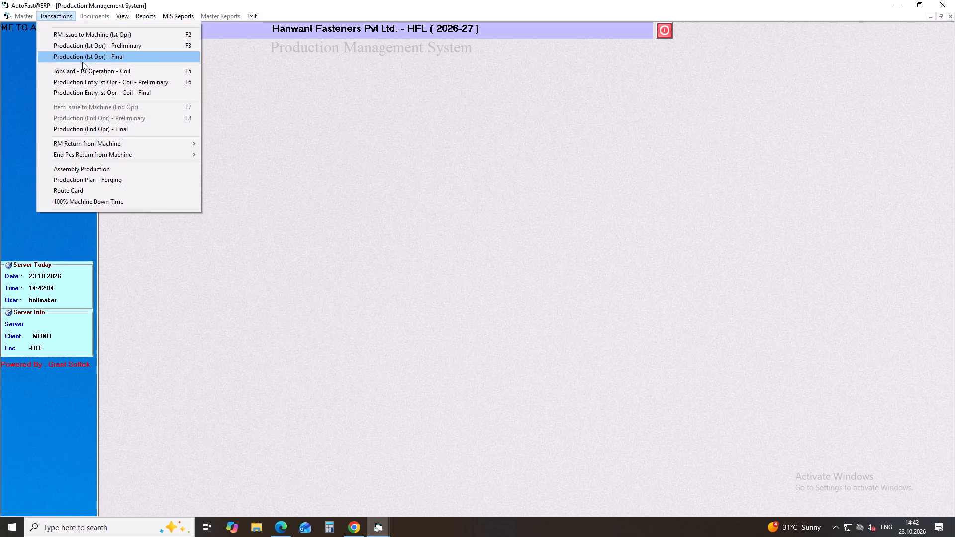
pyautogui.click(82, 68)
pyautogui.click(448, 406)
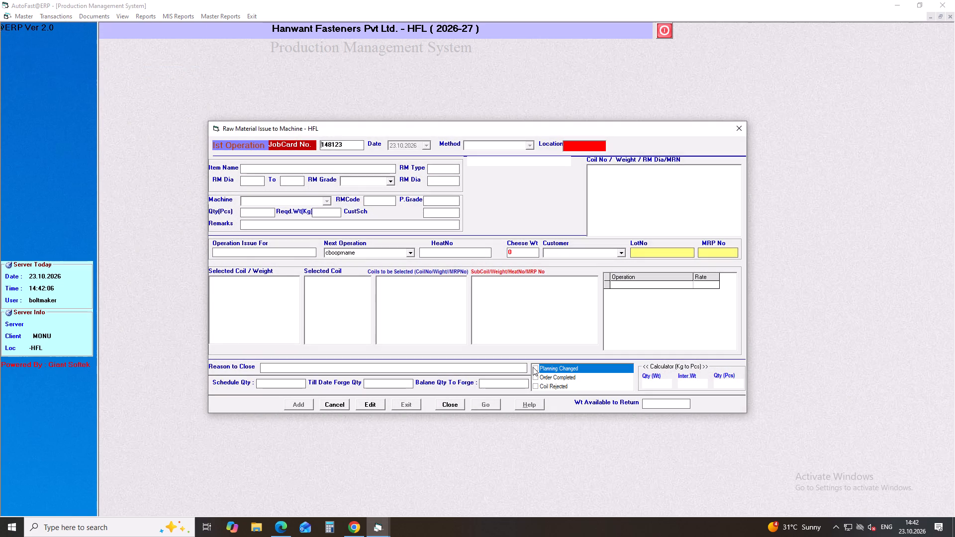
pyautogui.click(533, 365)
pyautogui.click(343, 145)
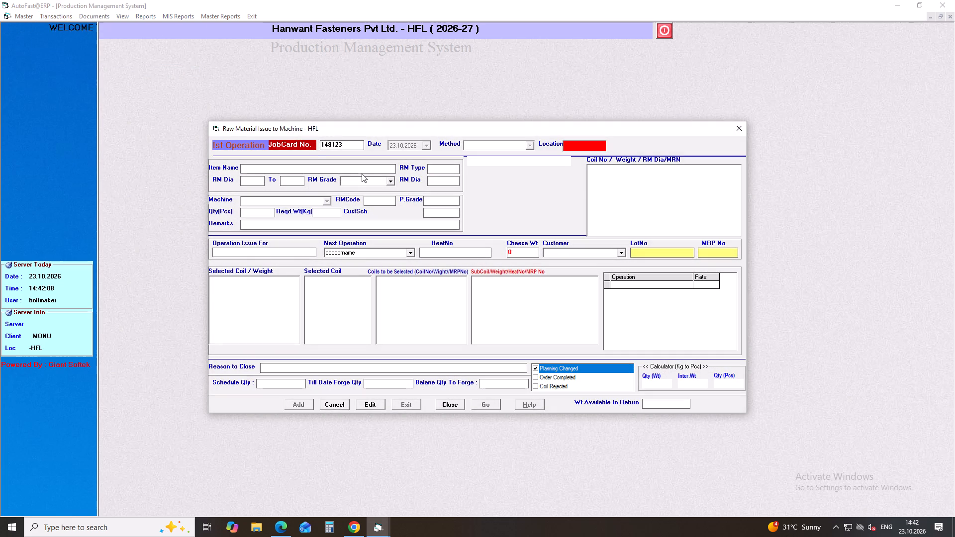
pyautogui.press('BackSpace')
pyautogui.press('2')
pyautogui.press('Return')
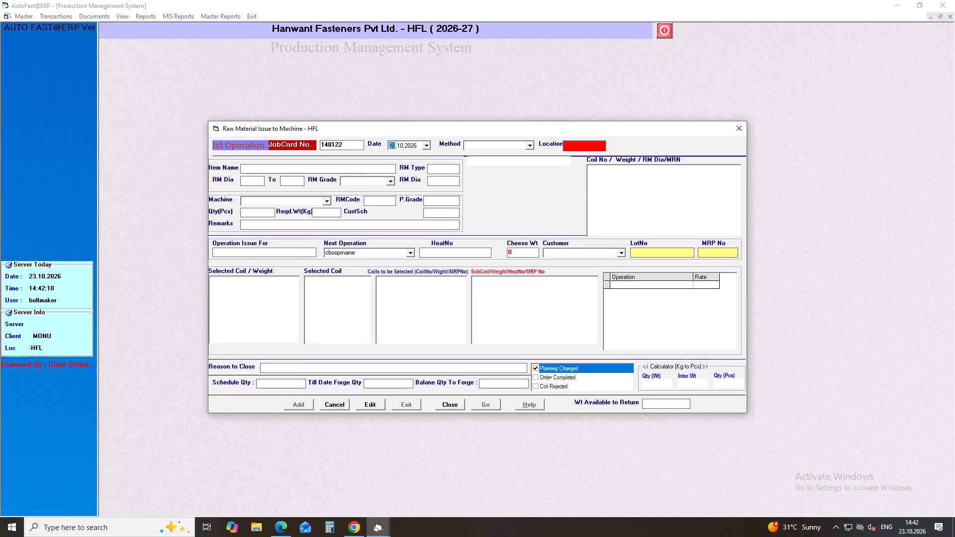
pyautogui.click(447, 402)
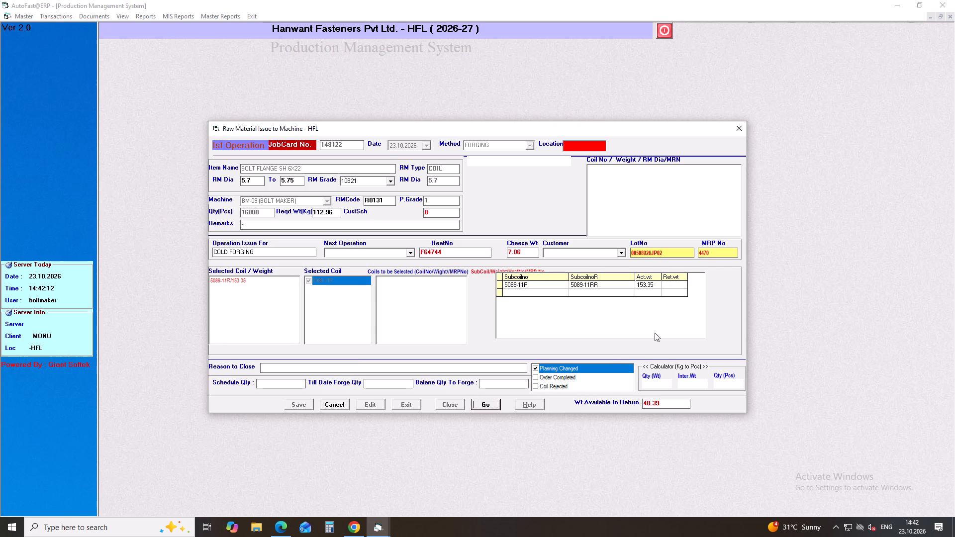
# Return 40.39 kg of subcoil 5089-11R to complete the job card closure, and close the Production Management System window.
pyautogui.click(672, 284)
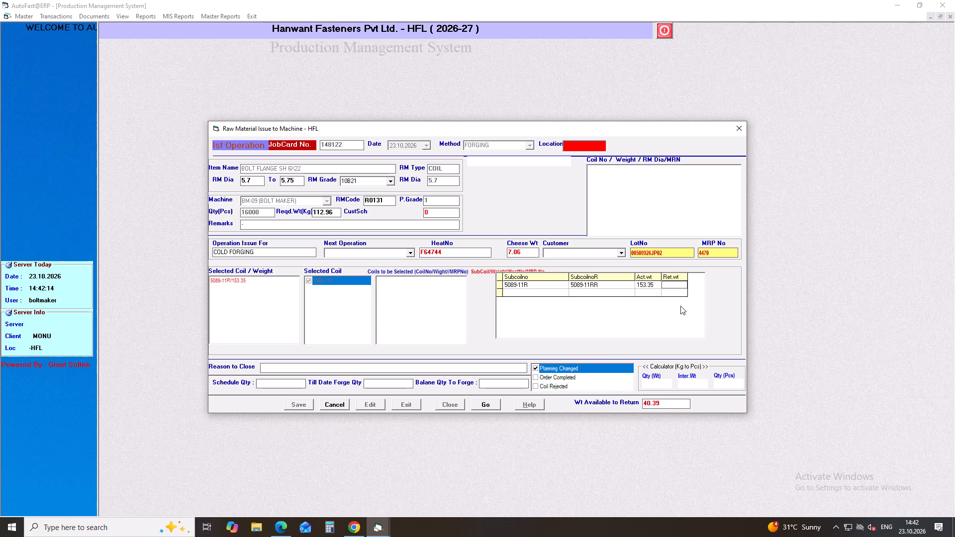
pyautogui.write('40.39')
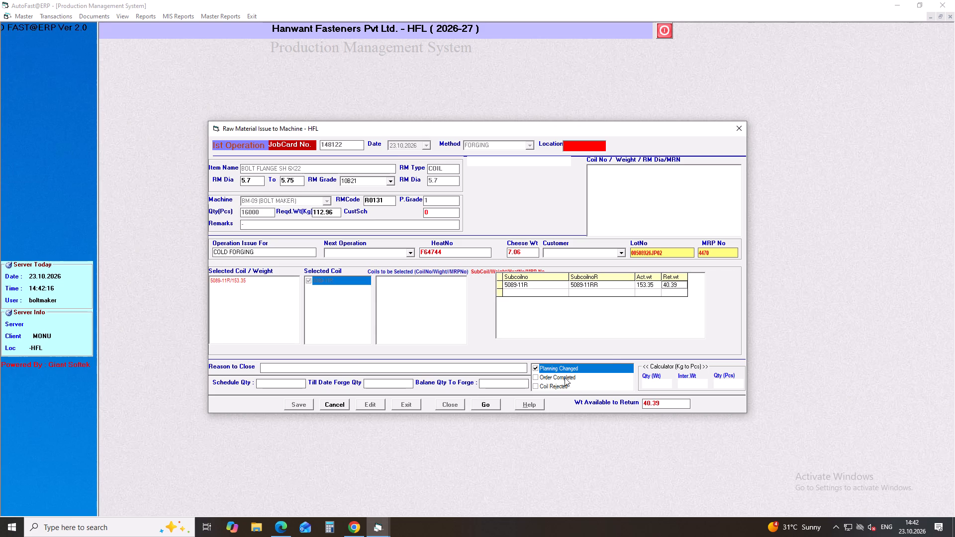
pyautogui.click(492, 402)
pyautogui.click(472, 292)
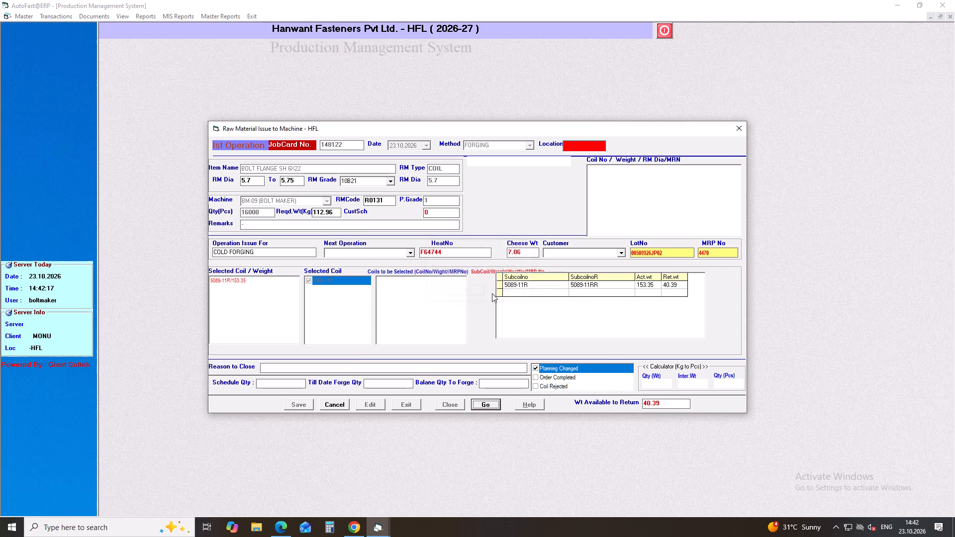
pyautogui.click(739, 131)
pyautogui.click(947, 2)
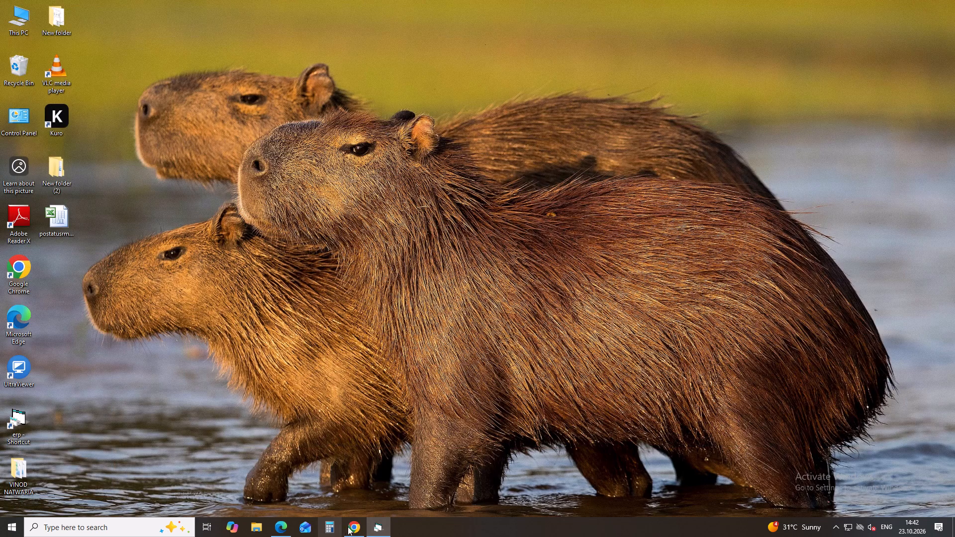
# Return to the Production Management System and start a second-operation item issue dated 23.10.2026.
pyautogui.click(378, 528)
pyautogui.click(50, 14)
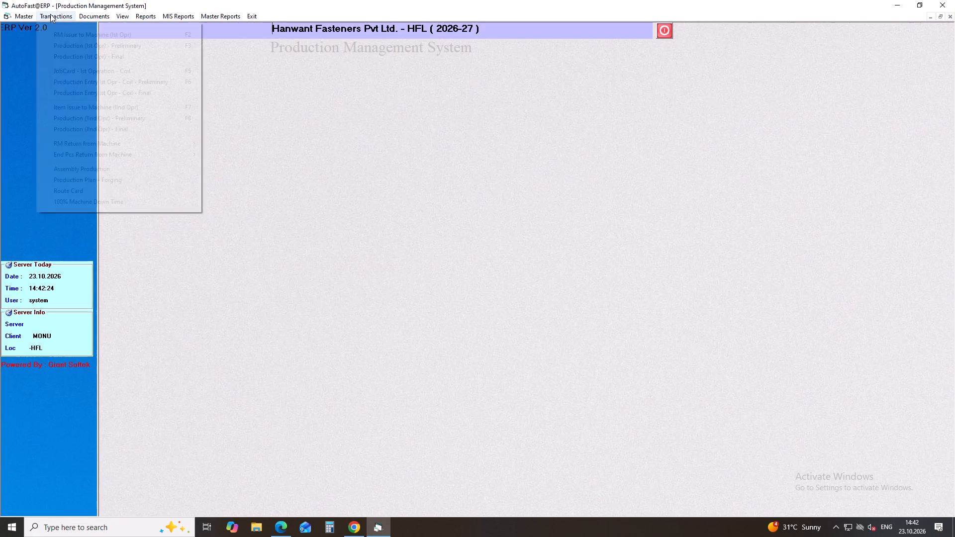
pyautogui.click(80, 104)
pyautogui.press('Return')
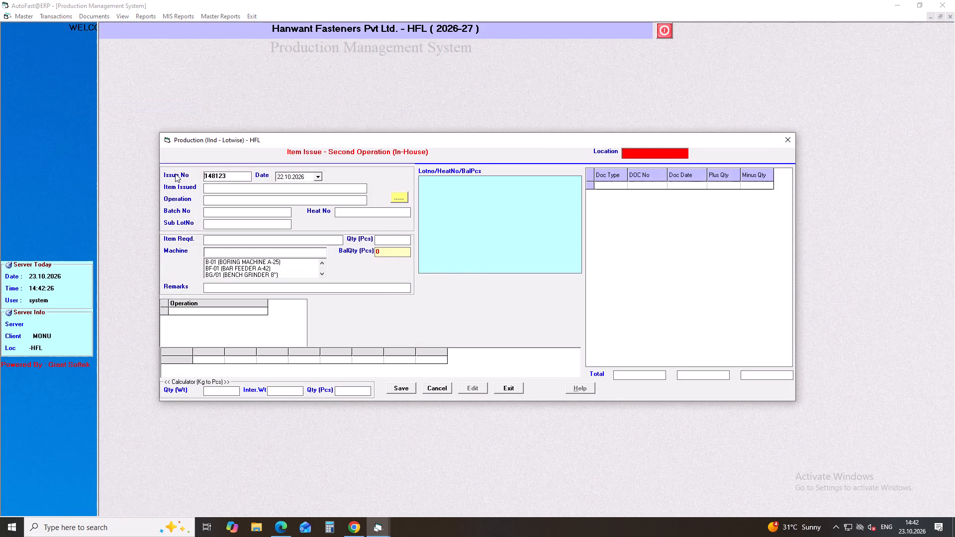
pyautogui.press('Return')
pyautogui.press('Down')
pyautogui.press('Up')
pyautogui.press('Up')
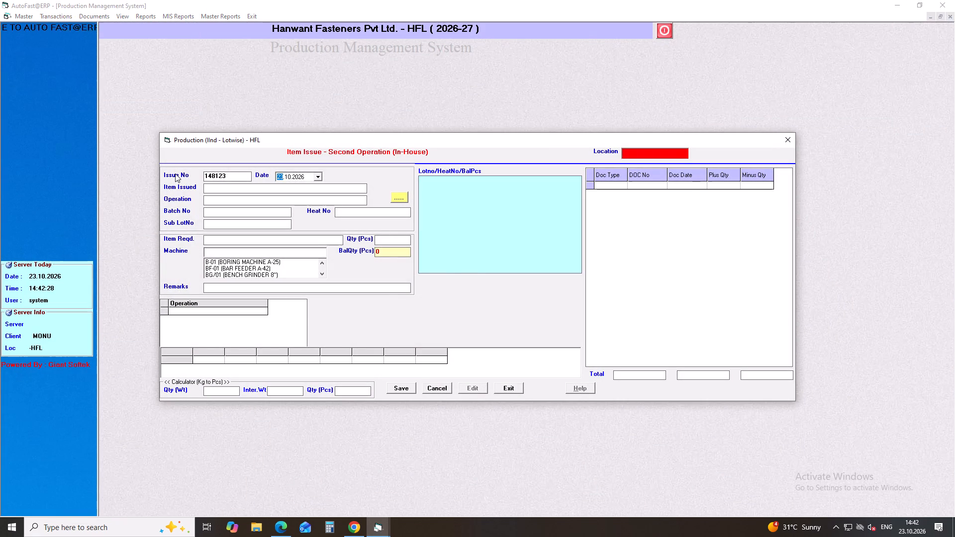
pyautogui.press('Return')
# Choose BOLT FLANGE SH 6X22/I0198 as the item issued.
pyautogui.press('Left')
pyautogui.write('BOLT FLANGE SH')
pyautogui.press('space')
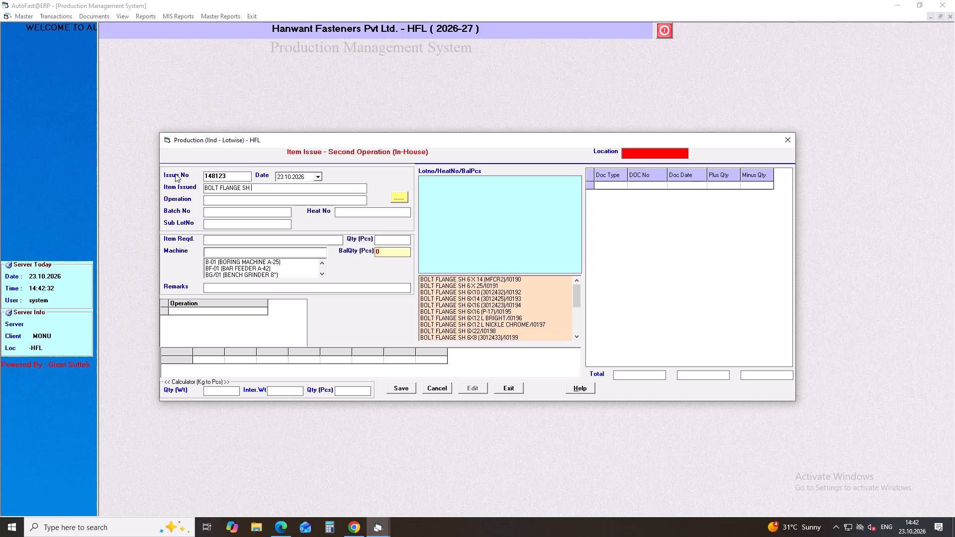
pyautogui.press('Down')
pyautogui.press('Down')
pyautogui.press('Down')
pyautogui.press('Down')
pyautogui.press('Down')
pyautogui.press('Down')
pyautogui.press('Down')
pyautogui.press('Down')
pyautogui.press('Down')
pyautogui.press('Down')
pyautogui.press('Down')
pyautogui.press('Down')
pyautogui.press('Up')
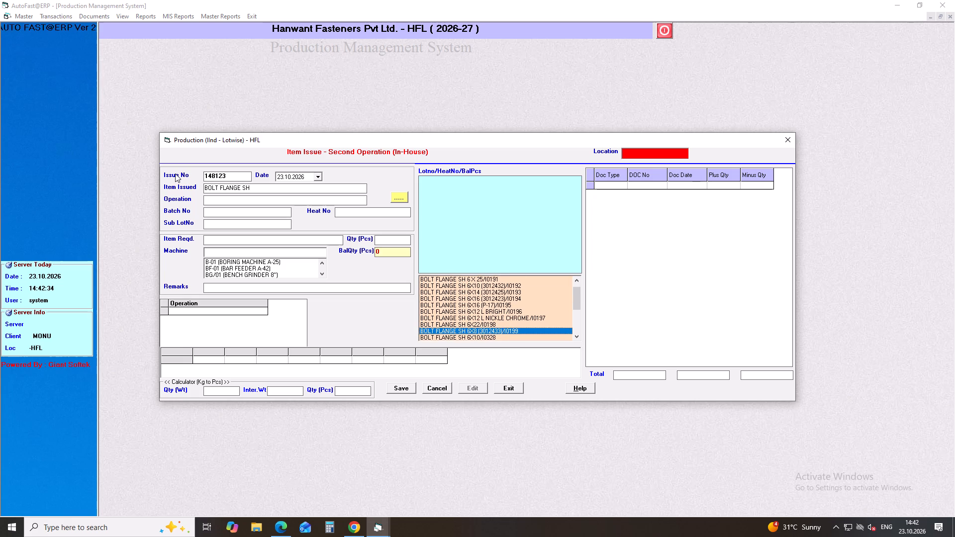
pyautogui.press('Up')
pyautogui.press('Return')
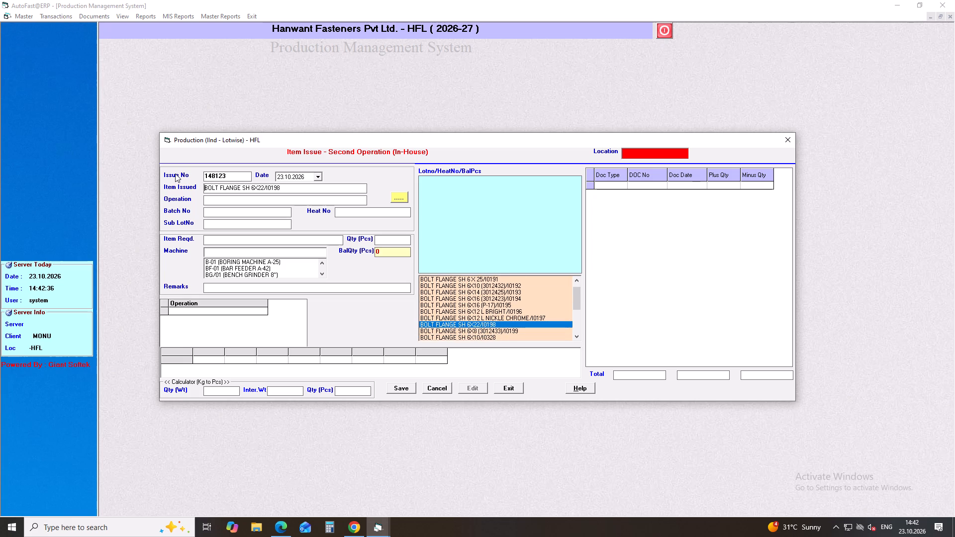
pyautogui.press('Return')
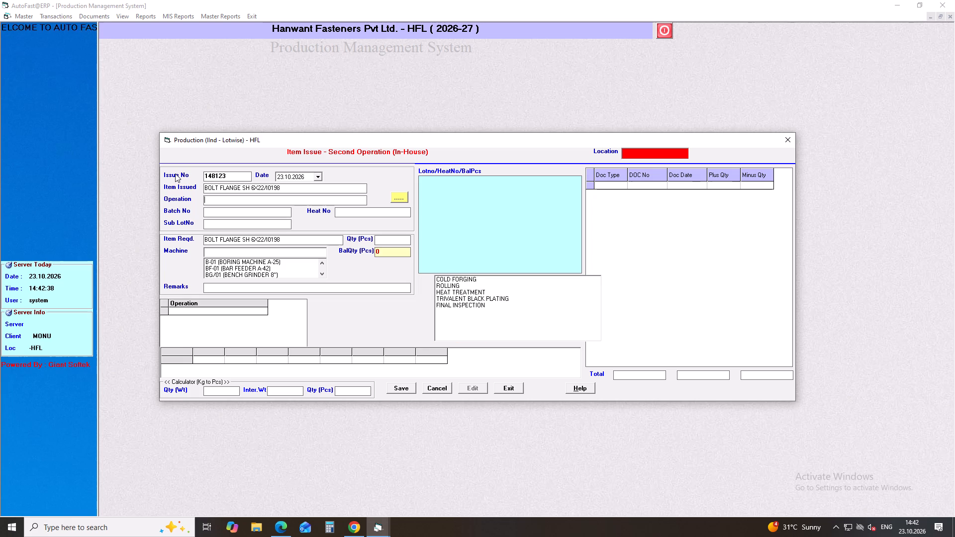
# Set the operation to ROLLING and issue all 16000 pcs of lot 00508926JP02, heat F64744.
pyautogui.press('Down')
pyautogui.press('Down')
pyautogui.press('Down')
pyautogui.press('Return')
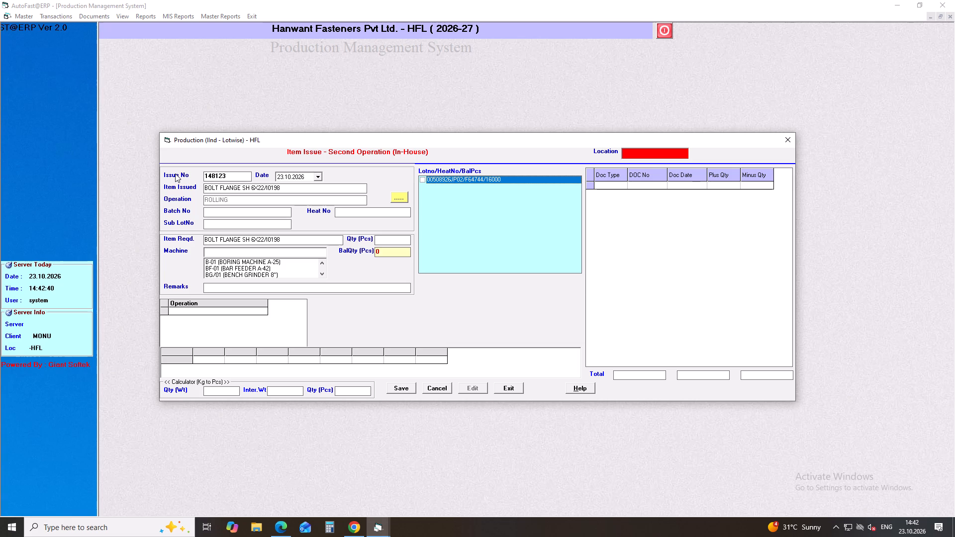
pyautogui.click(422, 181)
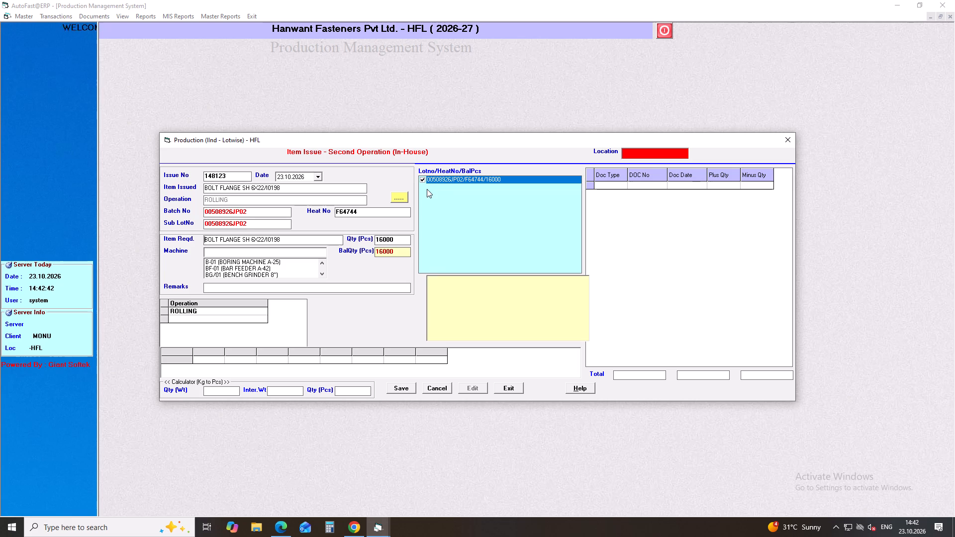
pyautogui.press('Return')
pyautogui.press('Return')
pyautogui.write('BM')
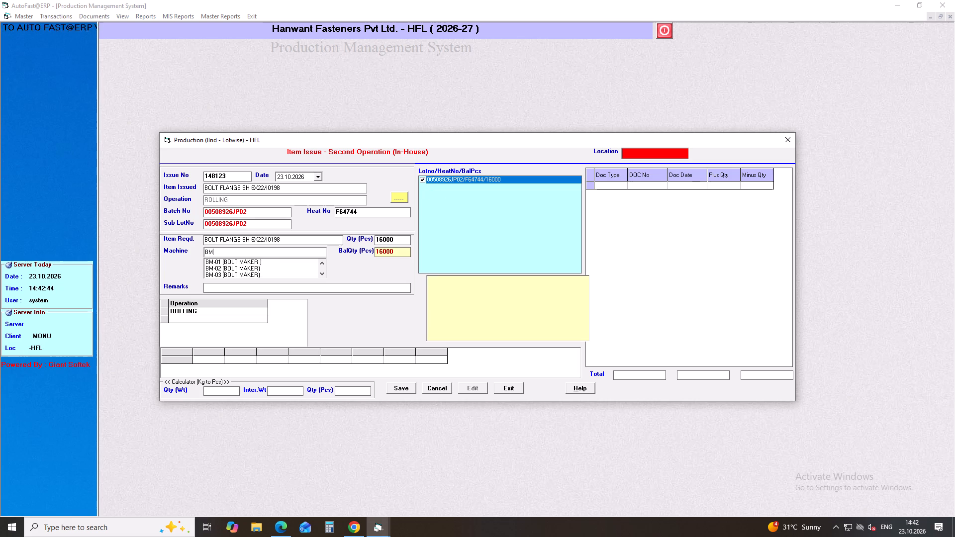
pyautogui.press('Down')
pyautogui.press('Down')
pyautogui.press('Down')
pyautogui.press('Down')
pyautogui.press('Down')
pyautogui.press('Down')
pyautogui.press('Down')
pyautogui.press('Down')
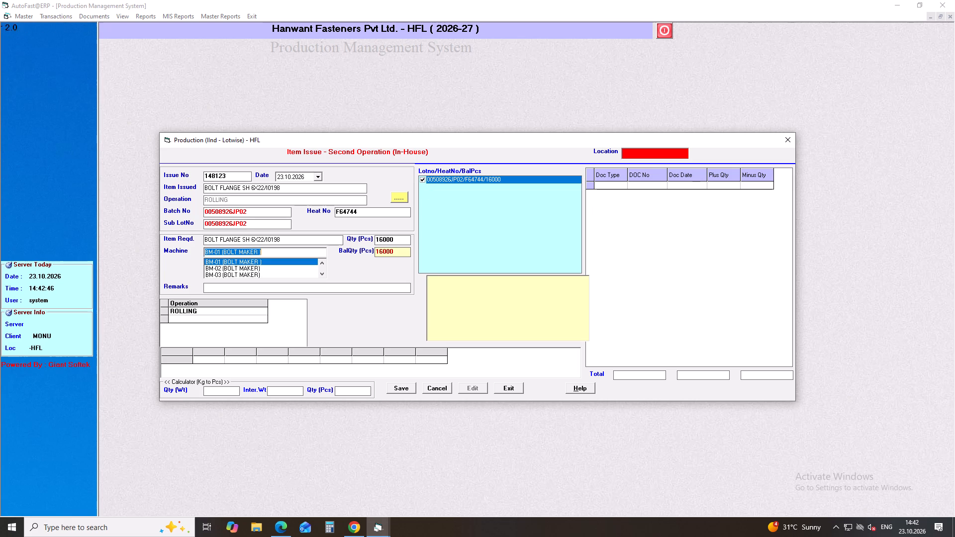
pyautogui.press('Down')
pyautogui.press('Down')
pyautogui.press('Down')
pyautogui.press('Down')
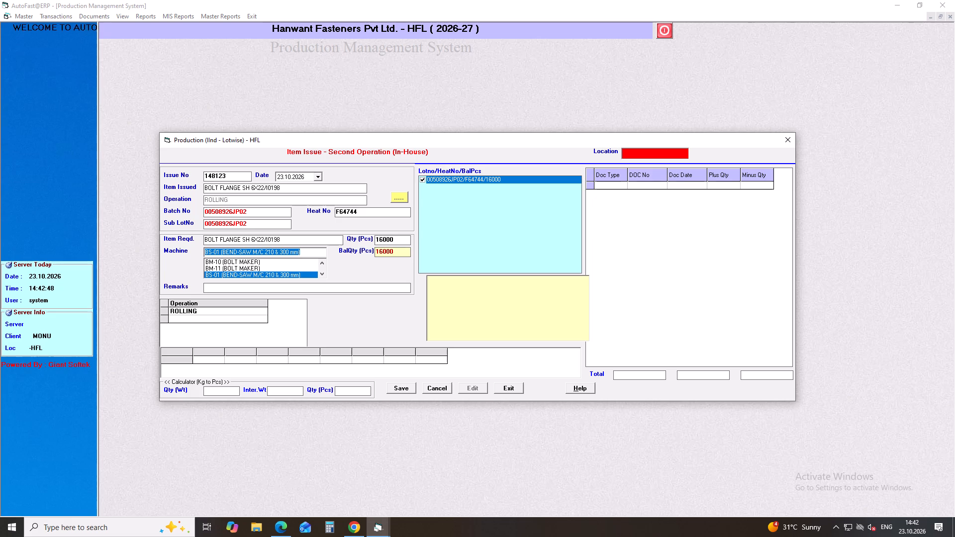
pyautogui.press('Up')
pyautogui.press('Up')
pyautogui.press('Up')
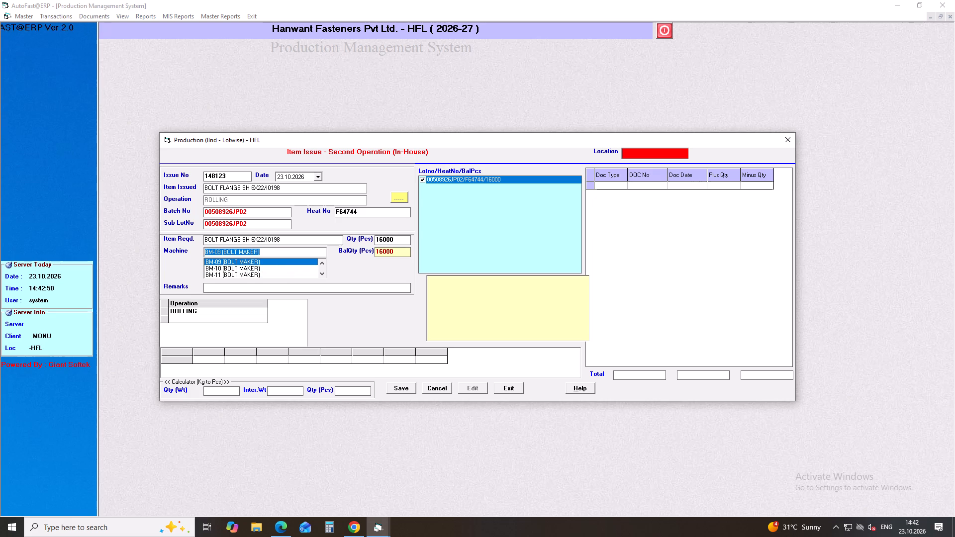
# Assign machine TRM-12 (ROLLING 9MM), save the item issue and close it.
pyautogui.write('TRM')
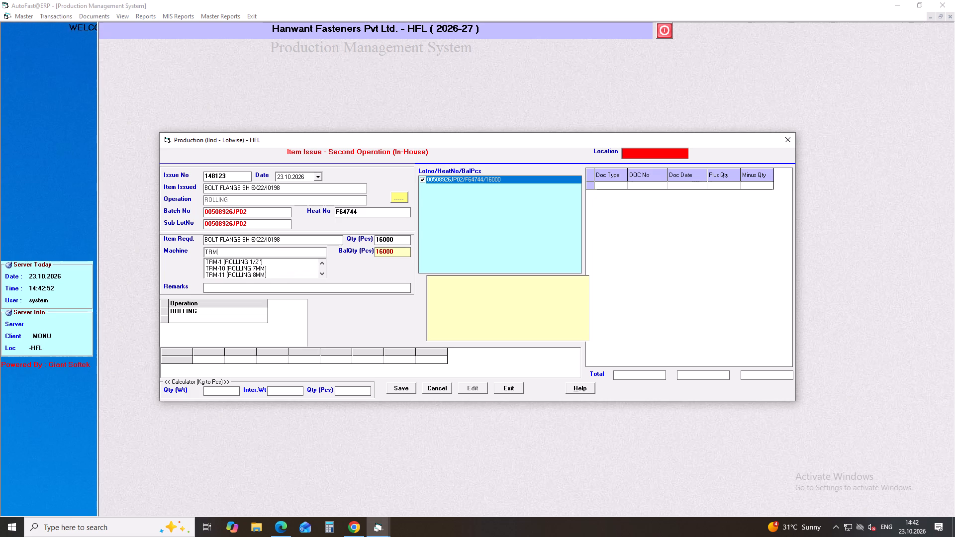
pyautogui.press('Down')
pyautogui.press('Down')
pyautogui.press('Down')
pyautogui.press('Down')
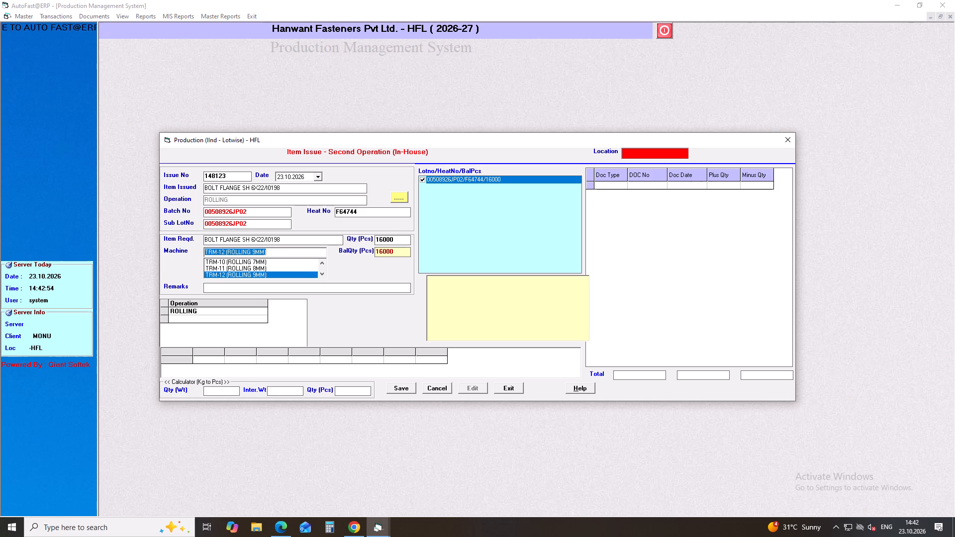
pyautogui.press('Return')
pyautogui.press('Return')
pyautogui.press('Return')
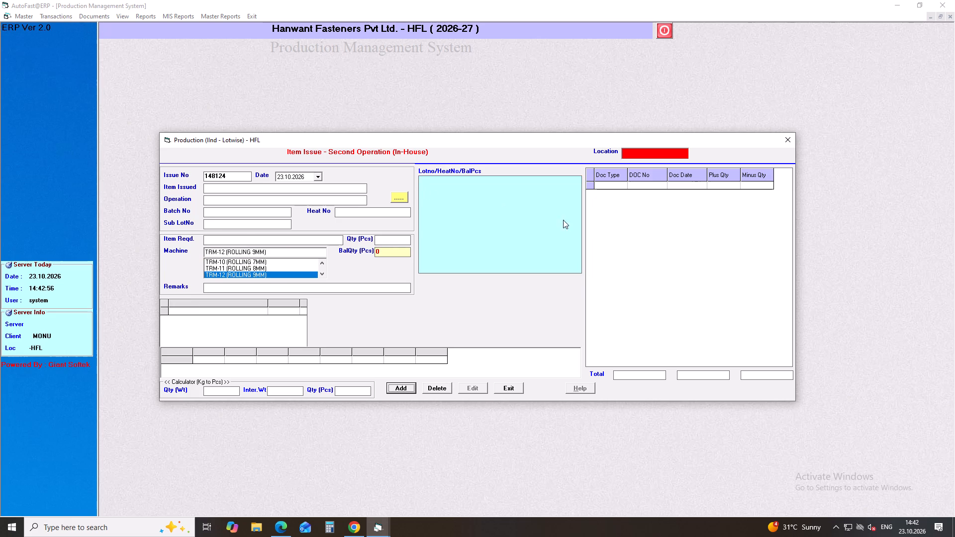
pyautogui.click(788, 138)
# Start a preliminary second-operation production entry with shift A, total hours 4.0 and issue number 148123.
pyautogui.click(58, 15)
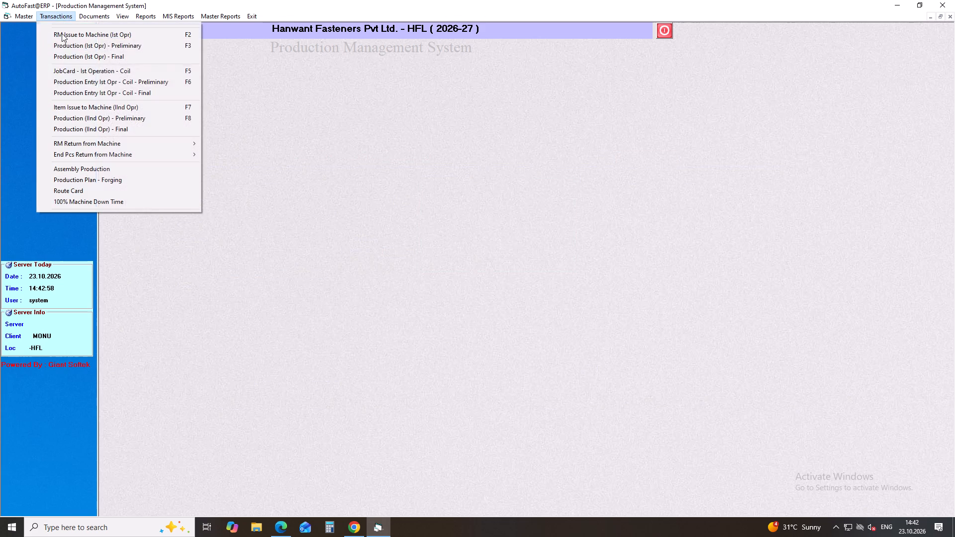
pyautogui.click(86, 117)
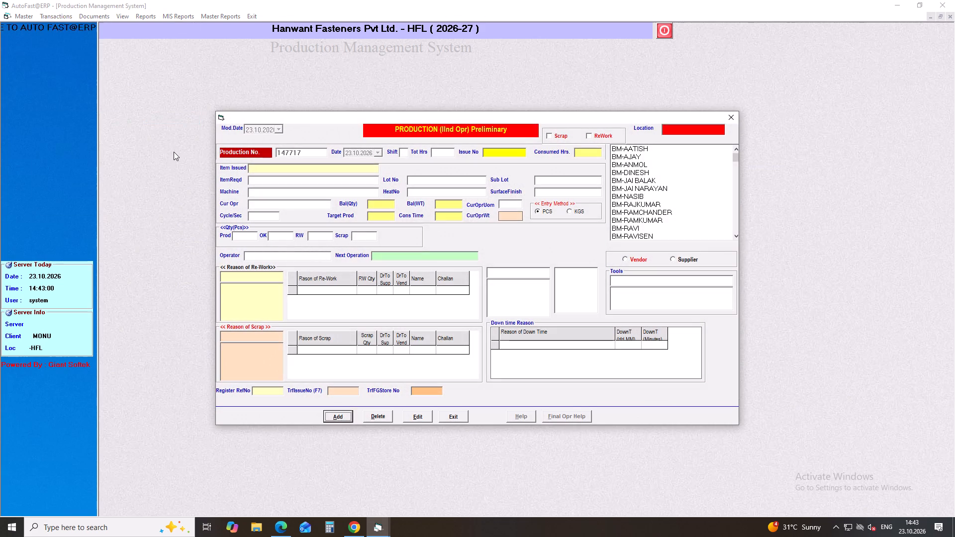
pyautogui.press('Return')
pyautogui.press('Return')
pyautogui.press('a')
pyautogui.press('Return')
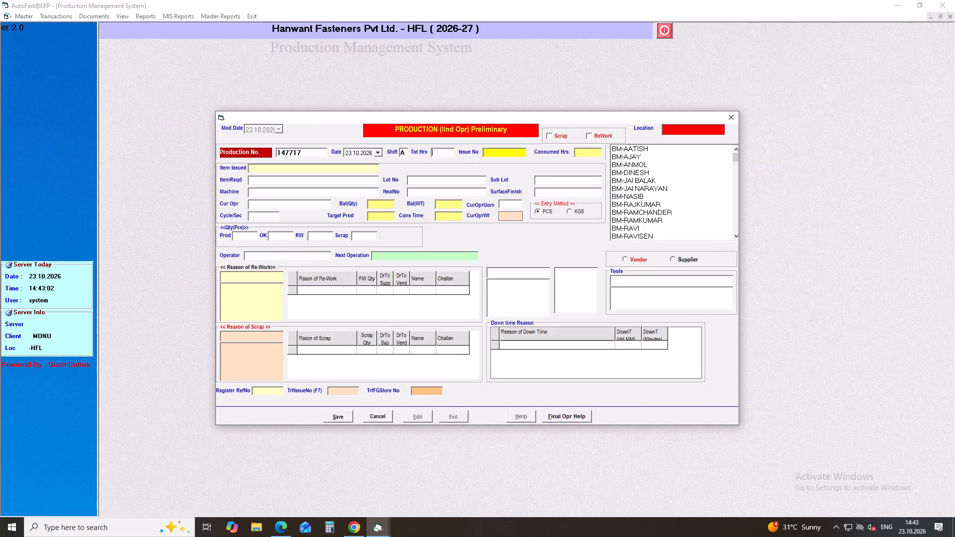
pyautogui.write('4.0')
pyautogui.press('Return')
pyautogui.write('14')
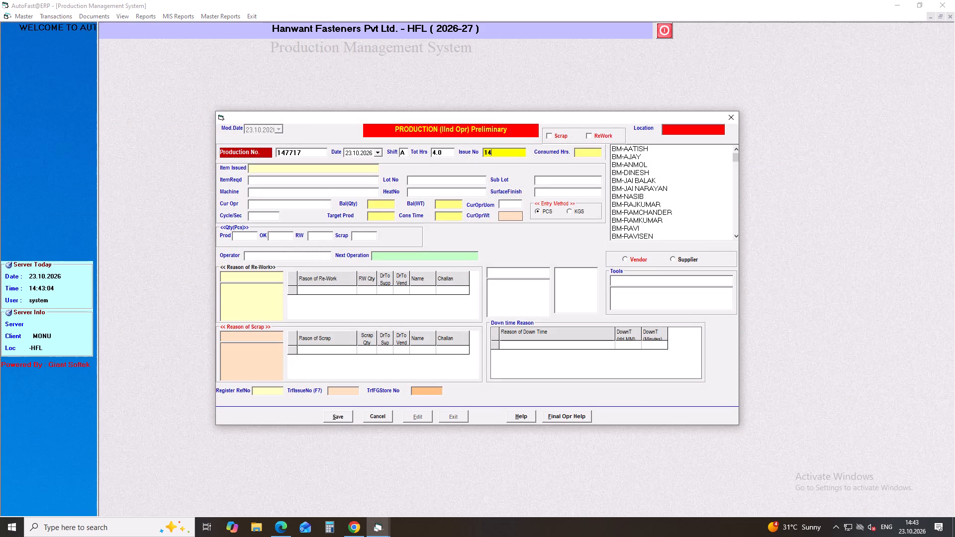
pyautogui.write('82')
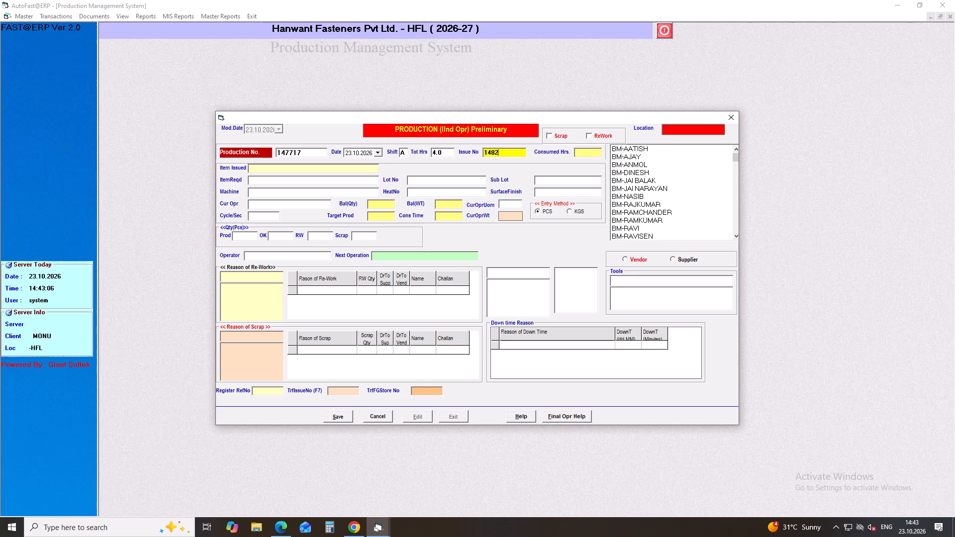
pyautogui.press('BackSpace')
pyautogui.write('123')
pyautogui.press('Tab')
pyautogui.press('Tab')
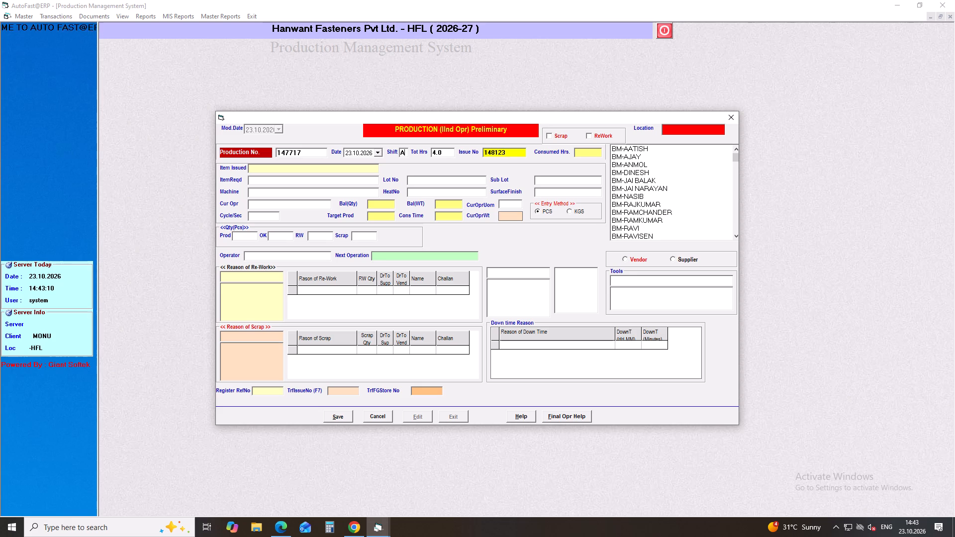
pyautogui.press('Return')
pyautogui.press('Return')
pyautogui.press('Return')
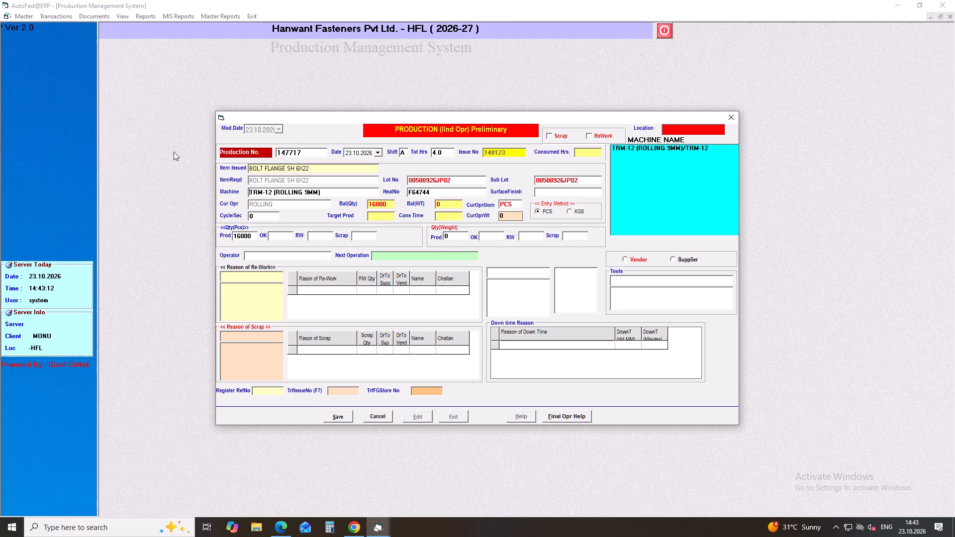
# Set the cycle time to 1 second and accept 16000 pcs as the production quantity.
pyautogui.press('Return')
pyautogui.press('Delete')
pyautogui.press('1')
pyautogui.press('Return')
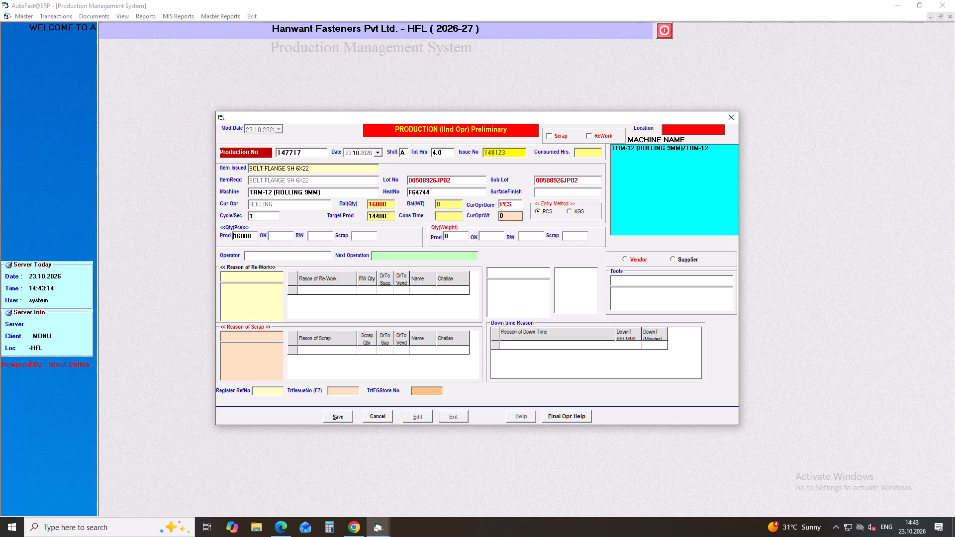
pyautogui.press('Return')
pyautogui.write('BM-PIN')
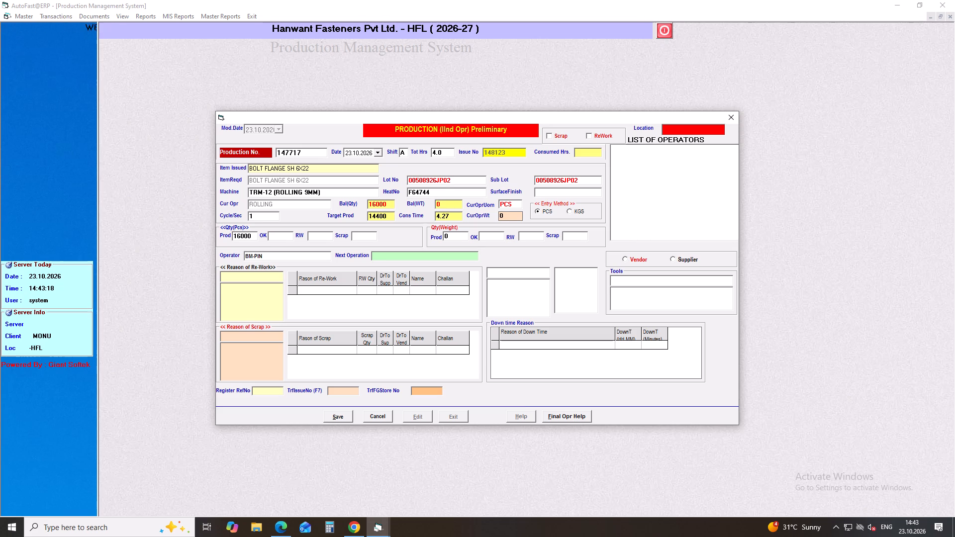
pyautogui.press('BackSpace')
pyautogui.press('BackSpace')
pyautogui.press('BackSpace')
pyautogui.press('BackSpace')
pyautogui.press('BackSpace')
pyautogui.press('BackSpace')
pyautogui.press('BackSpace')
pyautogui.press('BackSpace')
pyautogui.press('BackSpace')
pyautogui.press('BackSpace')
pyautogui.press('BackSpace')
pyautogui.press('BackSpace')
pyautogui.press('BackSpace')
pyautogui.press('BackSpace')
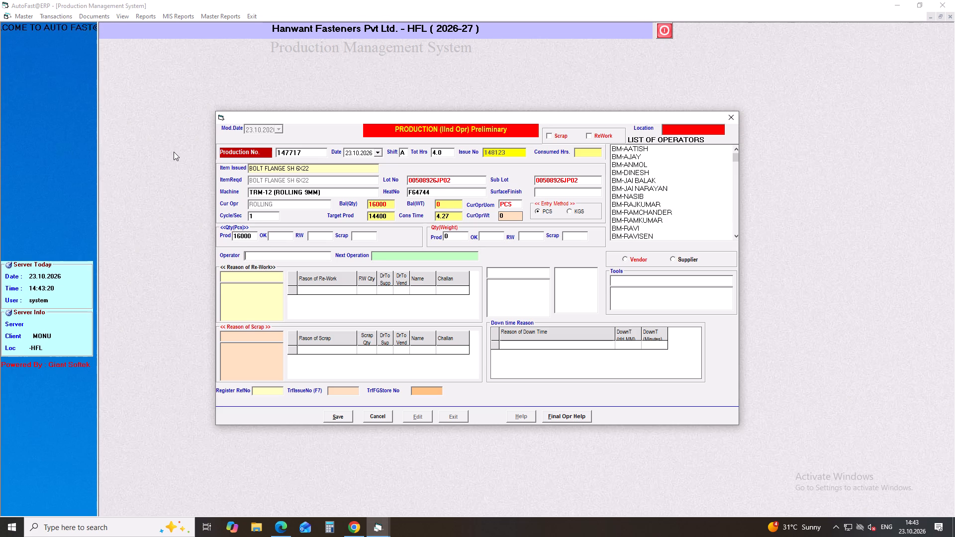
# Enter operator H-PINTU with HEAT TREATMENT as next operation, then save and close the preliminary production entry.
pyautogui.write('H-')
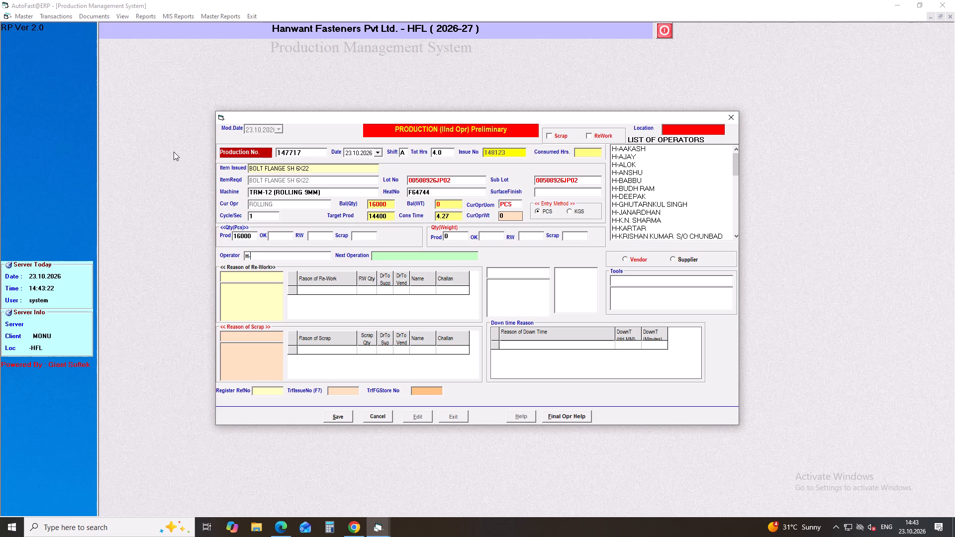
pyautogui.write('PI')
pyautogui.press('Down')
pyautogui.press('Down')
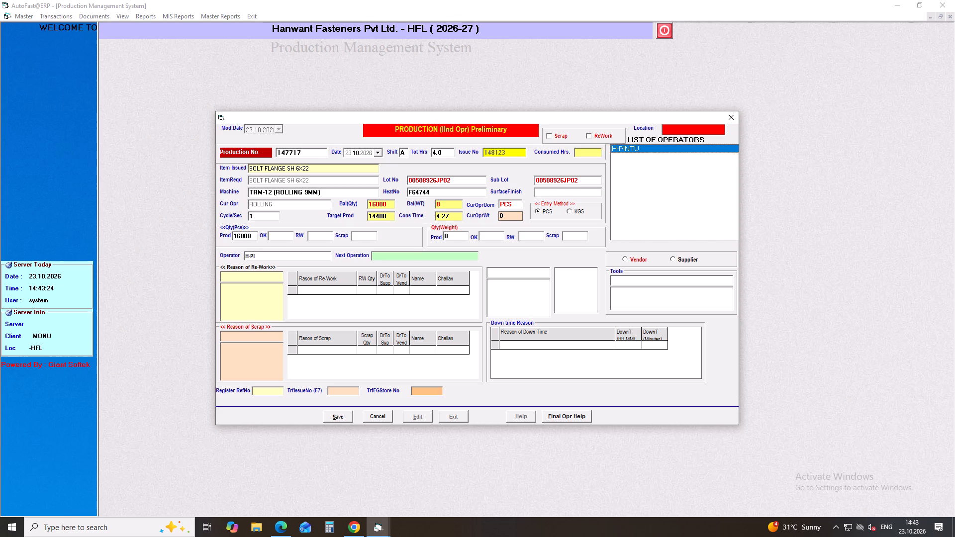
pyautogui.press('Return')
pyautogui.press('Return')
pyautogui.press('Return')
pyautogui.press('Return')
pyautogui.press('Return')
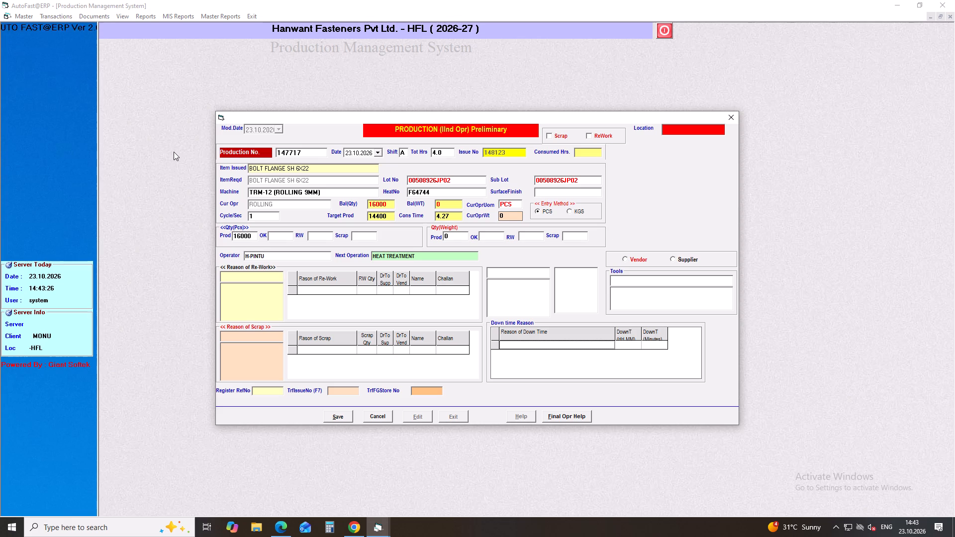
pyautogui.click(336, 415)
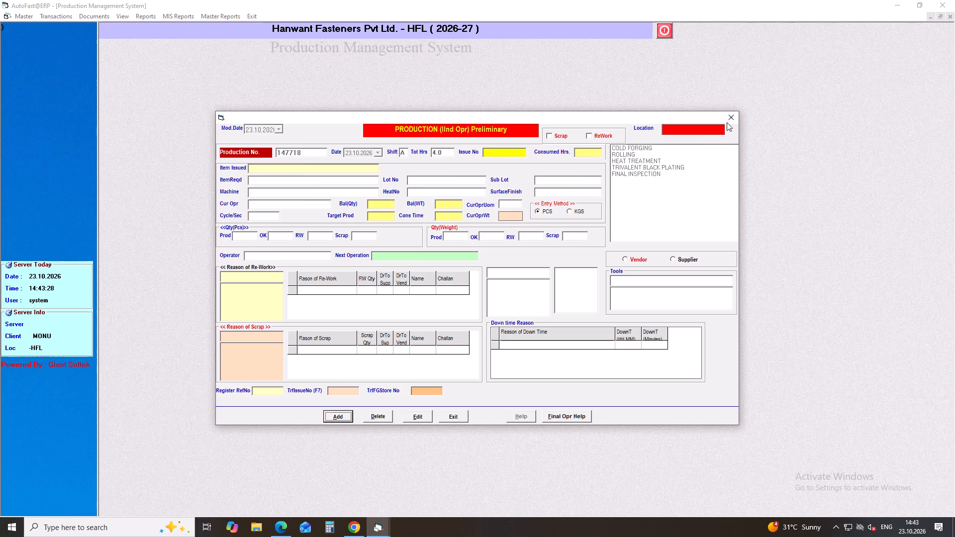
pyautogui.click(737, 116)
# List all materials pending for inspection and open rolling production 147717 as the final entry.
pyautogui.click(127, 17)
pyautogui.click(132, 28)
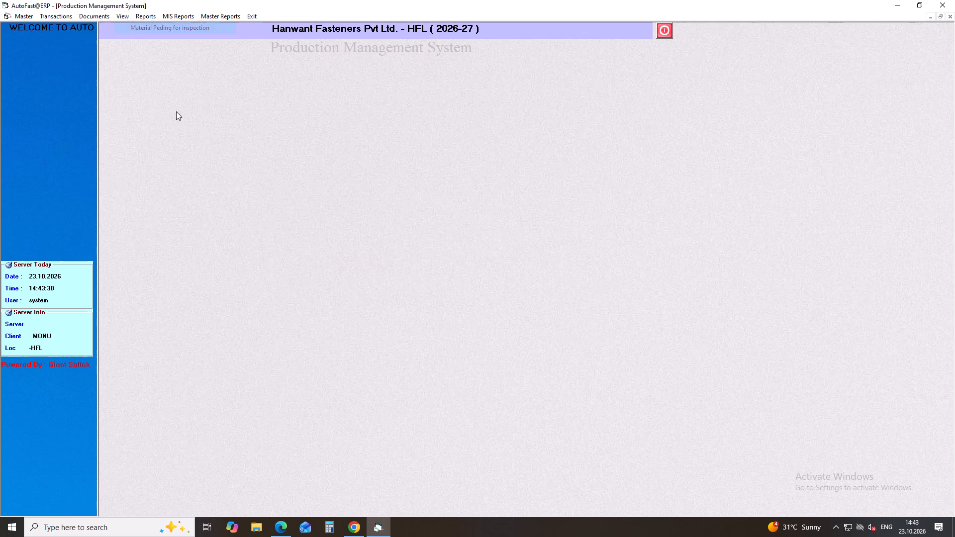
pyautogui.click(252, 203)
pyautogui.press('Return')
pyautogui.press('Return')
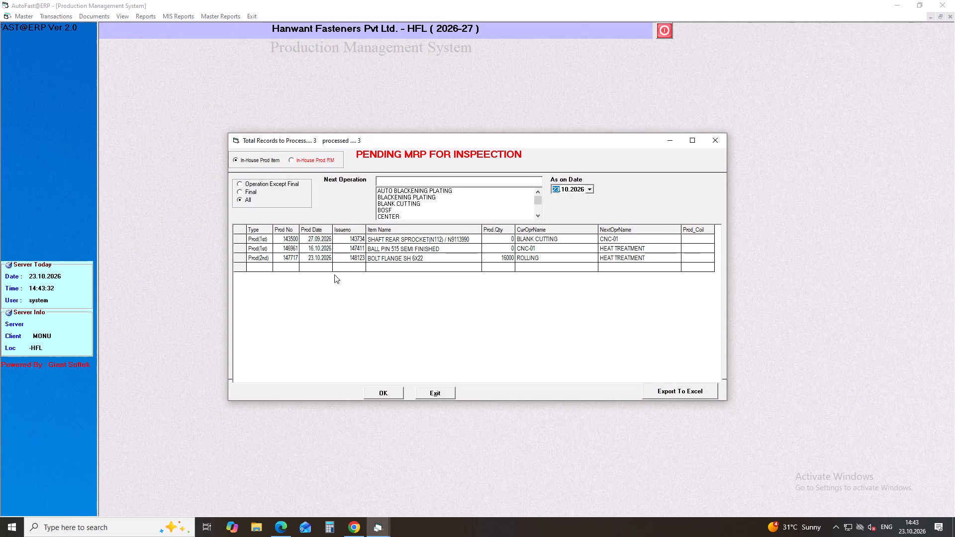
pyautogui.click(387, 256)
pyautogui.press('Return')
pyautogui.press('Return')
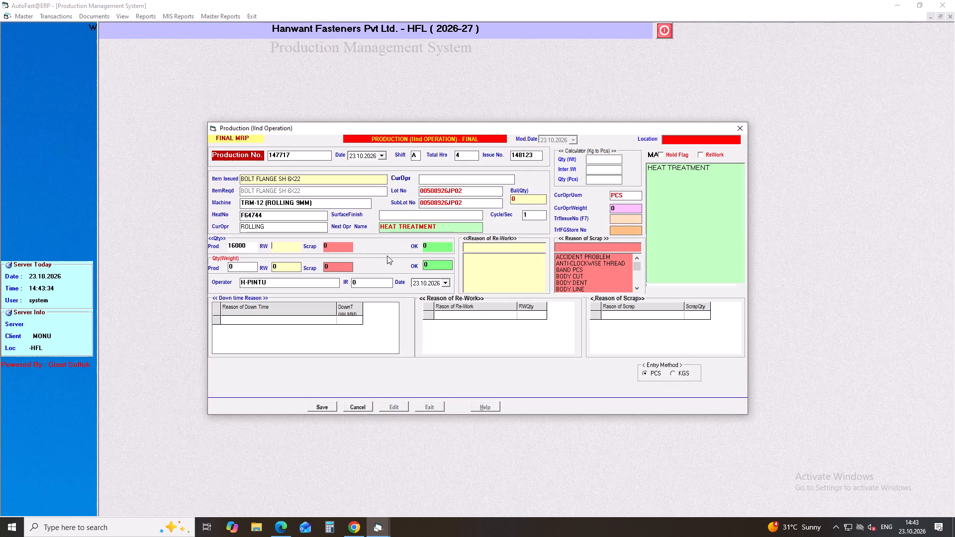
# Finalise rolling production 147717 with 16000 pcs OK and zero rework and scrap, save it and close the form.
pyautogui.press('Return')
pyautogui.press('Return')
pyautogui.press('Return')
pyautogui.press('Return')
pyautogui.press('Return')
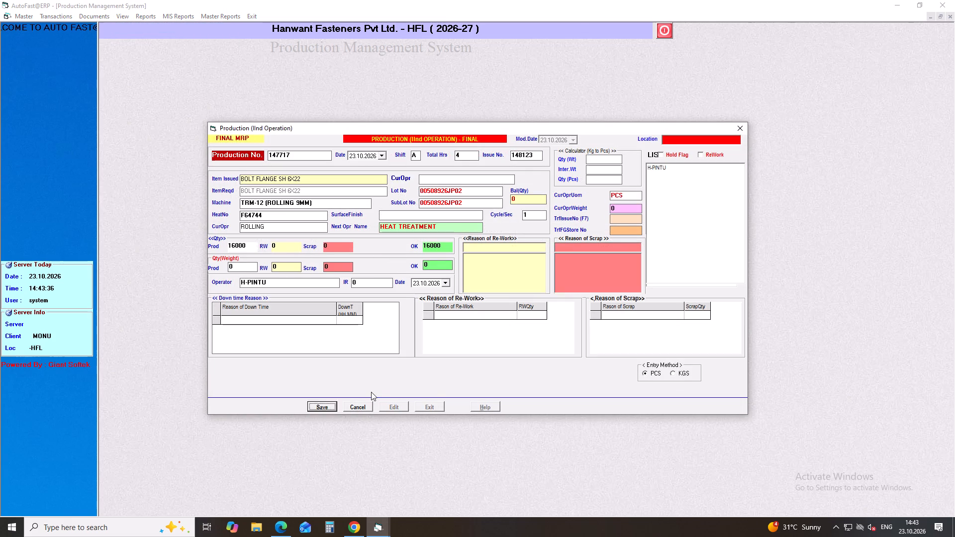
pyautogui.press('Return')
pyautogui.press('Return')
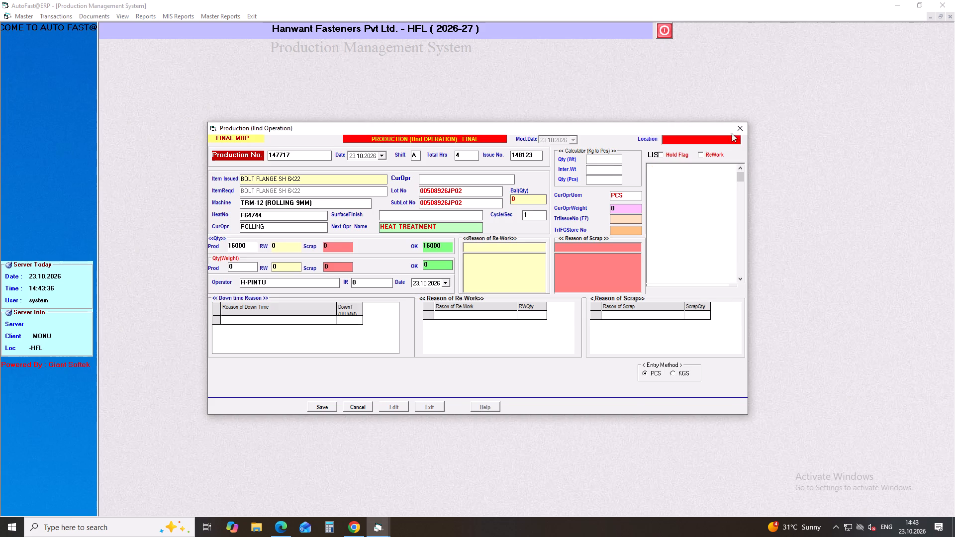
pyautogui.click(740, 128)
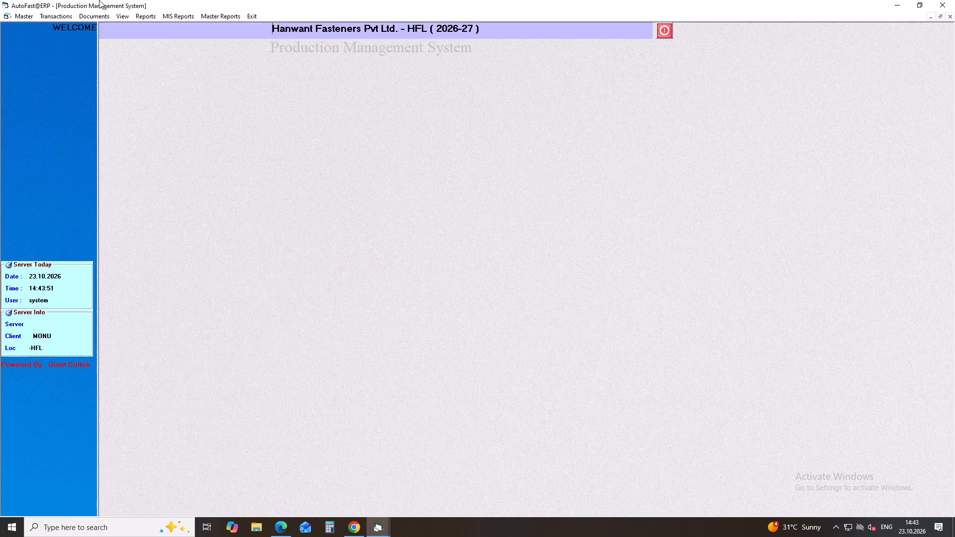
# Start a second-operation item issue to machine and select BOLT FLANGE SH 6X22/I0198 as the issued item.
pyautogui.click(66, 17)
pyautogui.click(175, 106)
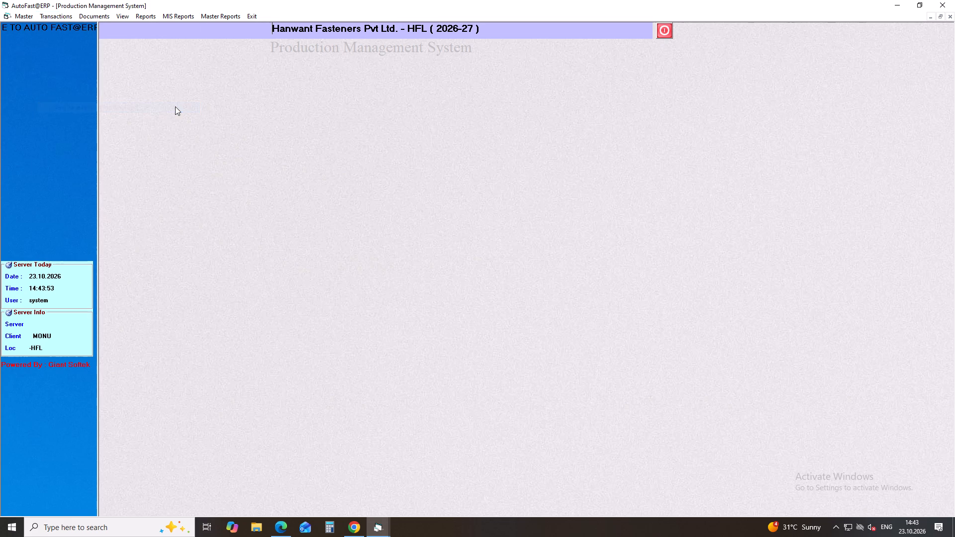
pyautogui.press('Return')
pyautogui.press('Return')
pyautogui.press('Return')
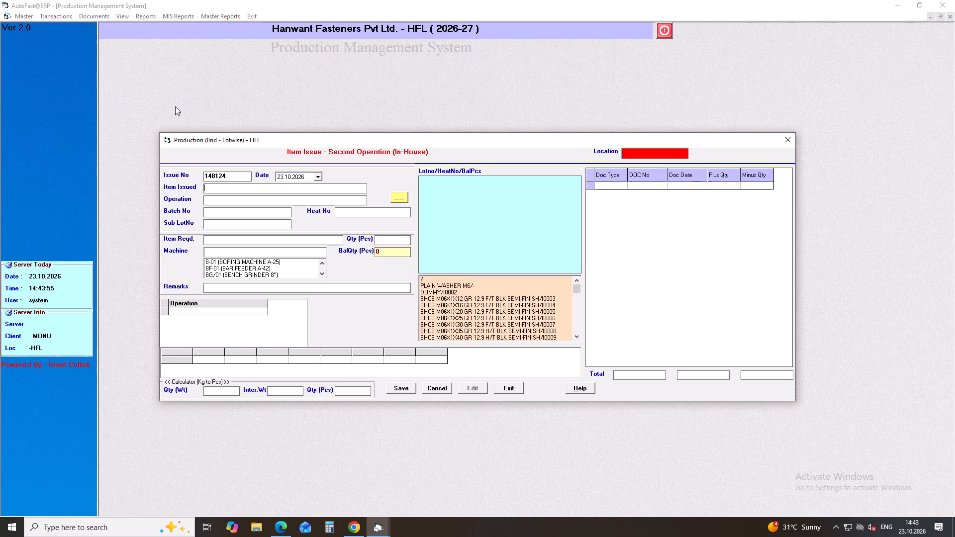
pyautogui.write('BOLT')
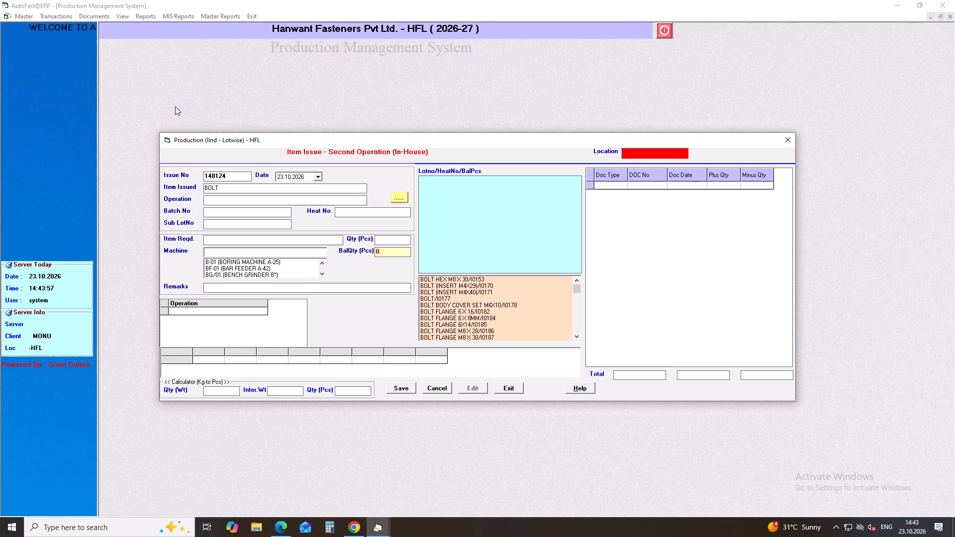
pyautogui.press('space')
pyautogui.write('FLANGE')
pyautogui.press('space')
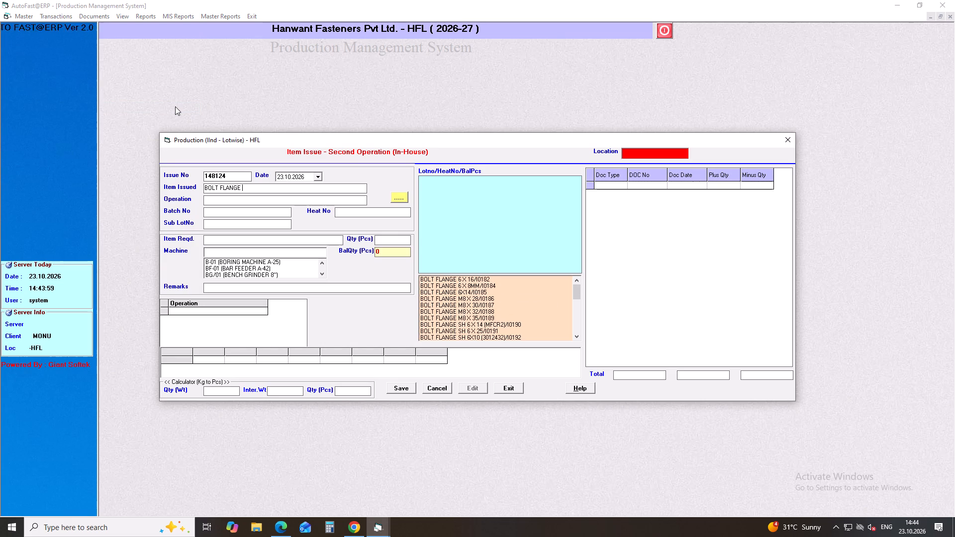
pyautogui.write('SH 6')
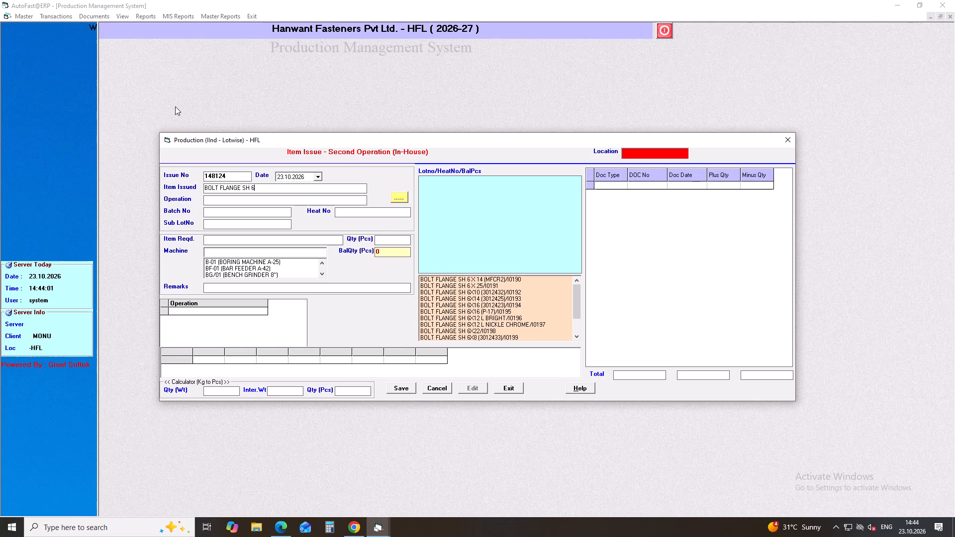
pyautogui.press('Down')
pyautogui.press('Down')
pyautogui.press('Down')
pyautogui.press('Down')
pyautogui.press('Down')
pyautogui.press('Down')
pyautogui.press('Down')
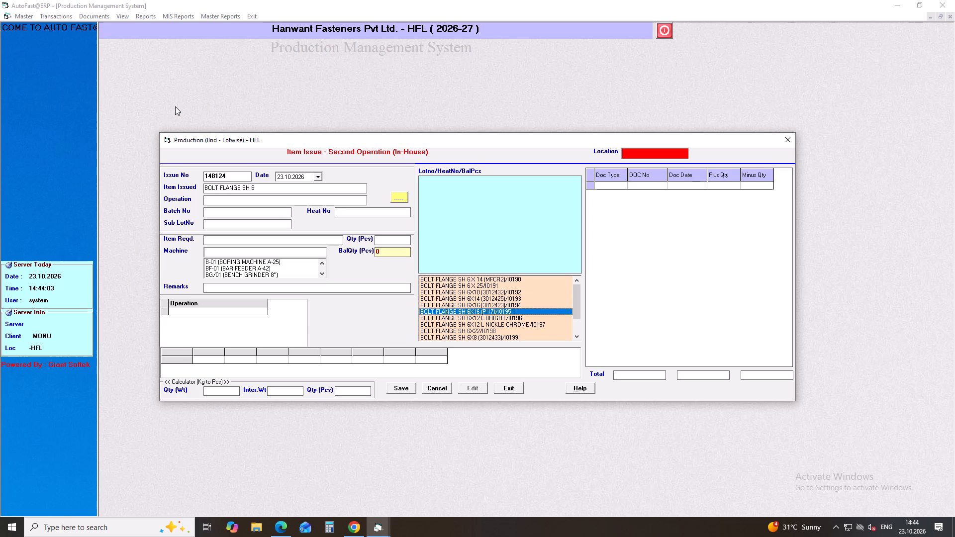
pyautogui.press('Down')
pyautogui.press('Down')
pyautogui.press('Down')
pyautogui.press('Return')
pyautogui.press('Return')
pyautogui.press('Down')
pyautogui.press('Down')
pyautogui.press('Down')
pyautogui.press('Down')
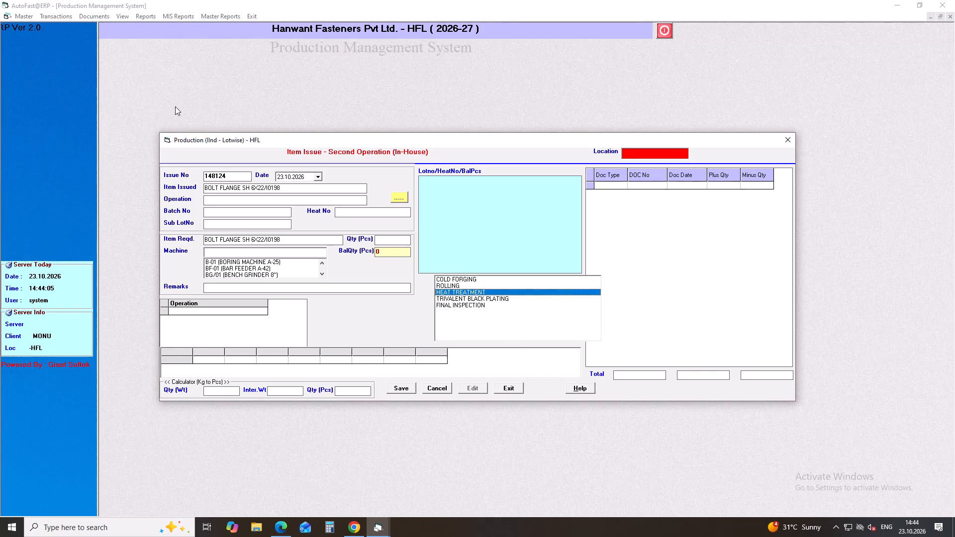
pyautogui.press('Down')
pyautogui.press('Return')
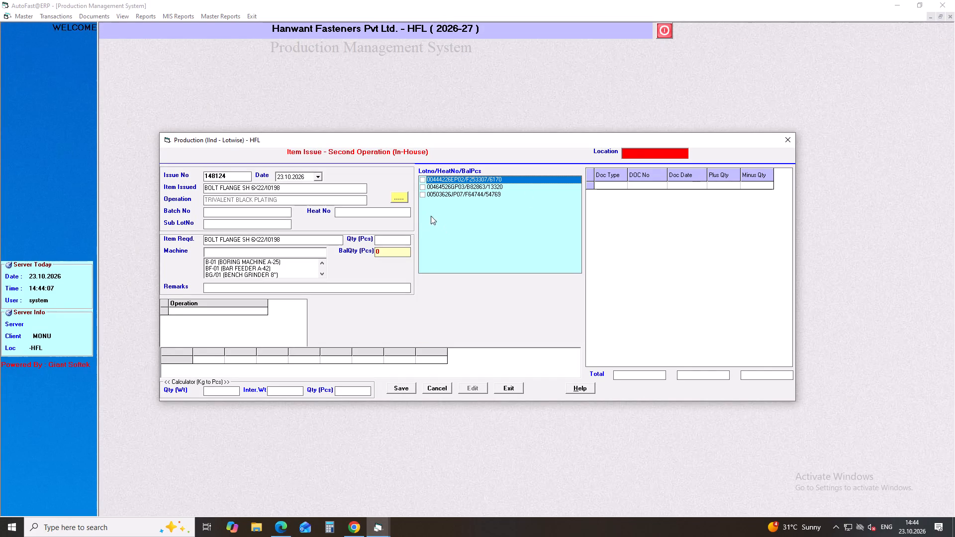
# Set the issue's operation to HEAT TREATMENT and select lot 00508926JP02 with its 16000 pcs.
pyautogui.click(321, 190)
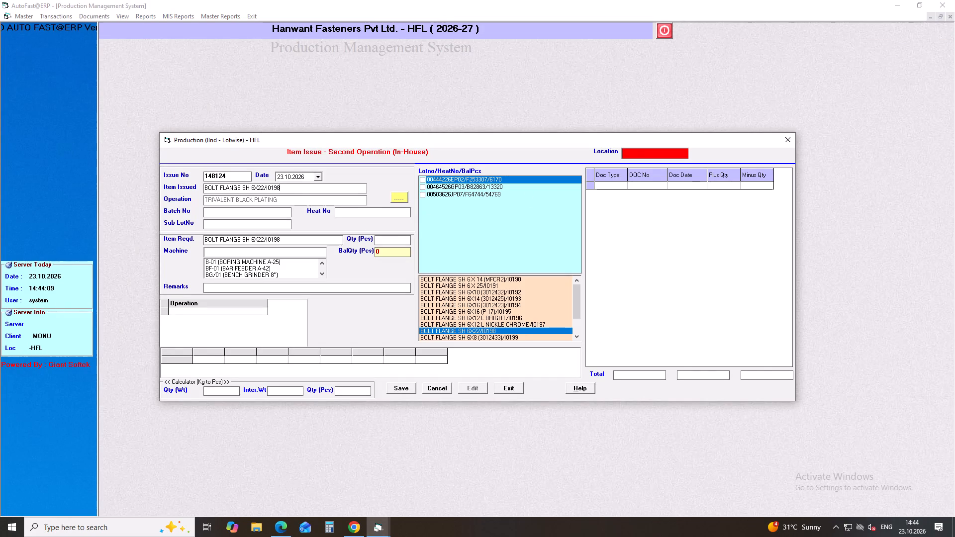
pyautogui.press('Return')
pyautogui.press('Down')
pyautogui.press('Down')
pyautogui.press('Down')
pyautogui.press('Down')
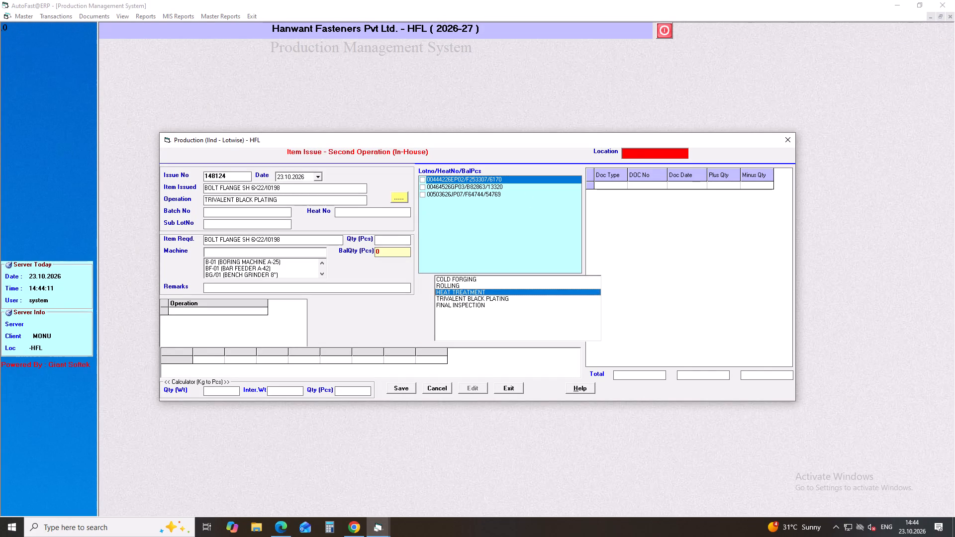
pyautogui.press('Return')
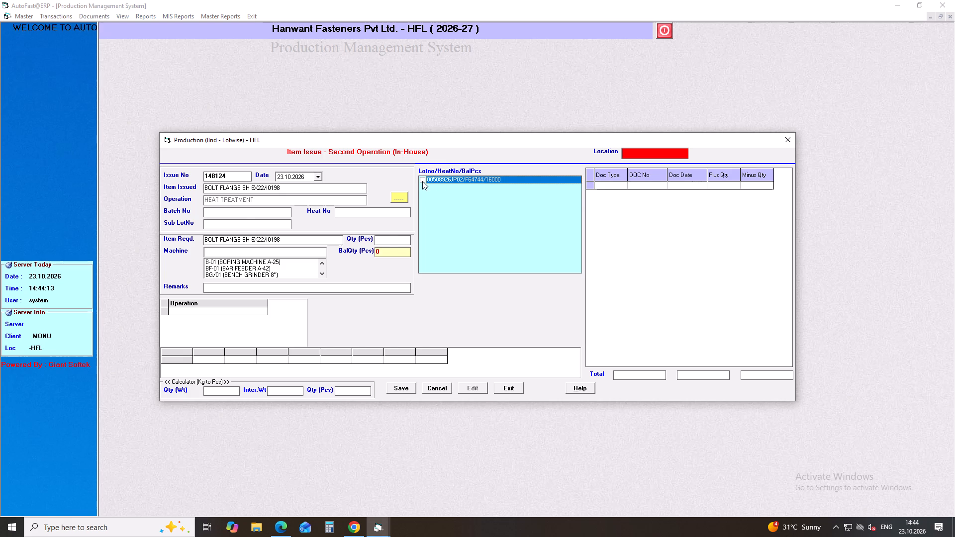
pyautogui.click(422, 181)
pyautogui.press('Return')
pyautogui.press('Return')
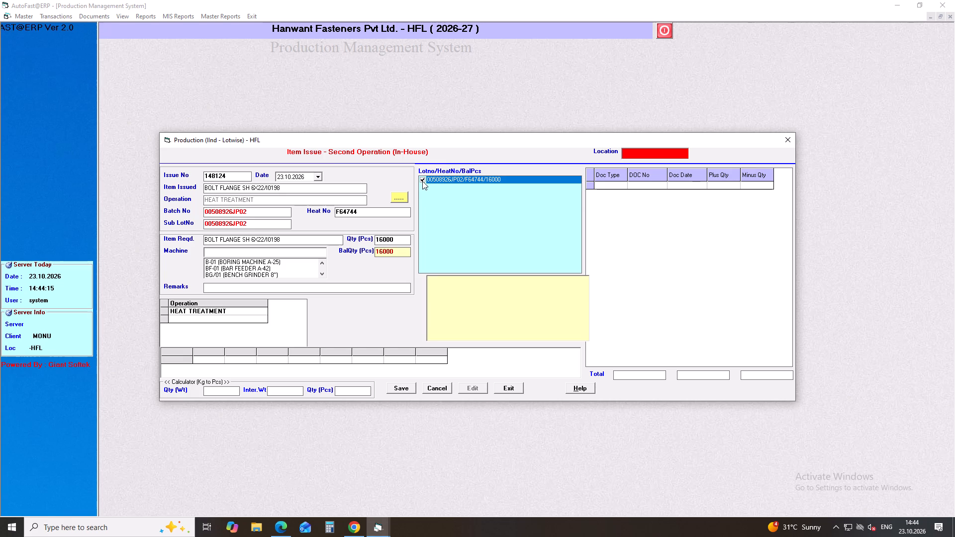
# Assign machine MF-01 (FURNANCE 1000 TEMPRATURE) to the heat treatment issue, then save it and close the form.
pyautogui.write('MF')
pyautogui.press('Down')
pyautogui.press('Down')
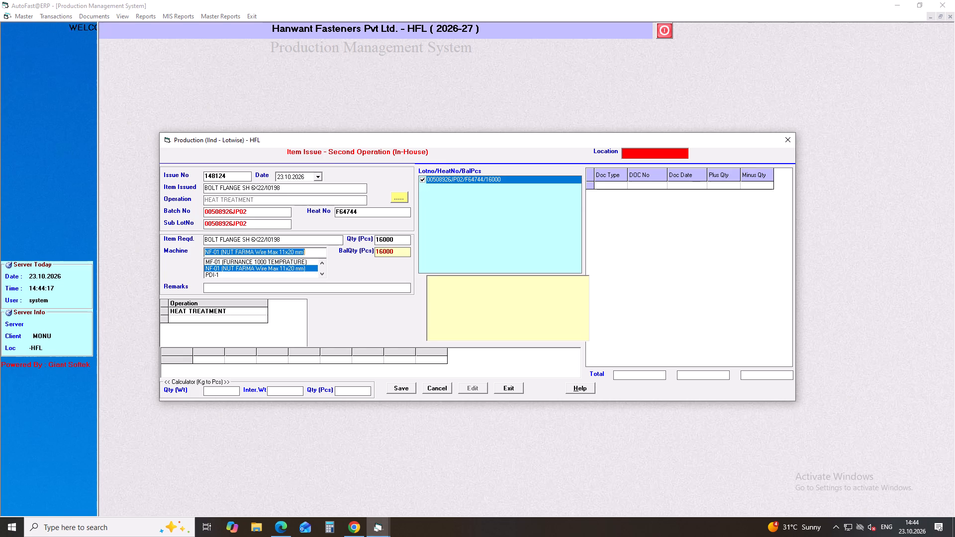
pyautogui.press('Up')
pyautogui.press('Return')
pyautogui.press('Return')
pyautogui.press('Return')
pyautogui.press('Return')
pyautogui.press('Return')
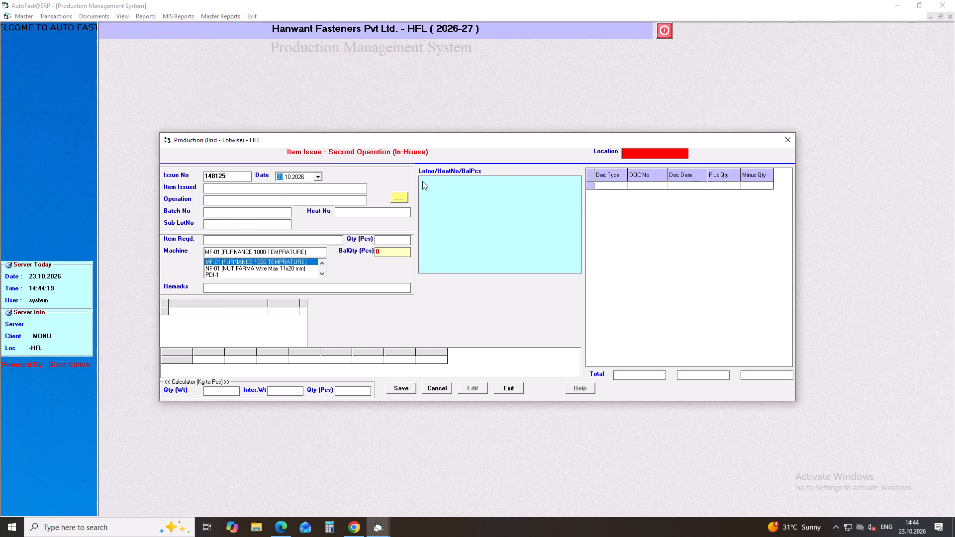
pyautogui.click(791, 141)
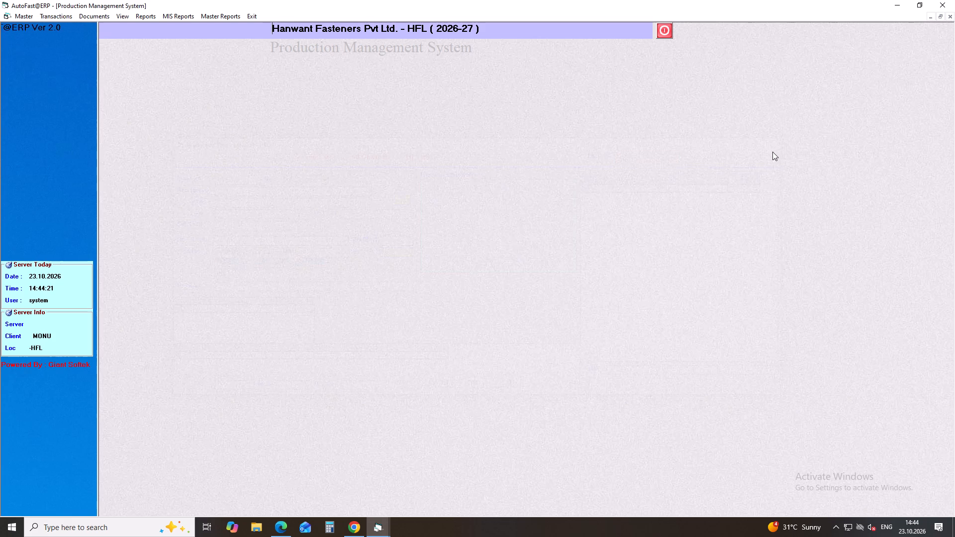
# Start a preliminary second-operation production entry with shift A, total hours 10 and issue number 148124.
pyautogui.click(57, 19)
pyautogui.click(134, 117)
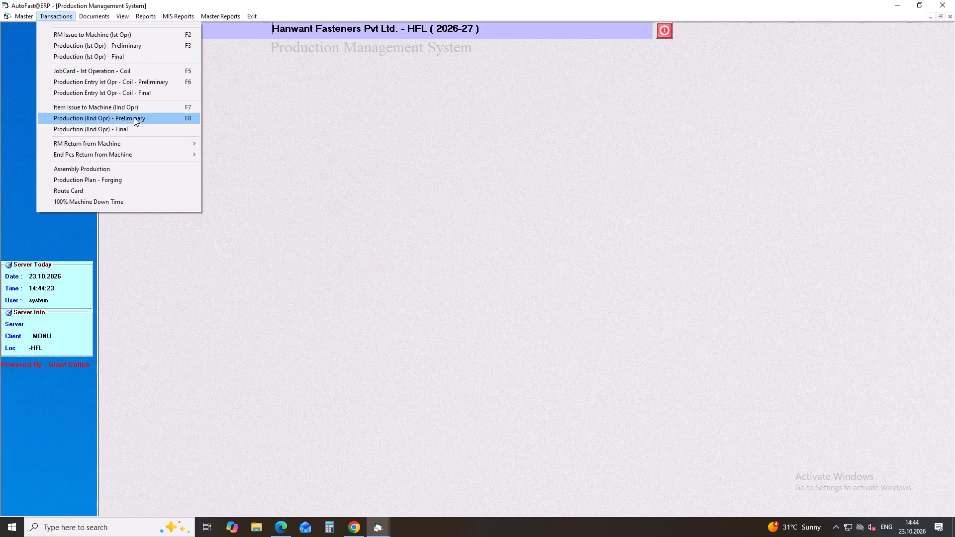
pyautogui.press('Return')
pyautogui.press('Return')
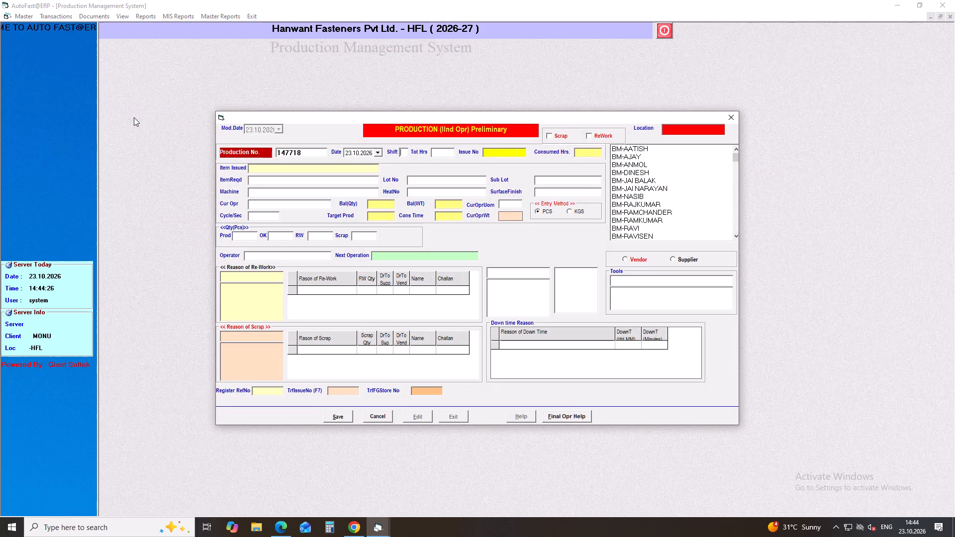
pyautogui.press('a')
pyautogui.press('Return')
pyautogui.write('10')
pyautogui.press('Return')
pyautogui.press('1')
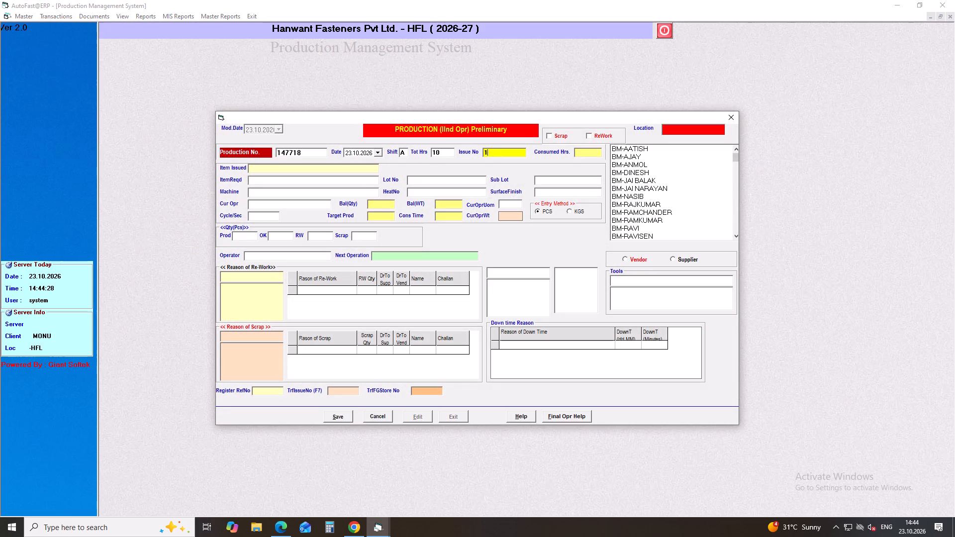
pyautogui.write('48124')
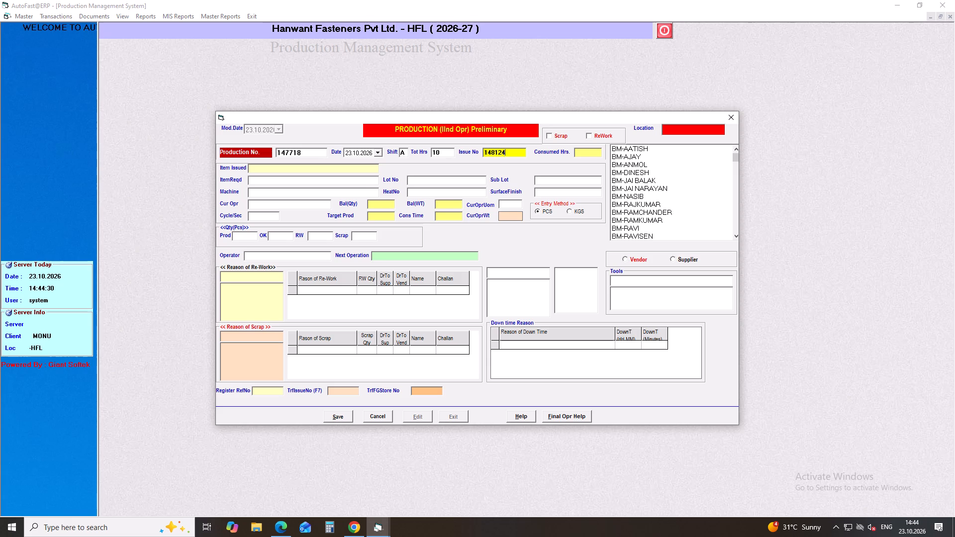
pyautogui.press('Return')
# Set the cycle time to 1 second and accept 16000 pcs as the production quantity.
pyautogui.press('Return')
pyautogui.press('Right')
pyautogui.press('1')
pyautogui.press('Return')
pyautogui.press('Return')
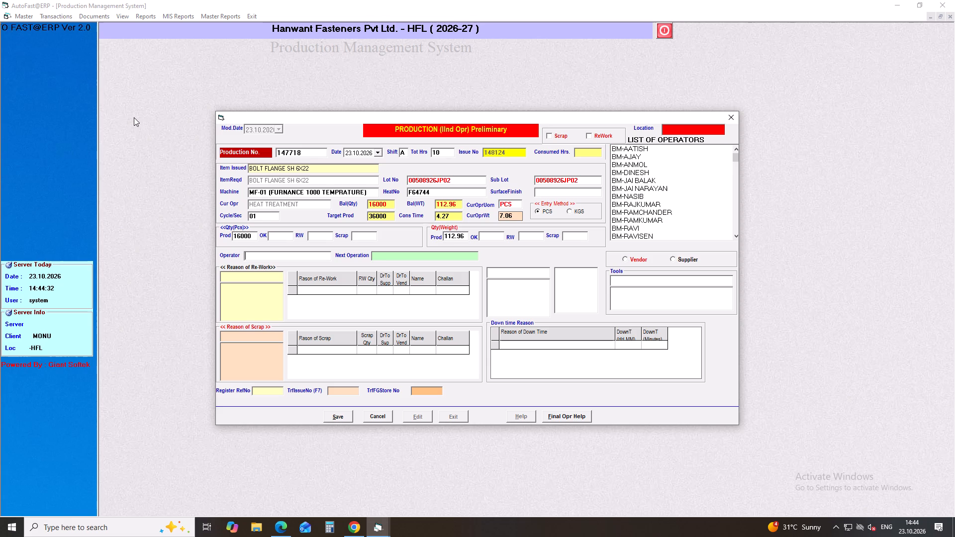
# Enter the first HT operator with TRIVALENT BLACK PLATING as next operation, then save and close the preliminary entry.
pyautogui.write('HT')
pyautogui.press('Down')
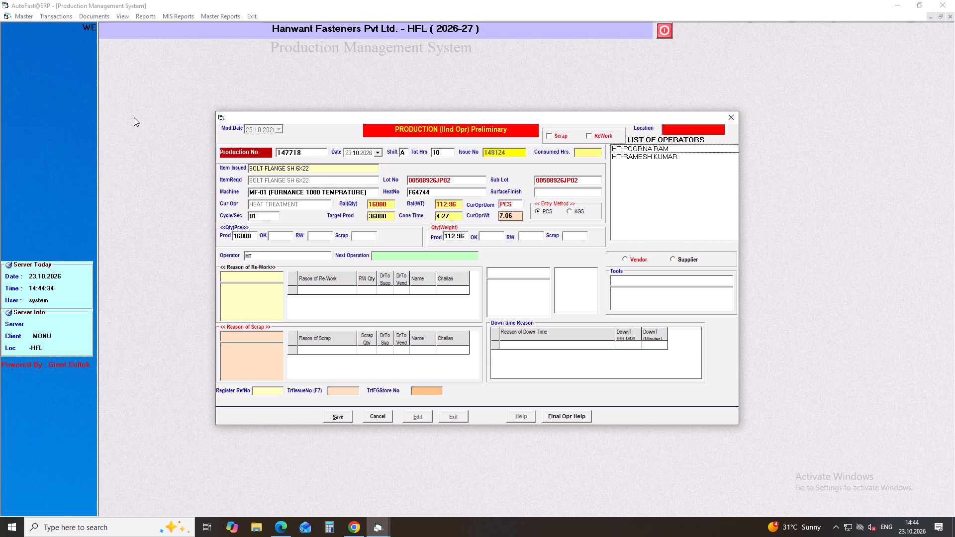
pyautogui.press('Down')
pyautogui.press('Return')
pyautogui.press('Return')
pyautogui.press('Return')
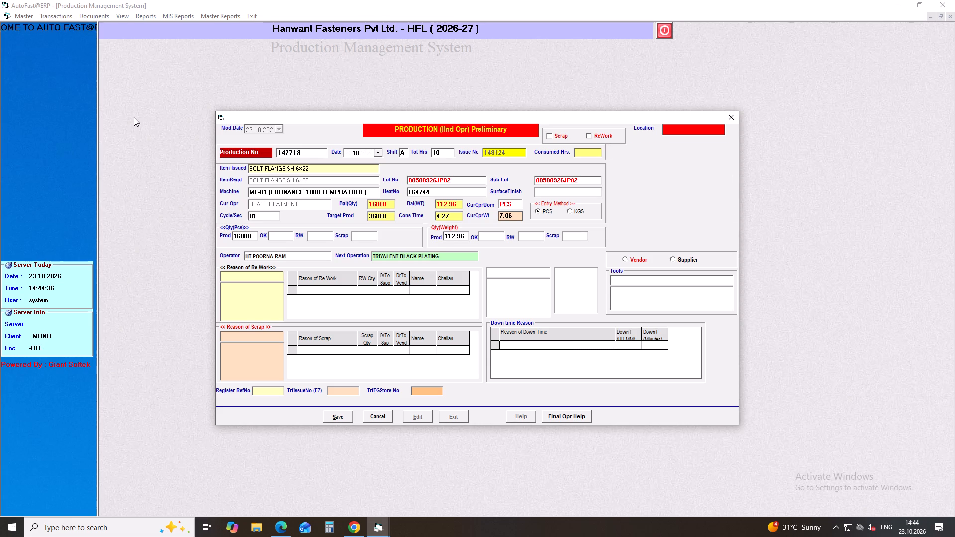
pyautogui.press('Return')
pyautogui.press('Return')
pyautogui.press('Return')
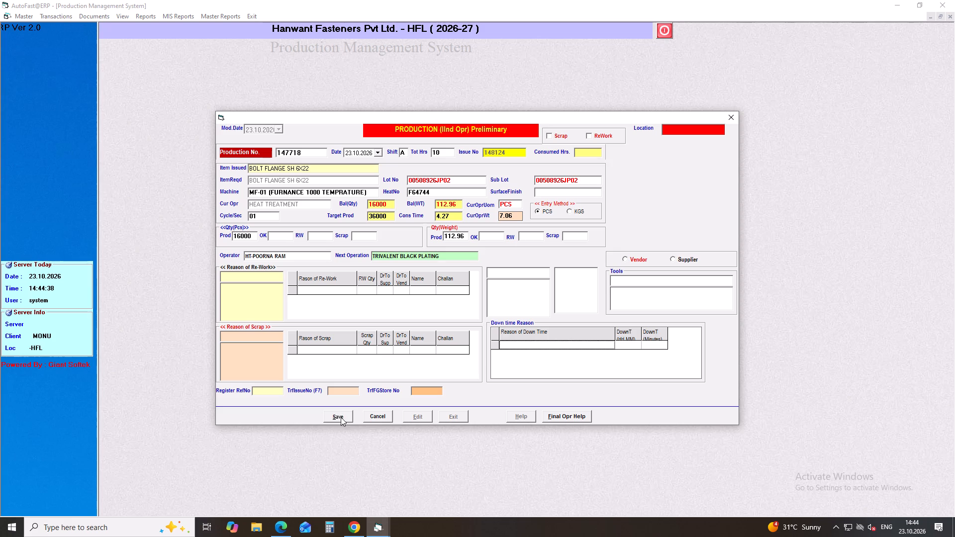
pyautogui.click(341, 417)
pyautogui.click(732, 116)
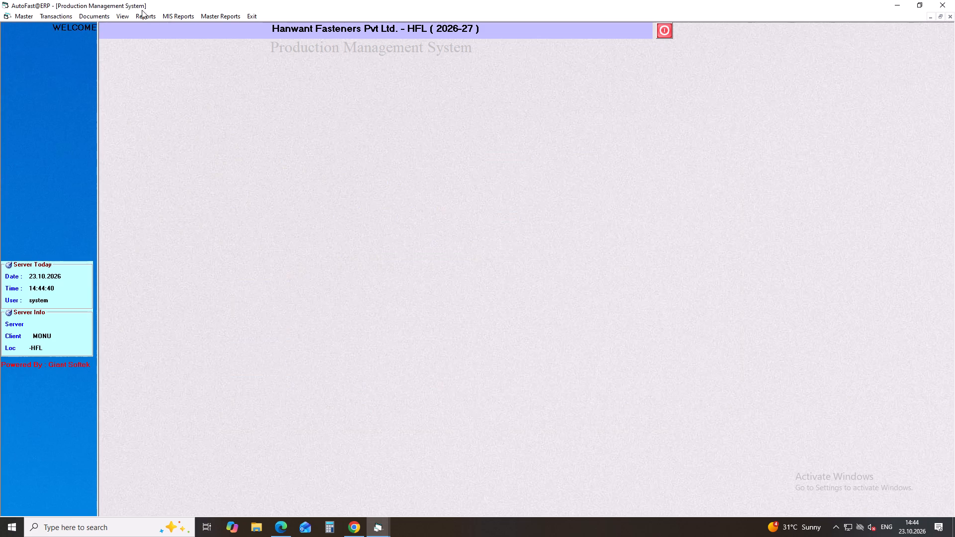
# List all materials pending for inspection and open heat treatment production 147718 as the final entry.
pyautogui.click(128, 16)
pyautogui.click(129, 25)
pyautogui.press('Return')
pyautogui.press('Return')
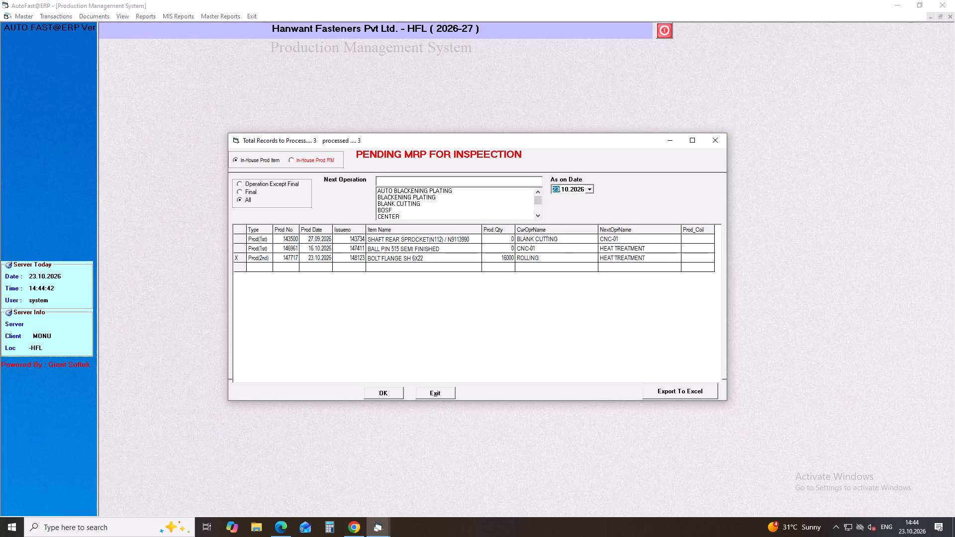
pyautogui.press('Return')
pyautogui.press('Return')
pyautogui.click(378, 259)
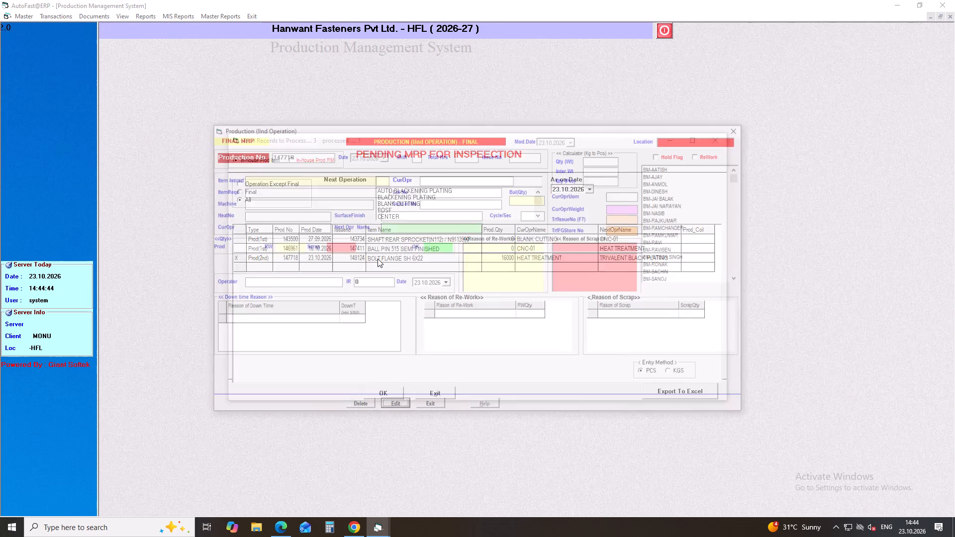
# Finalise heat treatment production 147718 with 16000 pcs OK and no rework or scrap, save it and close the pending inspection list.
pyautogui.press('Return')
pyautogui.press('Return')
pyautogui.press('Return')
pyautogui.press('Return')
pyautogui.press('Return')
pyautogui.press('Return')
pyautogui.press('Return')
pyautogui.press('Return')
pyautogui.press('Return')
pyautogui.press('Return')
pyautogui.press('Return')
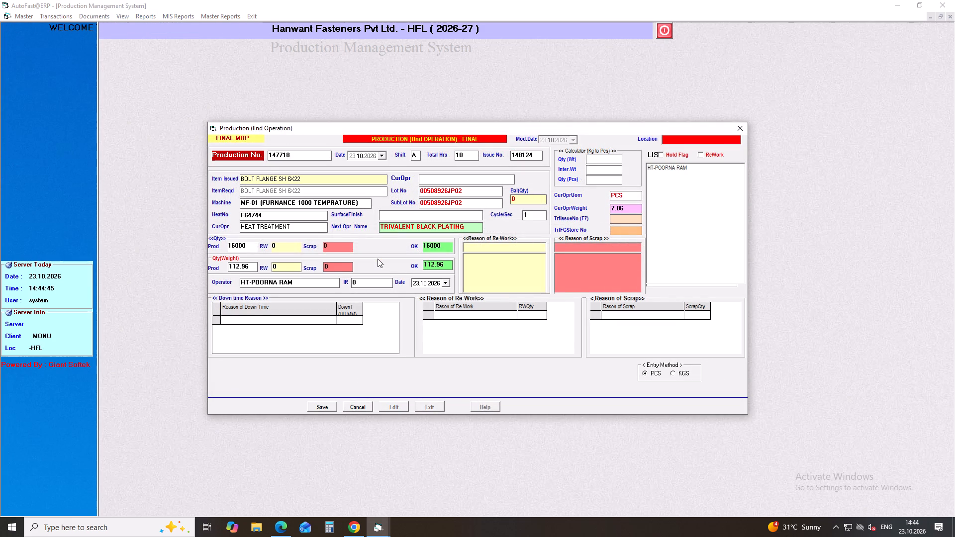
pyautogui.press('Return')
pyautogui.press('Return')
pyautogui.press('Return')
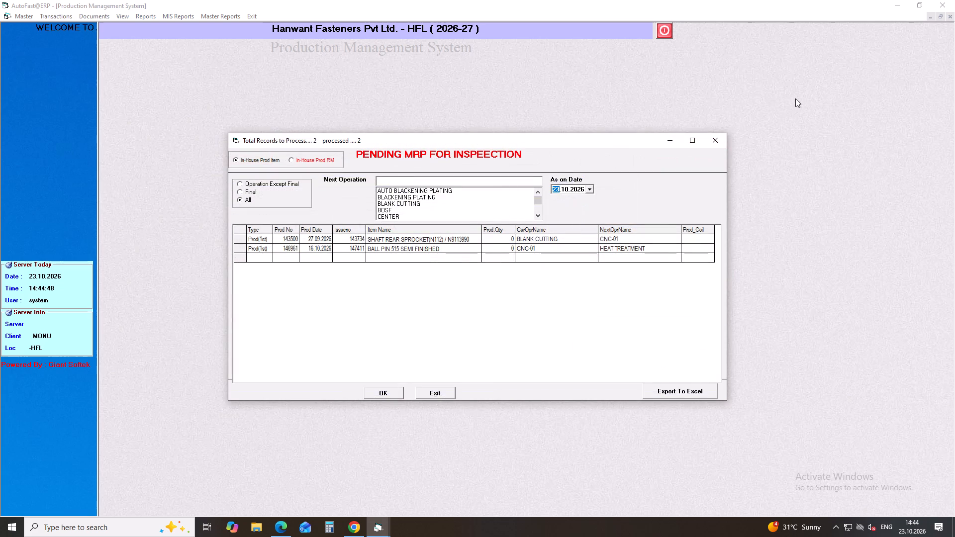
pyautogui.click(713, 139)
# Leave the production management module and open the Raw Material System.
pyautogui.click(248, 12)
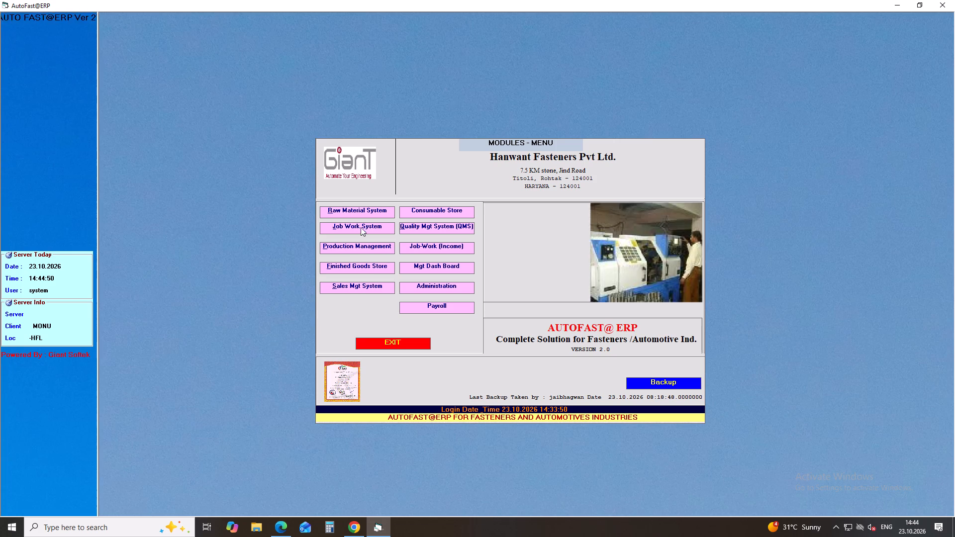
pyautogui.click(342, 209)
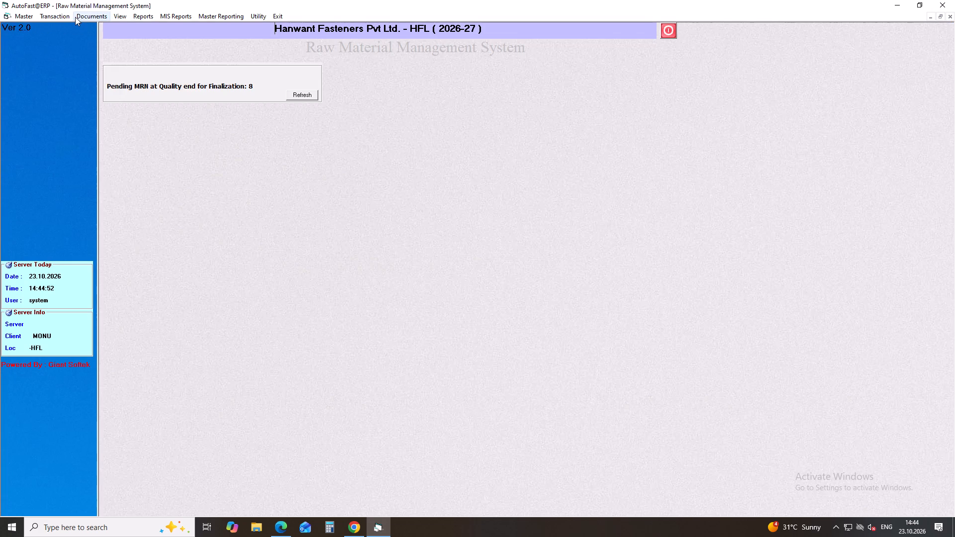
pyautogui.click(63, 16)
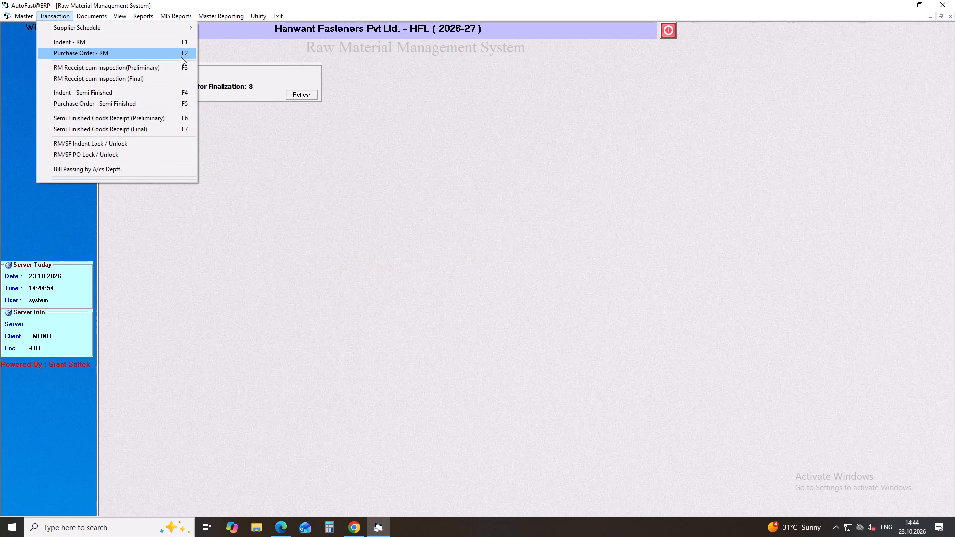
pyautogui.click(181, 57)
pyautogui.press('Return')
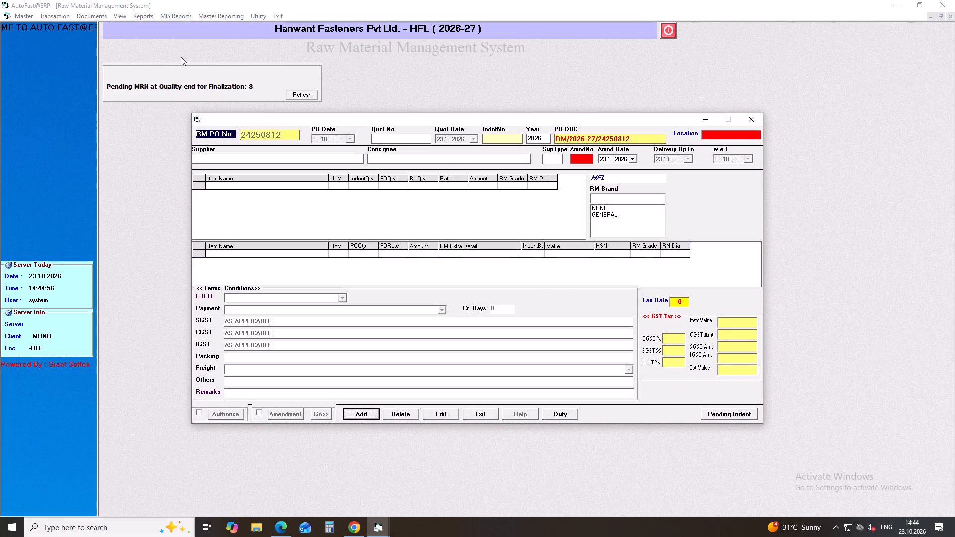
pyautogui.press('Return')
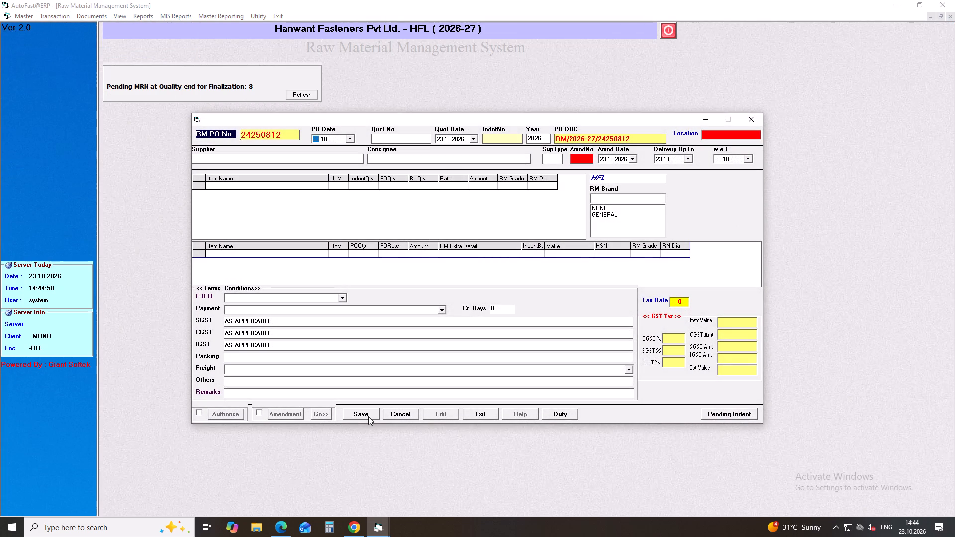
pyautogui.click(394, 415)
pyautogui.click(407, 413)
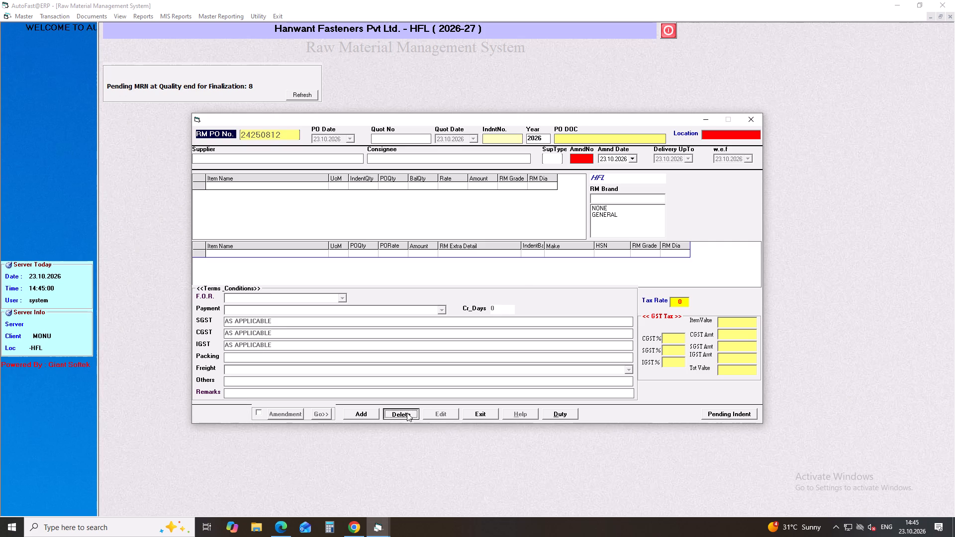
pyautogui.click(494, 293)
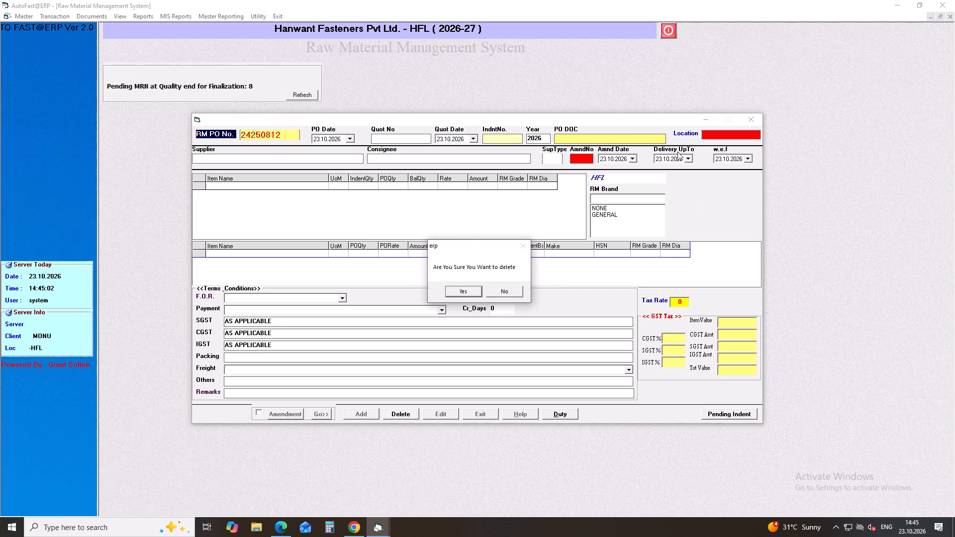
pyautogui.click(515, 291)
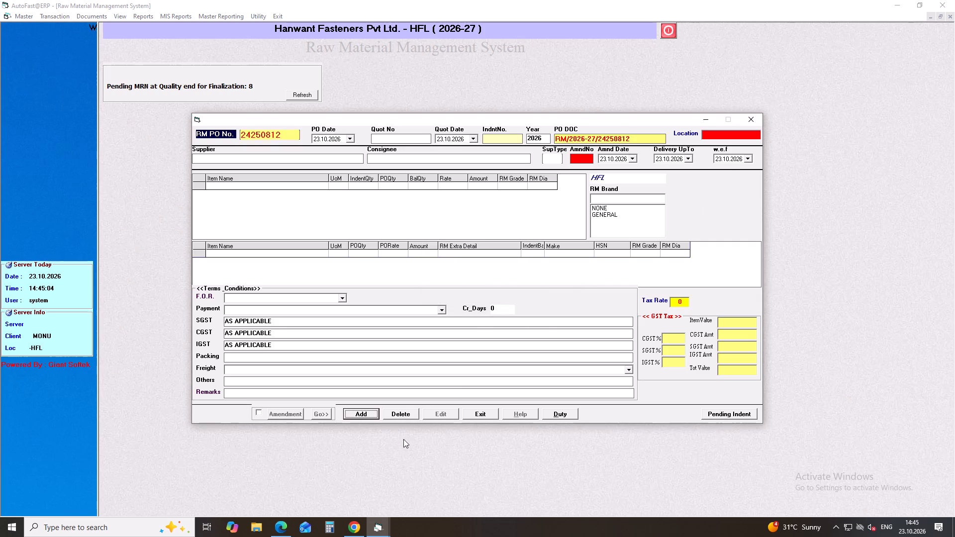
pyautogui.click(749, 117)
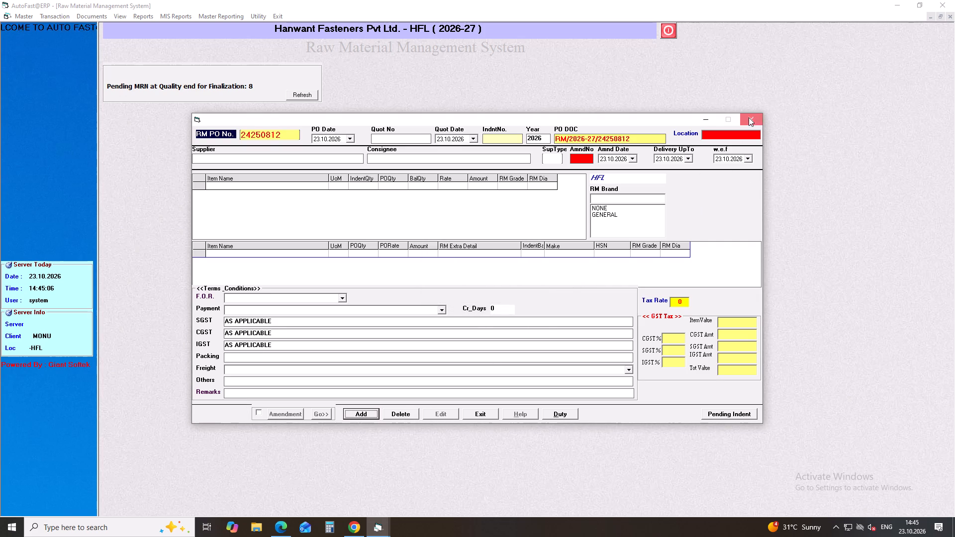
# Open raw material purchase order 24250776 in edit mode to review its items and terms, then close it without saving.
pyautogui.click(59, 17)
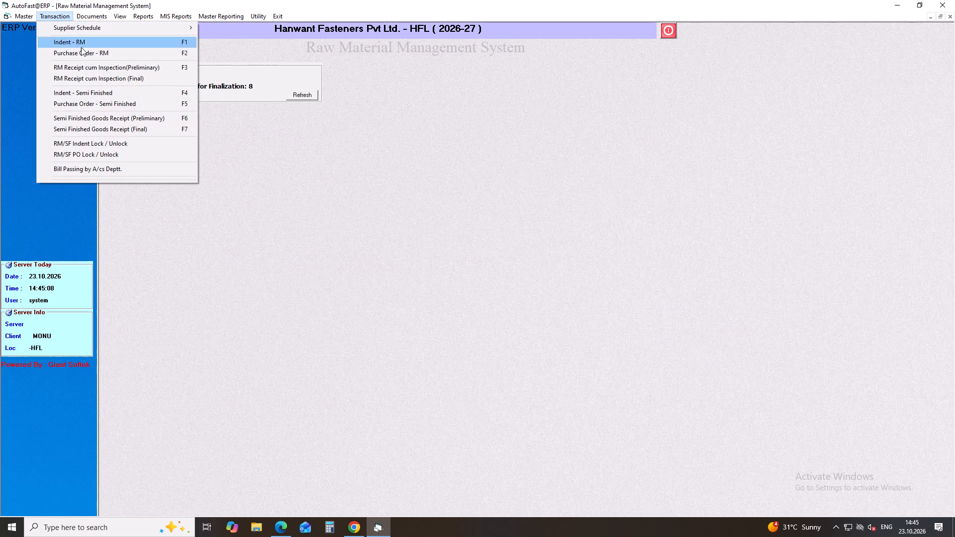
pyautogui.click(117, 51)
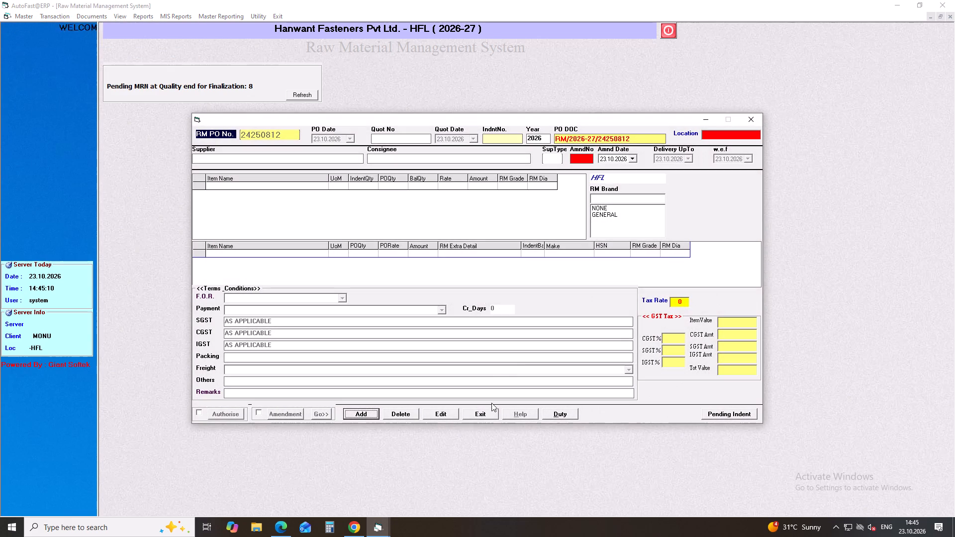
pyautogui.click(446, 414)
pyautogui.click(282, 134)
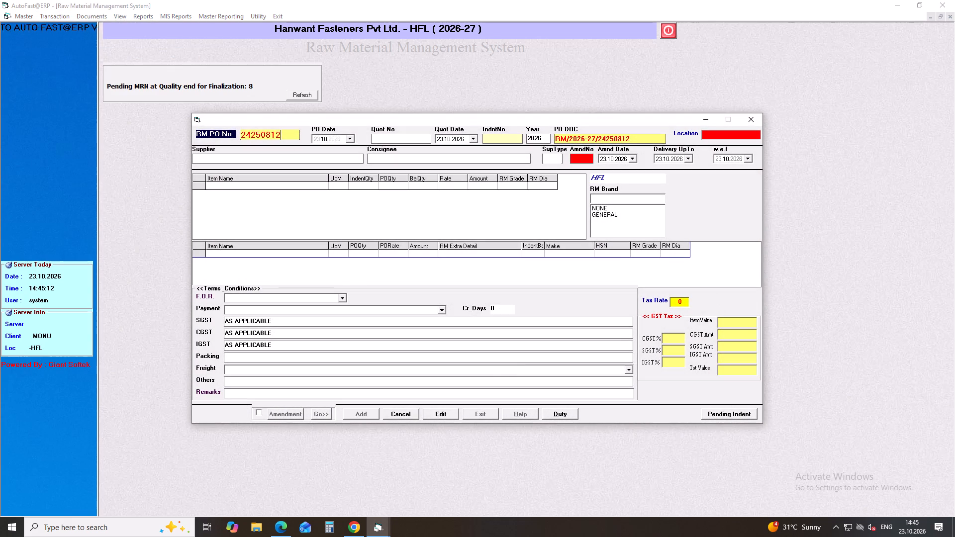
pyautogui.press('BackSpace')
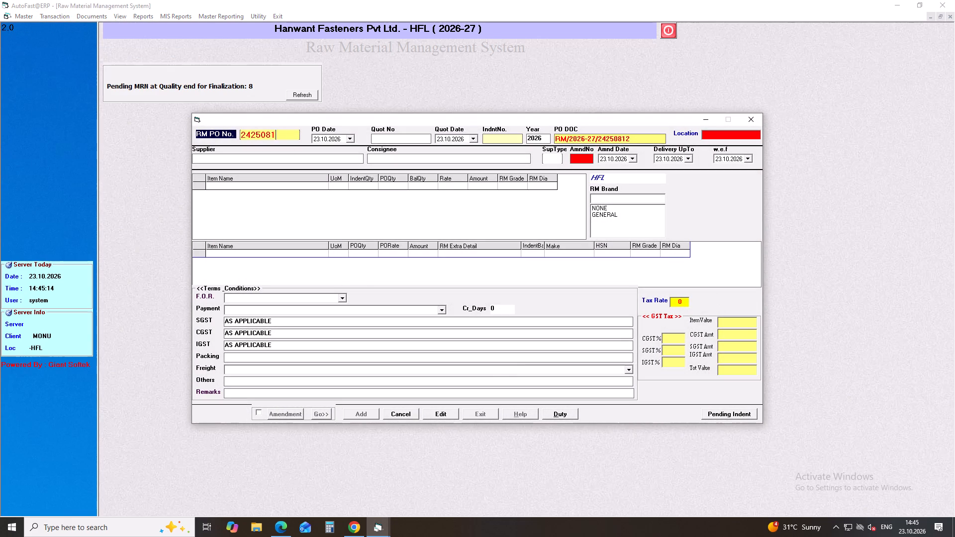
pyautogui.press('BackSpace')
pyautogui.press('BackSpace')
pyautogui.write('776')
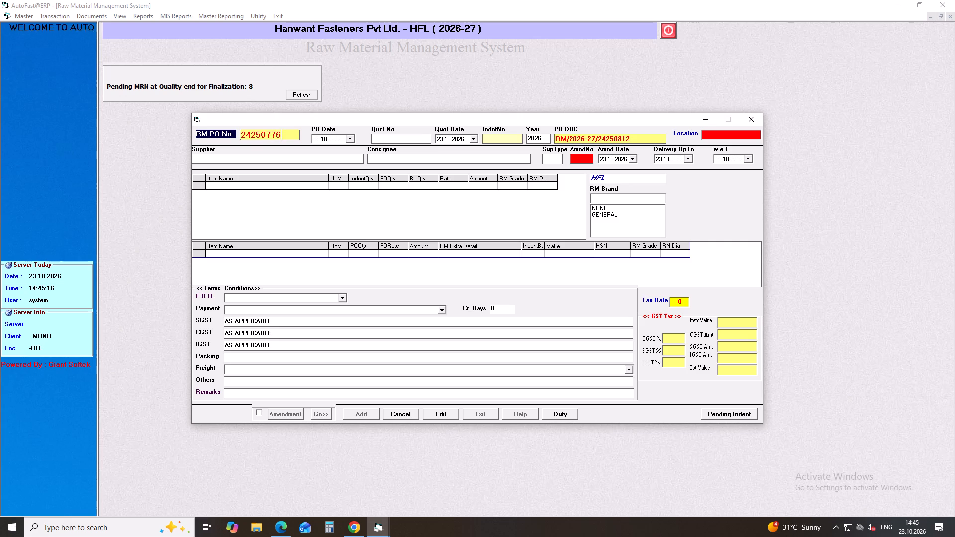
pyautogui.press('Return')
pyautogui.press('Return')
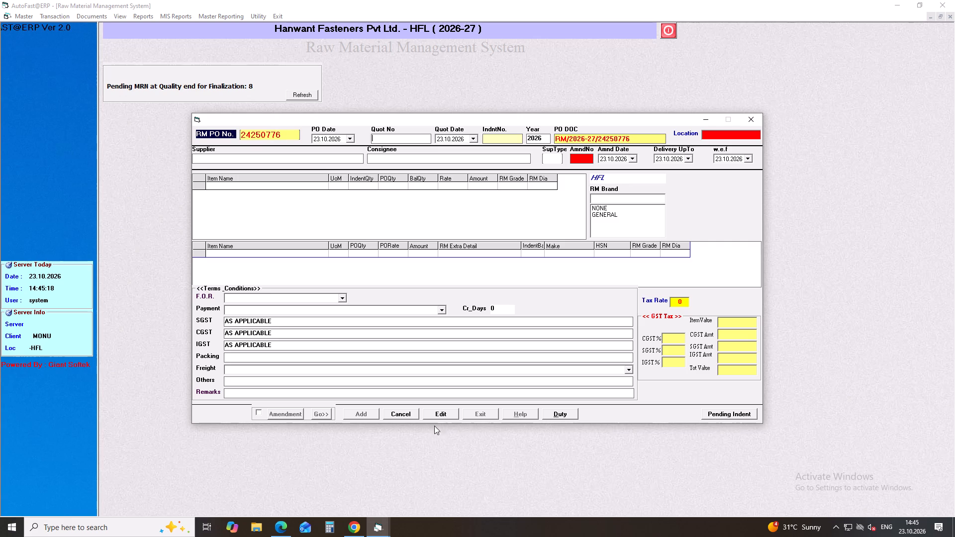
pyautogui.click(441, 417)
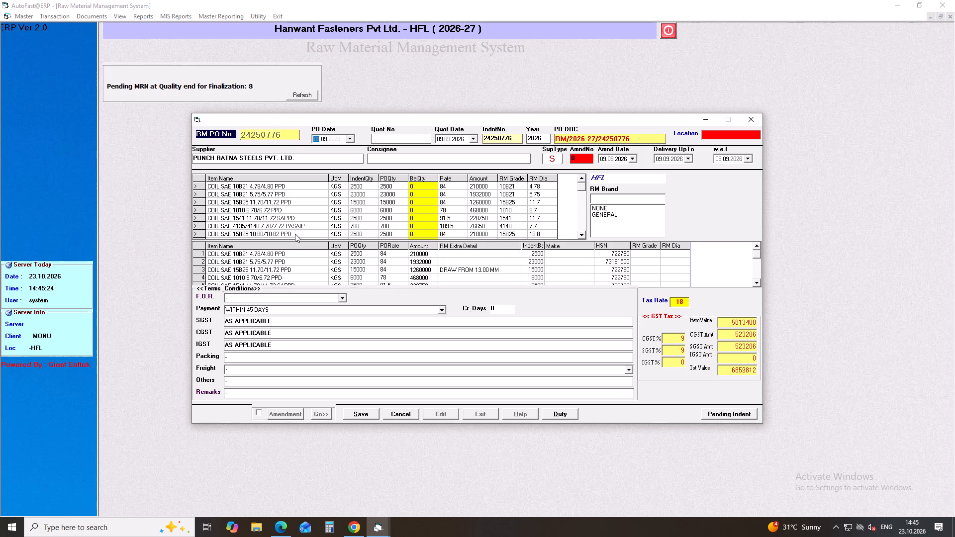
pyautogui.click(750, 119)
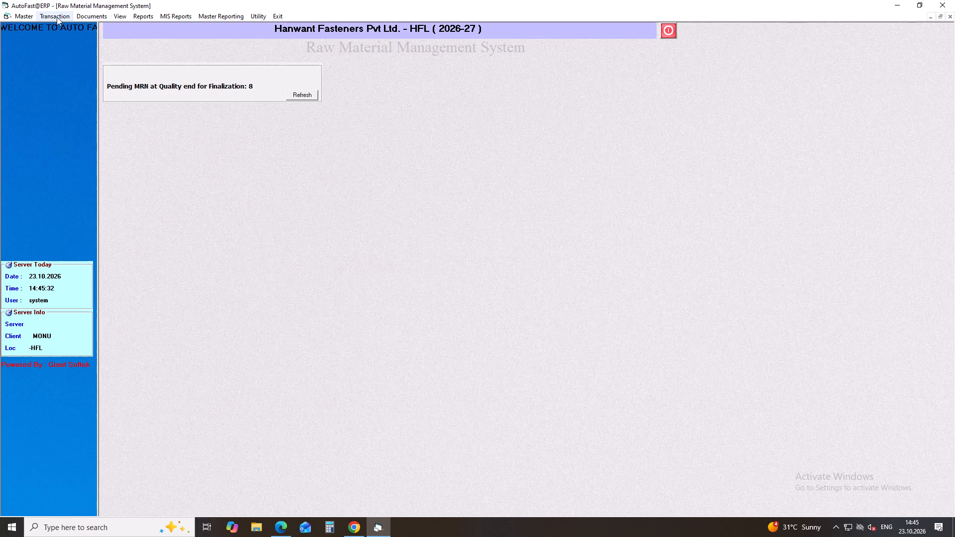
# Check item COIL SAE 4135/4140 7.70/7.72 PASAIP of PO 24250776 in a new preliminary RM receipt, then close the receipt without saving.
pyautogui.click(57, 17)
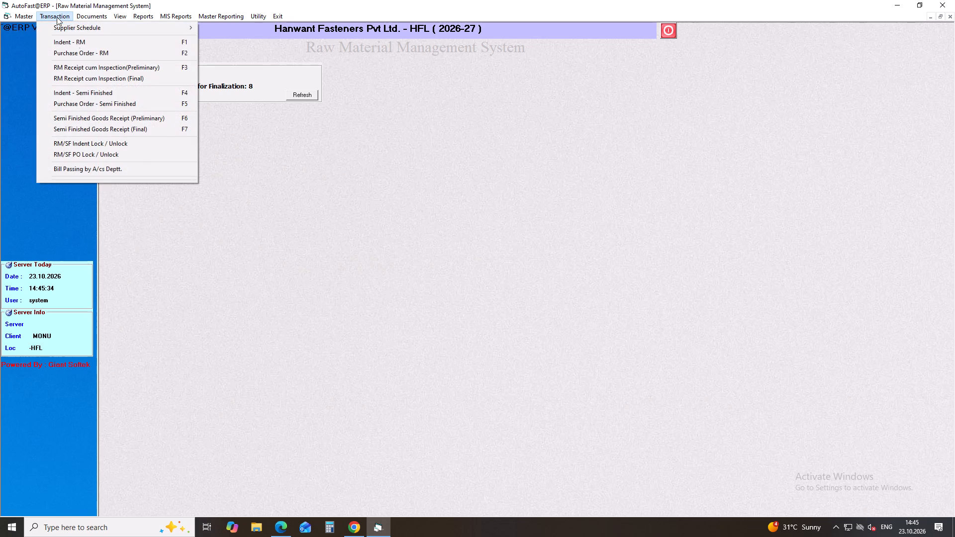
pyautogui.click(262, 207)
pyautogui.click(53, 18)
pyautogui.click(99, 72)
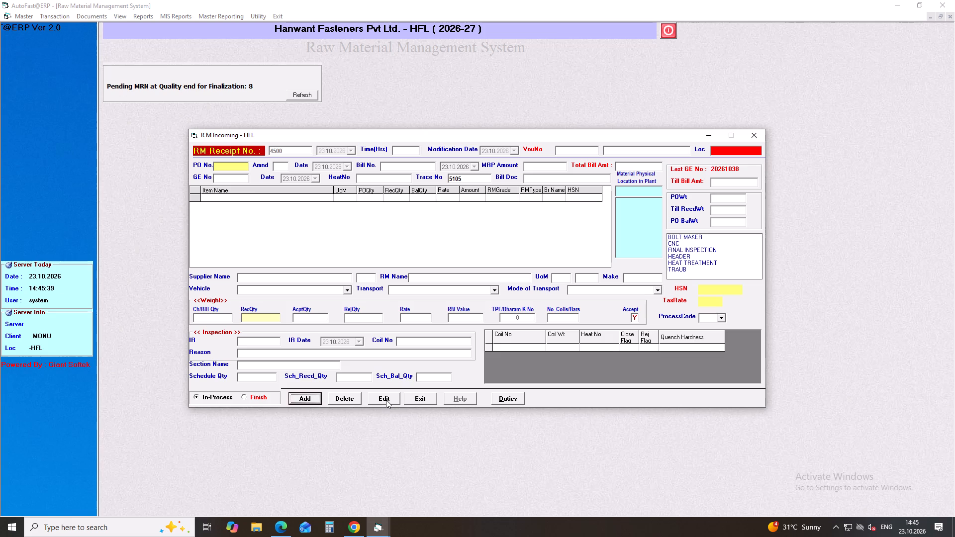
pyautogui.press('Return')
pyautogui.press('Return')
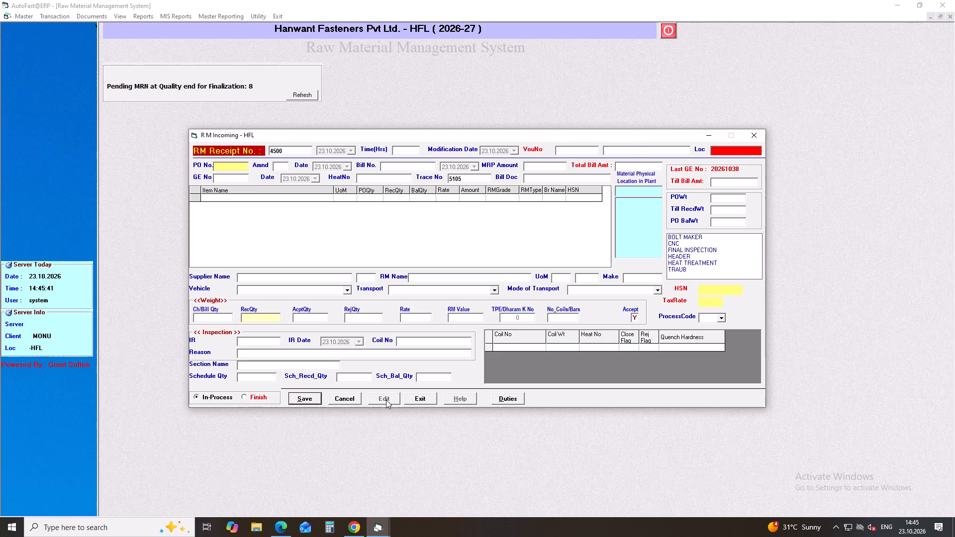
pyautogui.press('Return')
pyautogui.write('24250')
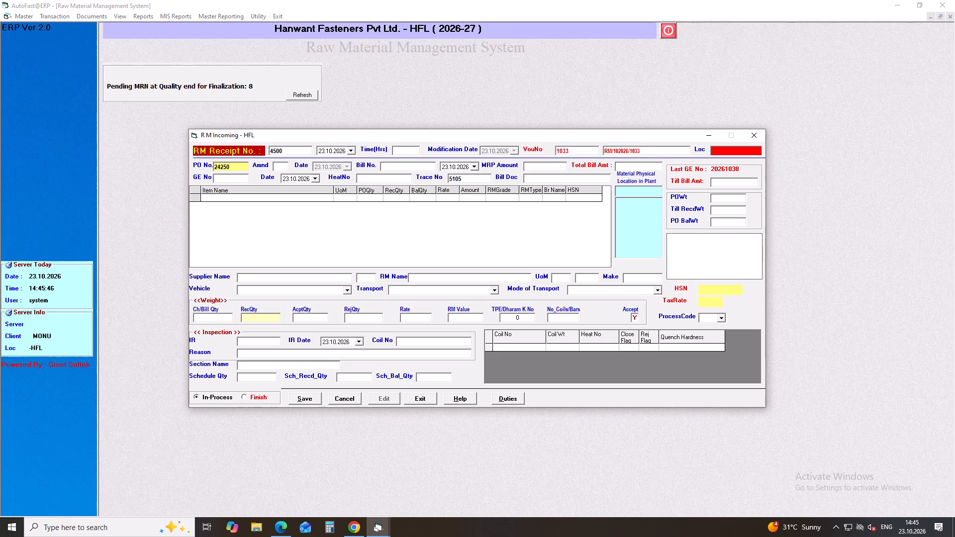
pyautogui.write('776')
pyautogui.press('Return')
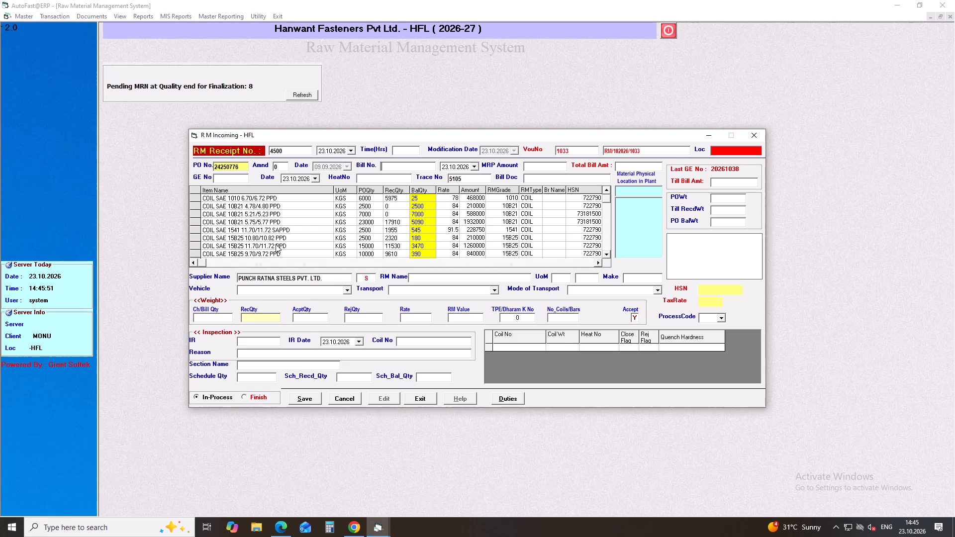
pyautogui.click(608, 254)
pyautogui.click(608, 254)
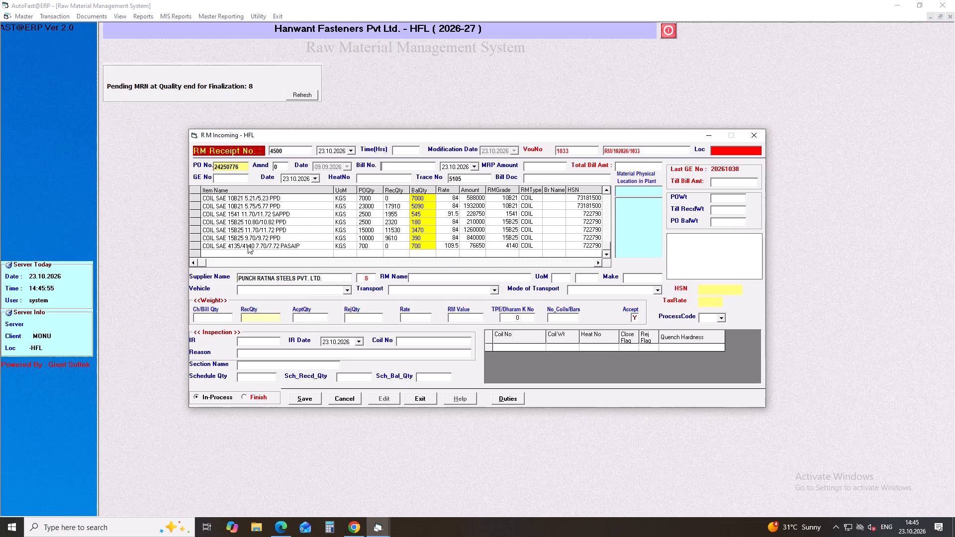
pyautogui.click(238, 246)
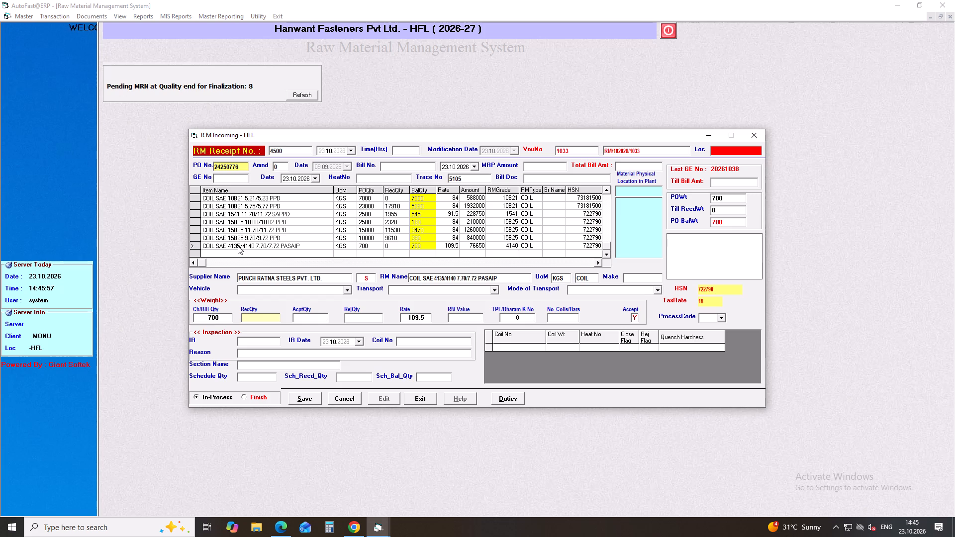
pyautogui.press('Return')
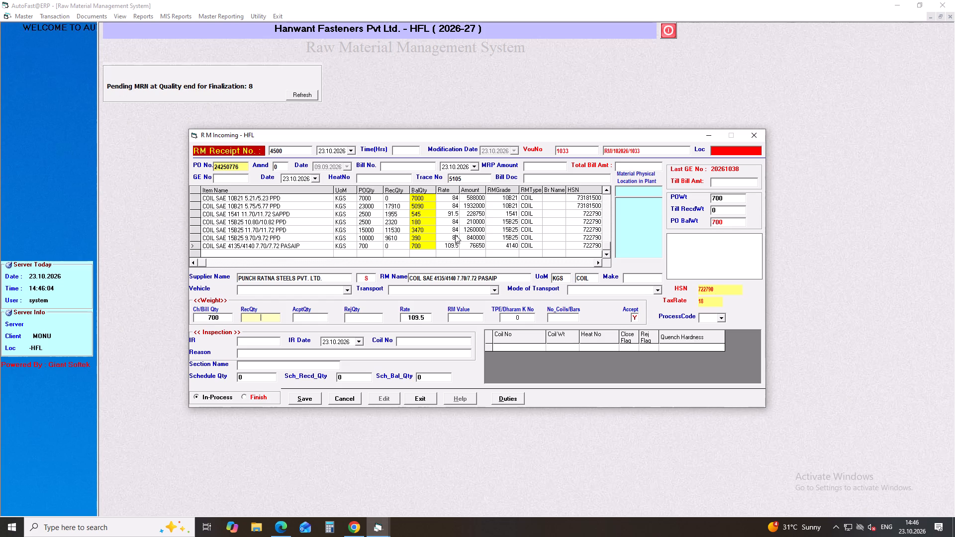
pyautogui.click(755, 138)
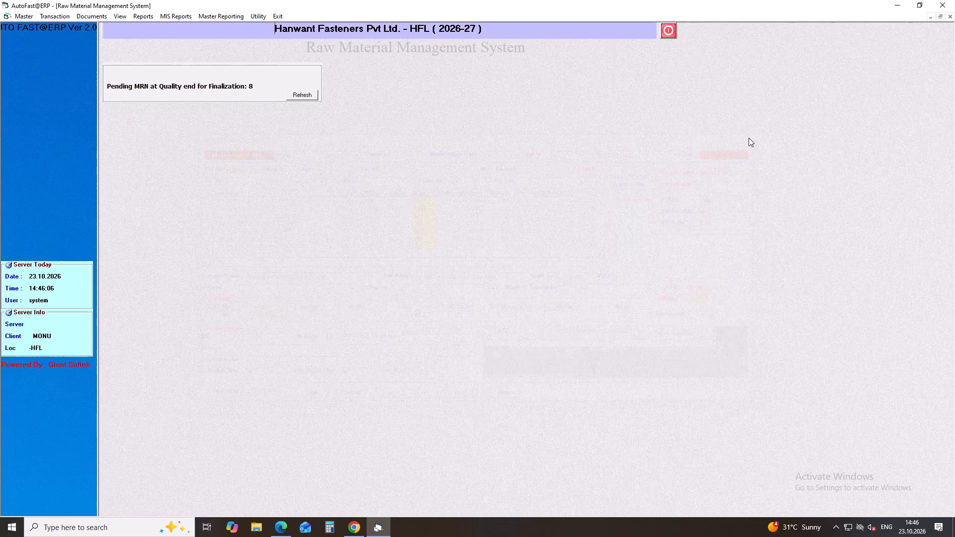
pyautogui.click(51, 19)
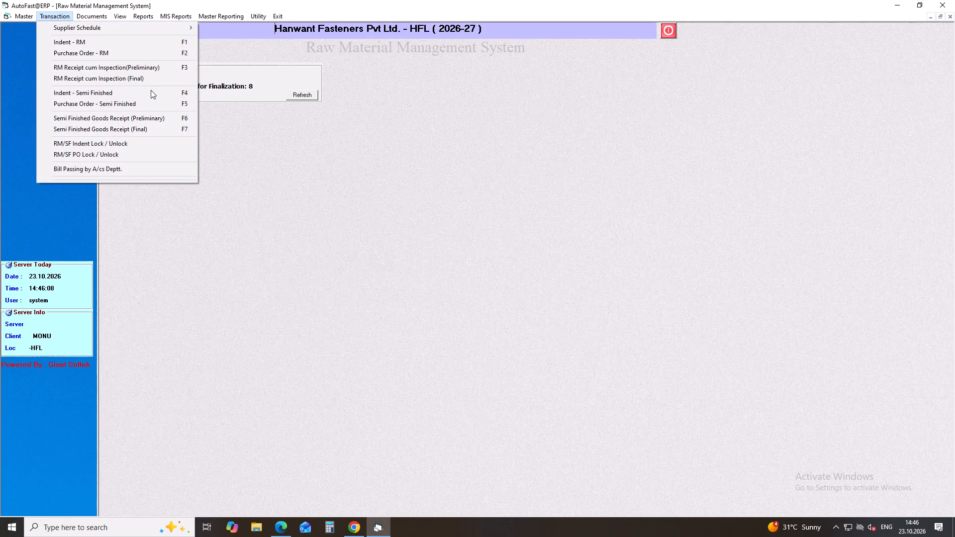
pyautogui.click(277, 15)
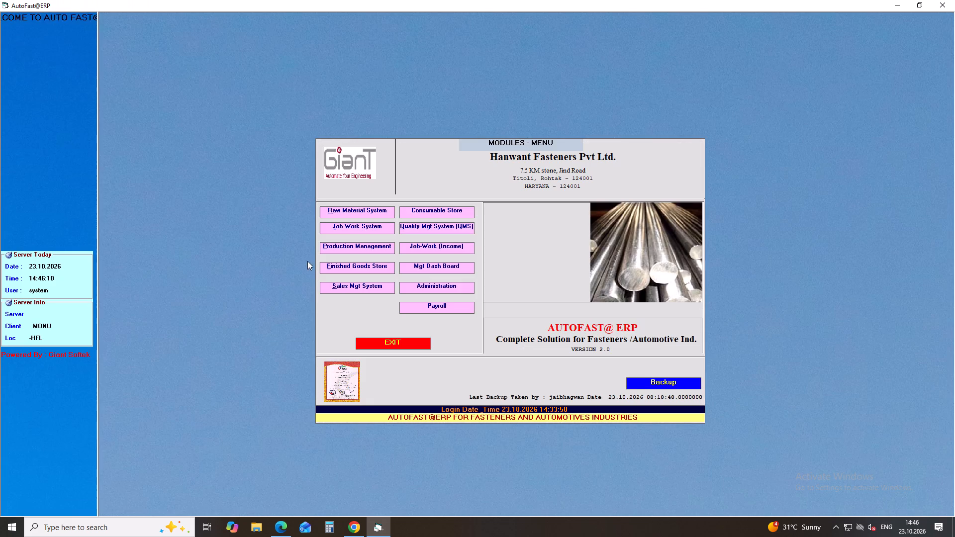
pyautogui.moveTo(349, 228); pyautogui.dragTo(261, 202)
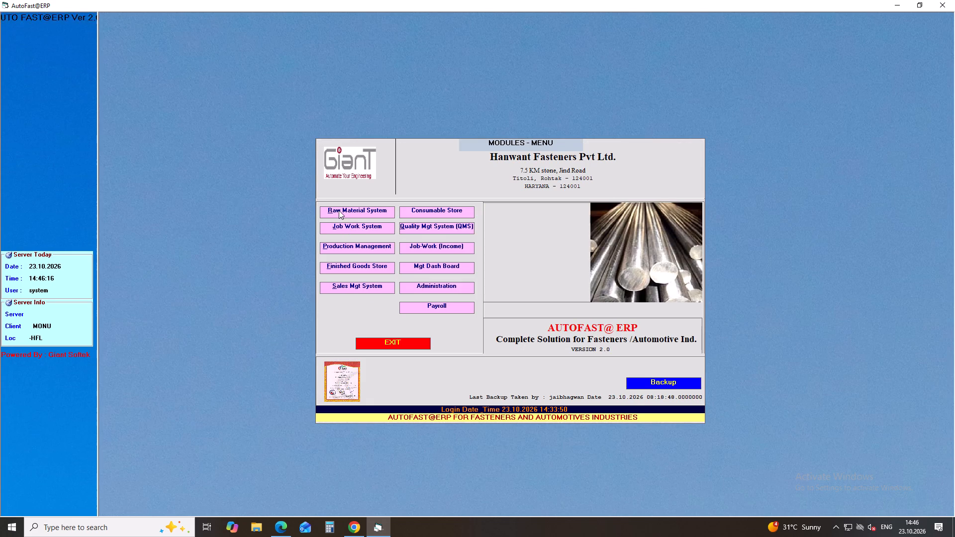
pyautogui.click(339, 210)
# Reopen raw material purchase order 24250776 in edit mode with its items loaded.
pyautogui.click(54, 12)
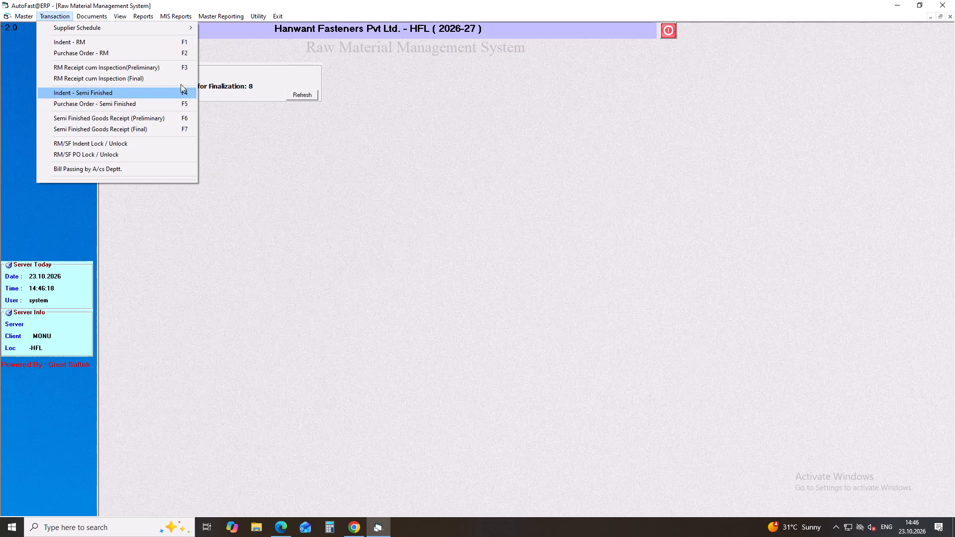
pyautogui.click(180, 54)
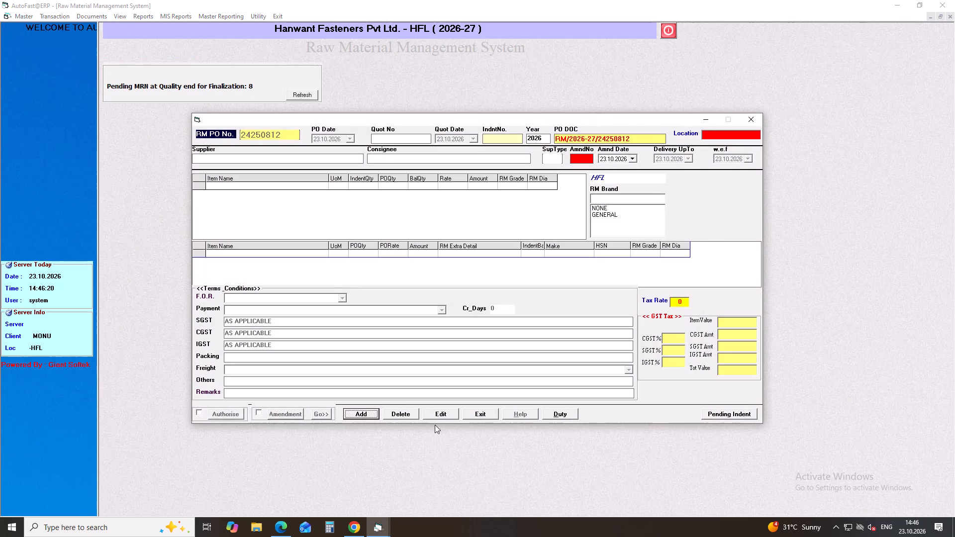
pyautogui.click(444, 414)
pyautogui.click(282, 132)
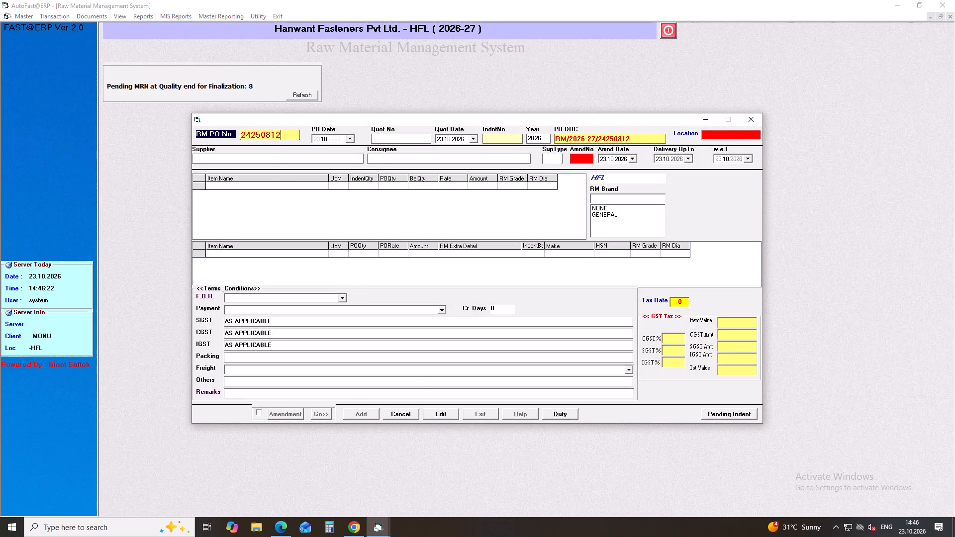
pyautogui.press('BackSpace')
pyautogui.press('BackSpace')
pyautogui.press('BackSpace')
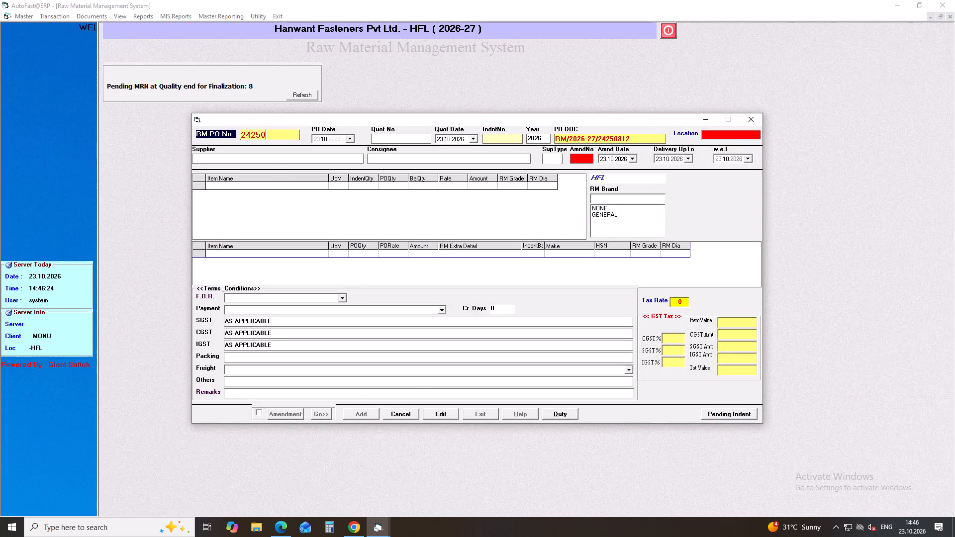
pyautogui.write('776')
pyautogui.press('Return')
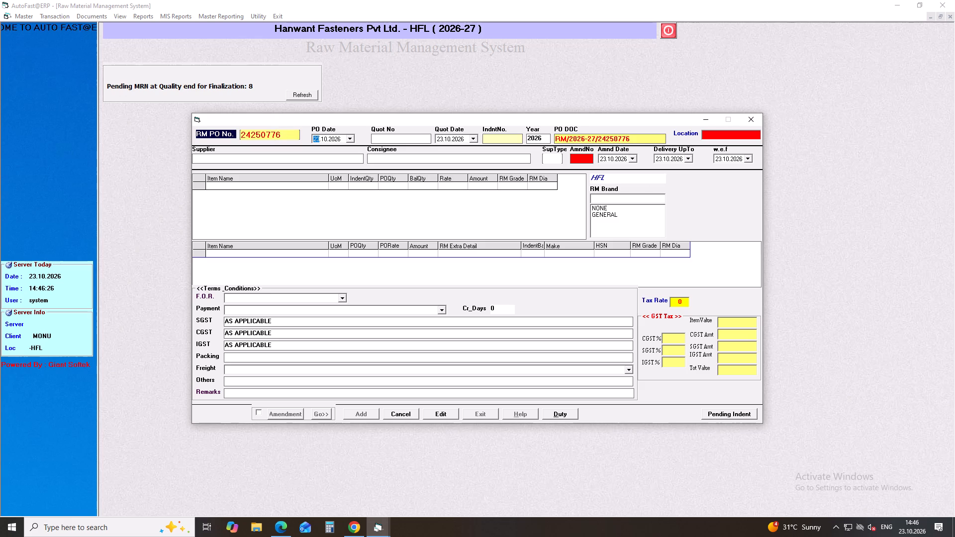
pyautogui.click(434, 416)
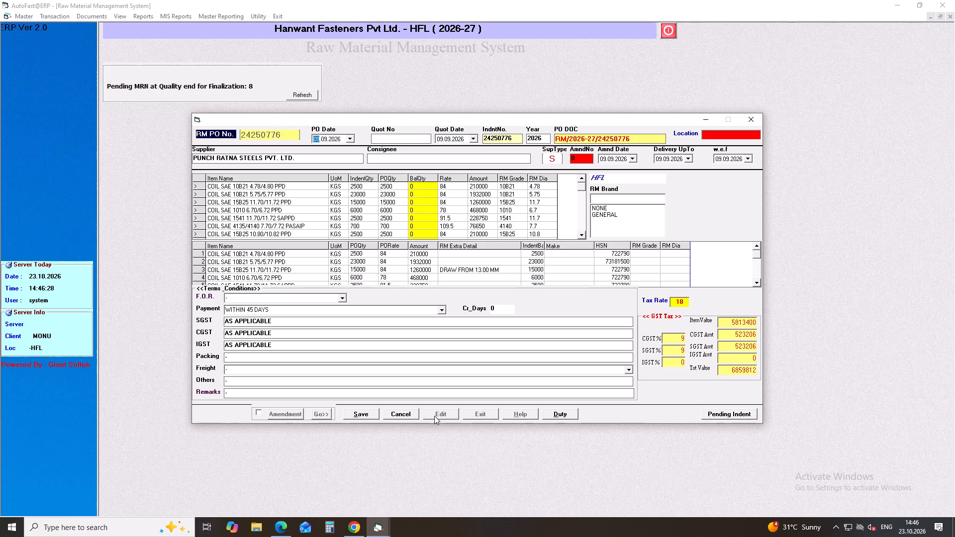
# Set the PO quantity of item COIL SAE 4135/4140 7.70/7.72 PASAIP to 845 KGS.
pyautogui.tripleClick(756, 284)
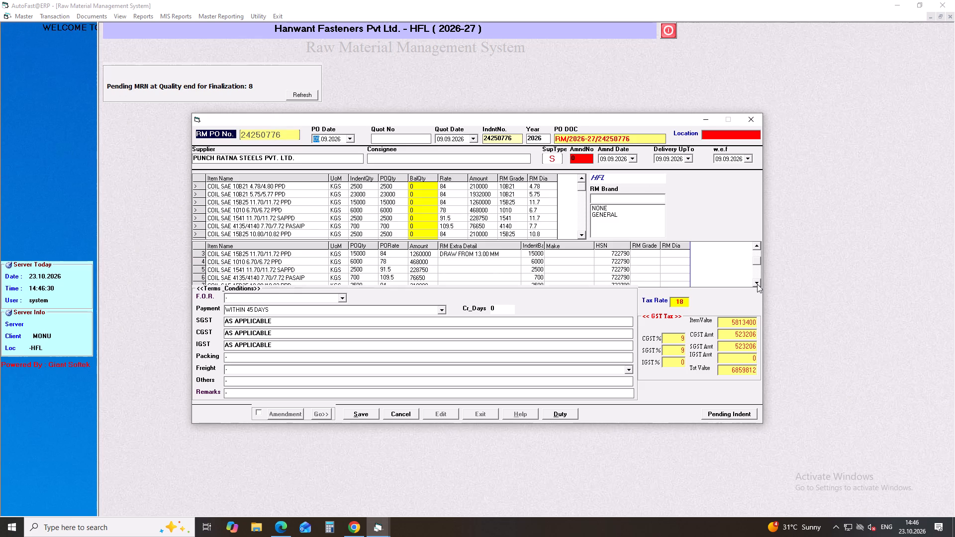
pyautogui.doubleClick(757, 284)
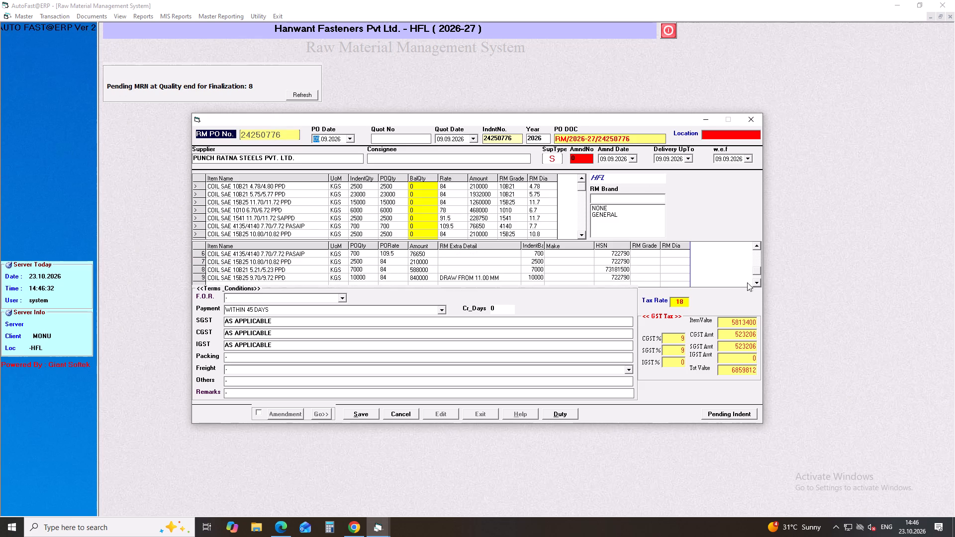
pyautogui.click(357, 254)
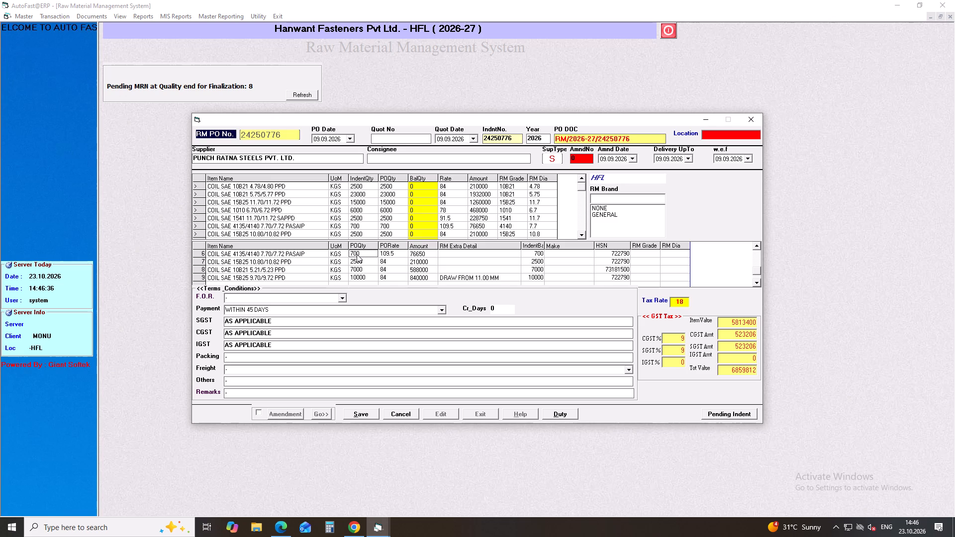
pyautogui.press('BackSpace')
pyautogui.press('BackSpace')
pyautogui.press('BackSpace')
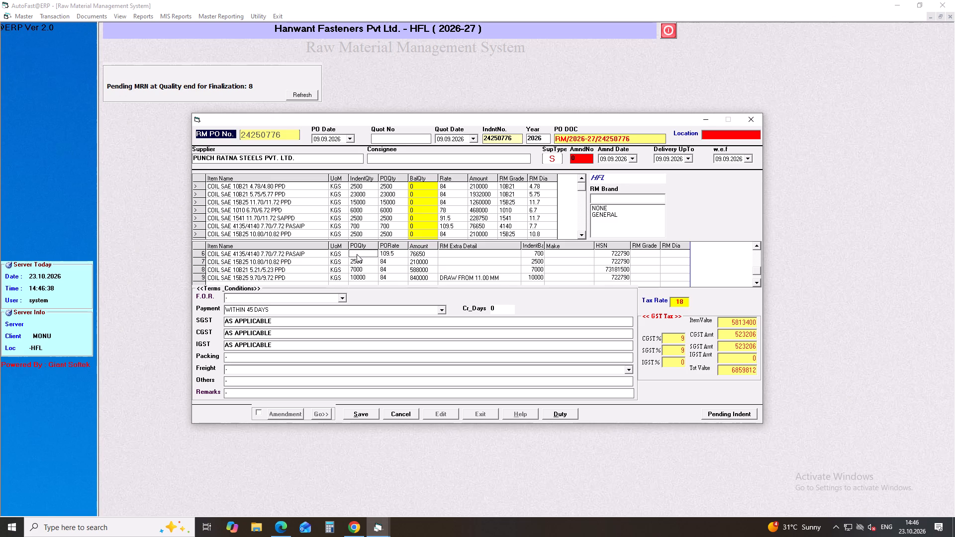
pyautogui.write('84')
pyautogui.press('5')
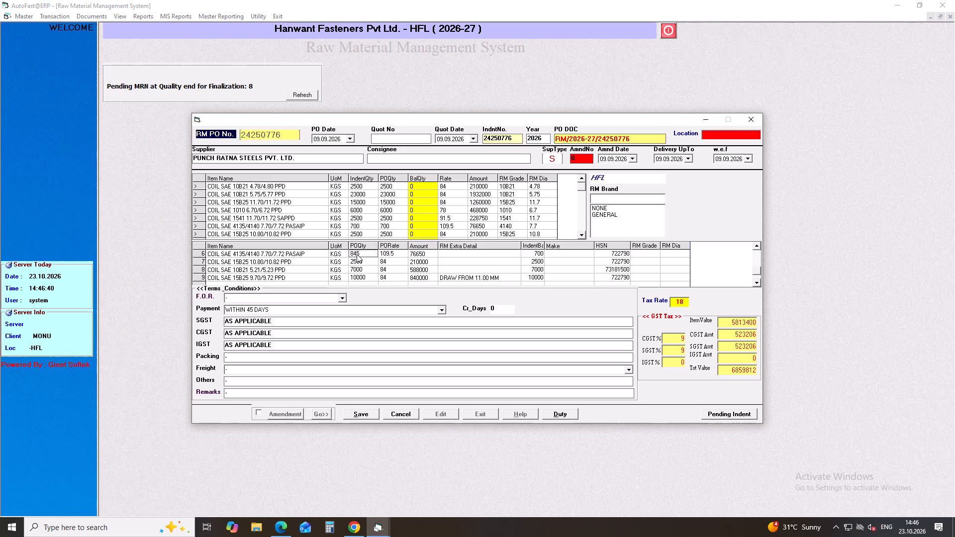
pyautogui.press('Return')
pyautogui.press('Right')
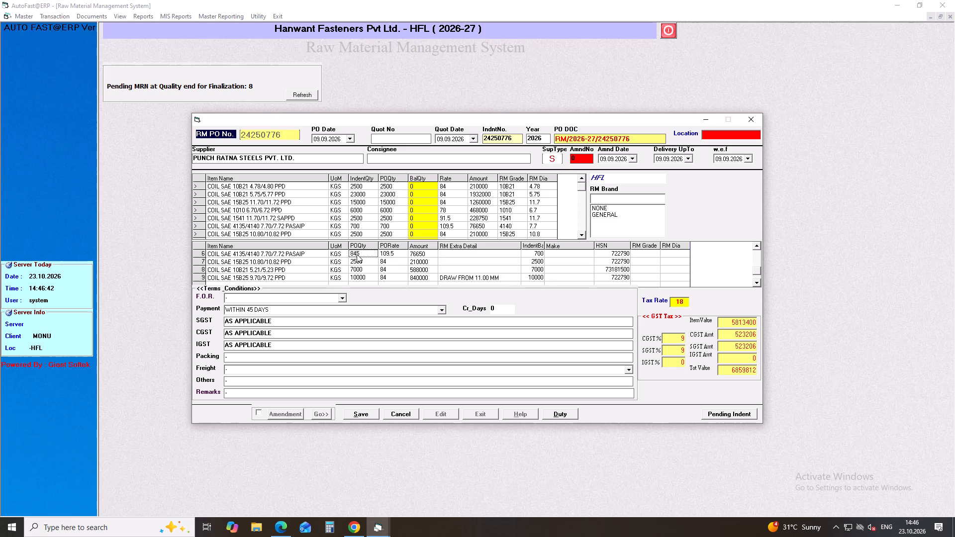
pyautogui.press('Return')
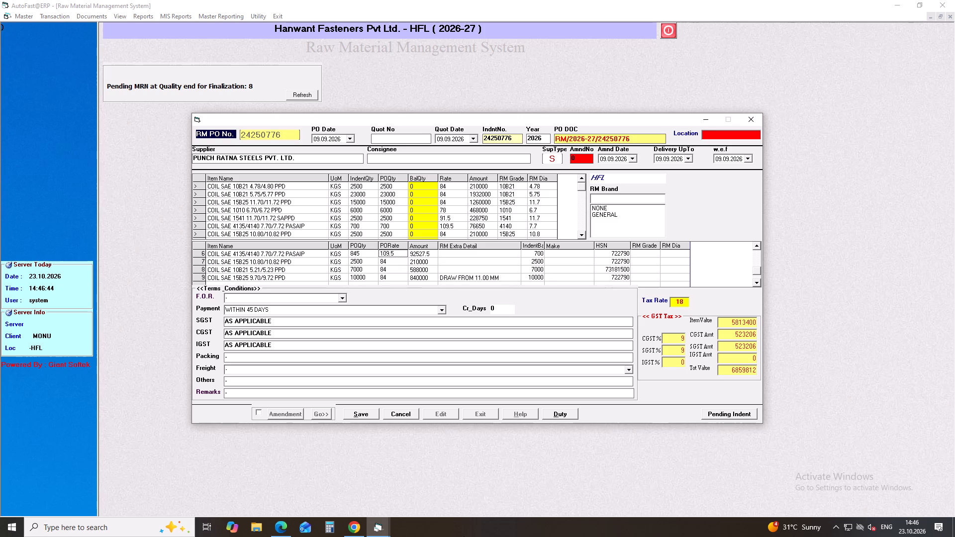
# Save purchase order 24250776, confirming the PO is OK, and close the purchase order form.
pyautogui.click(357, 415)
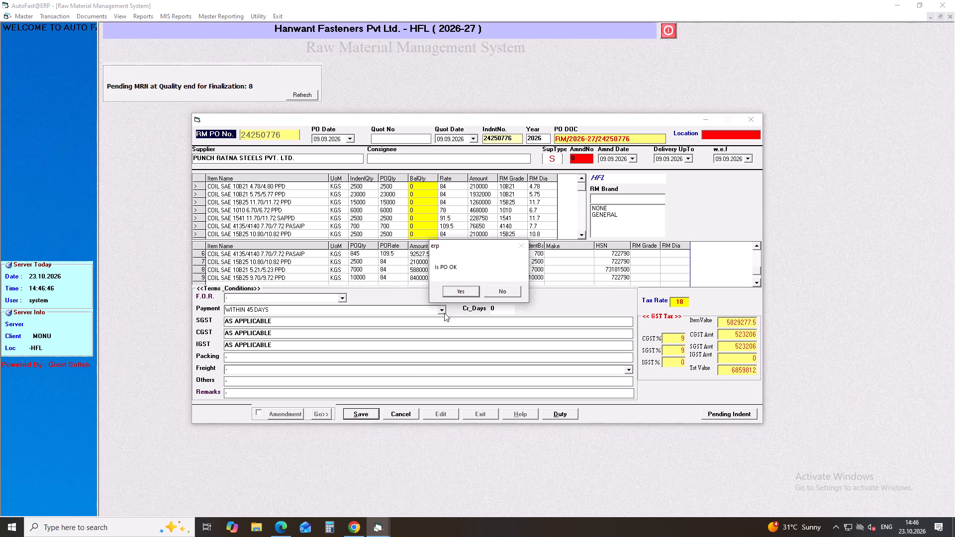
pyautogui.click(462, 293)
pyautogui.click(504, 291)
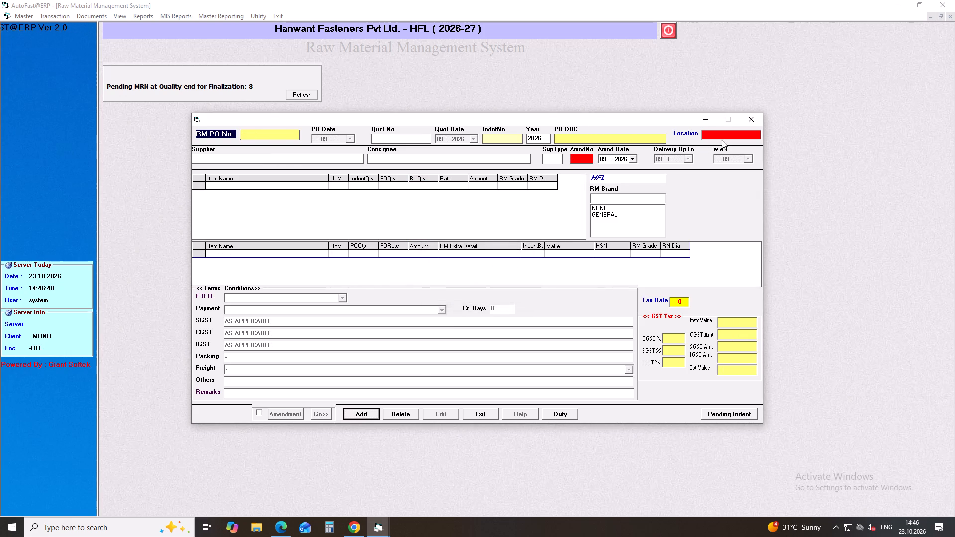
pyautogui.click(754, 123)
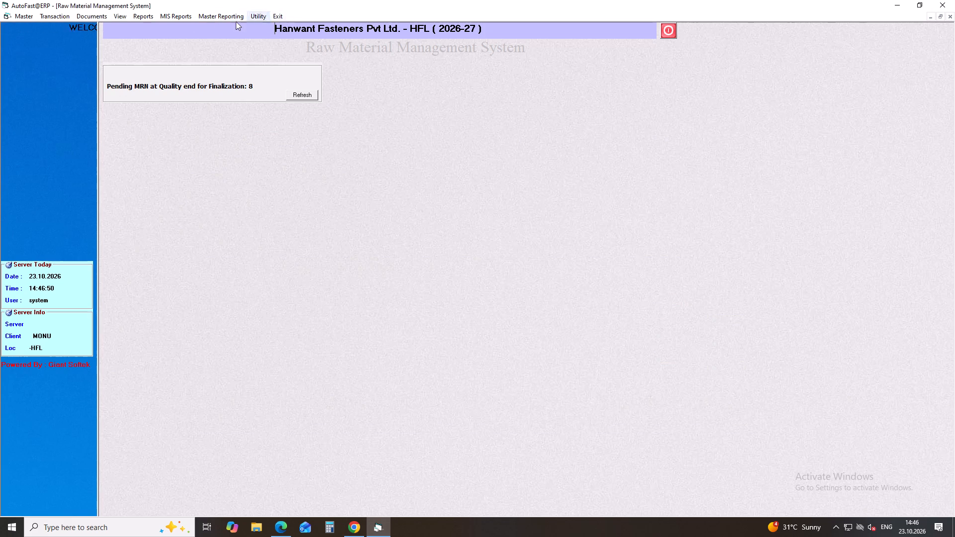
# Authorise purchase order 24250776 from the pending PO authorization list without sending an email, and close the list.
pyautogui.click(118, 13)
pyautogui.click(124, 27)
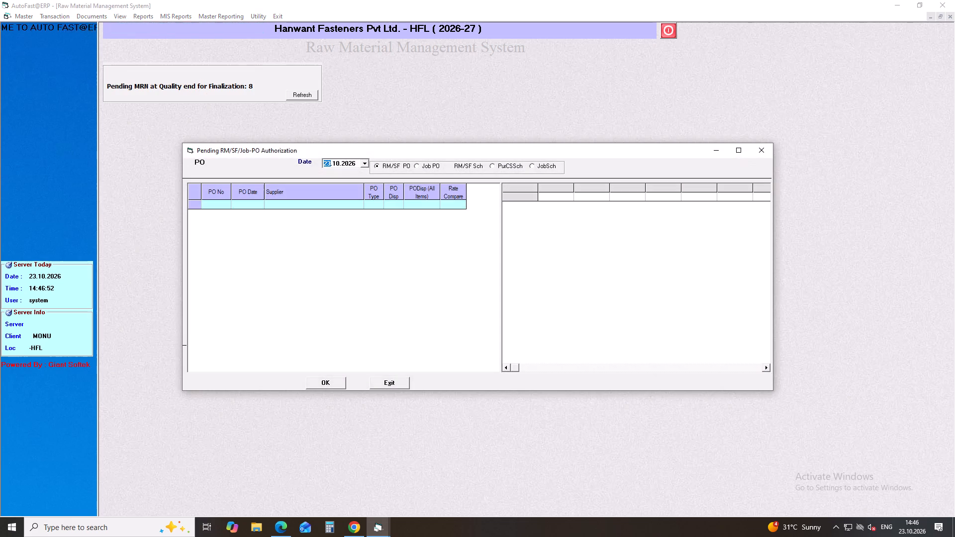
pyautogui.press('Return')
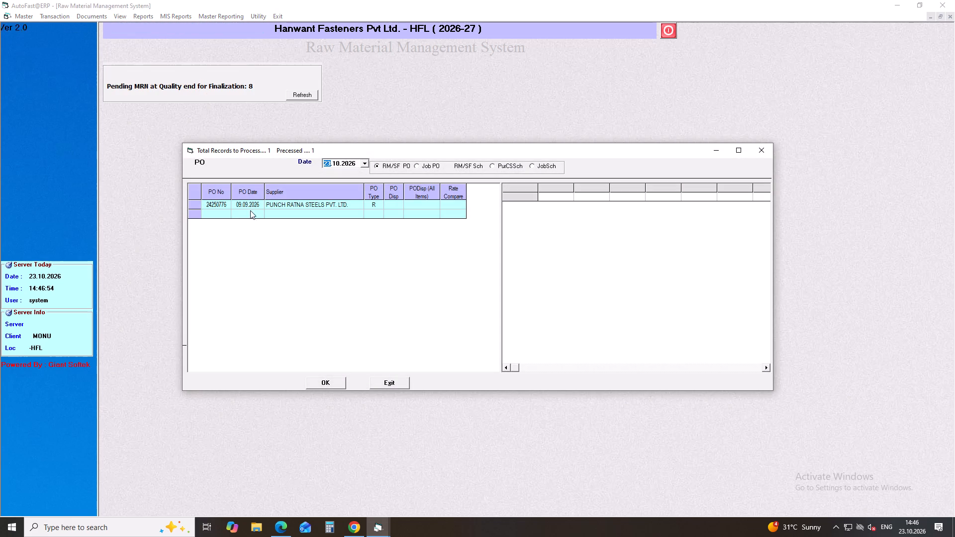
pyautogui.click(250, 205)
pyautogui.click(233, 414)
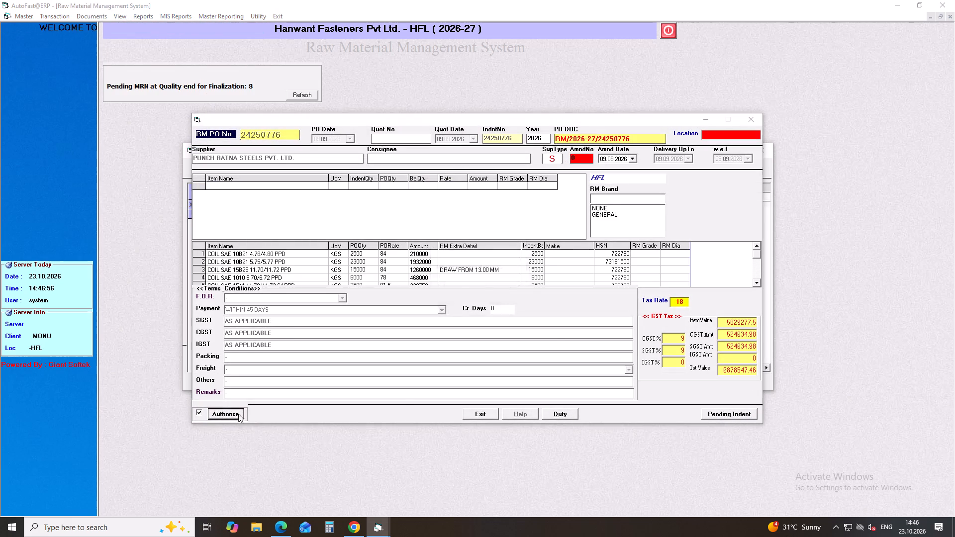
pyautogui.click(466, 288)
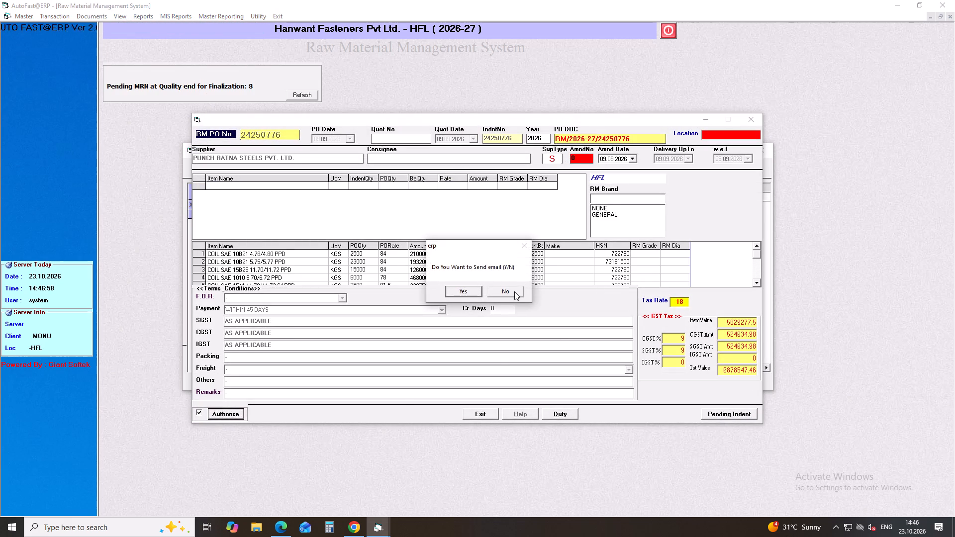
pyautogui.click(514, 291)
pyautogui.click(758, 118)
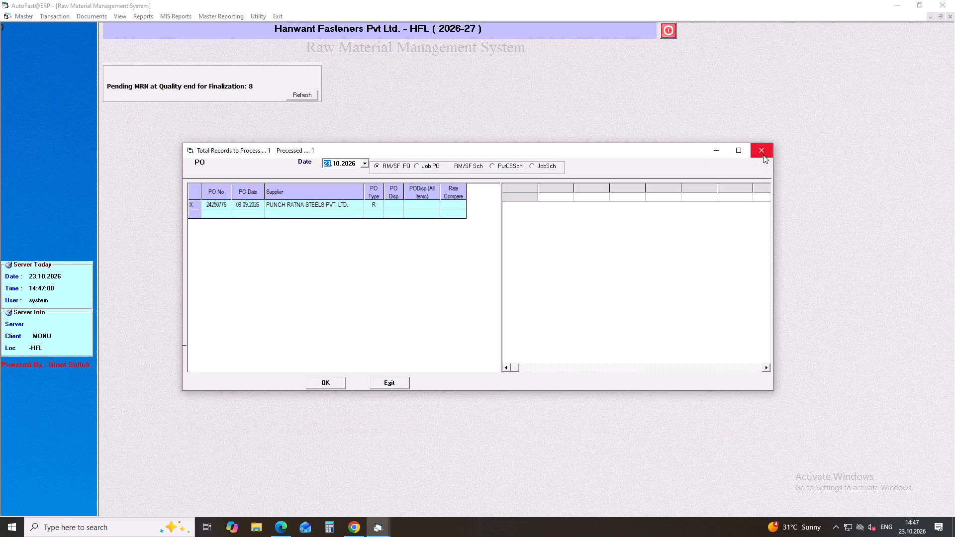
pyautogui.click(763, 154)
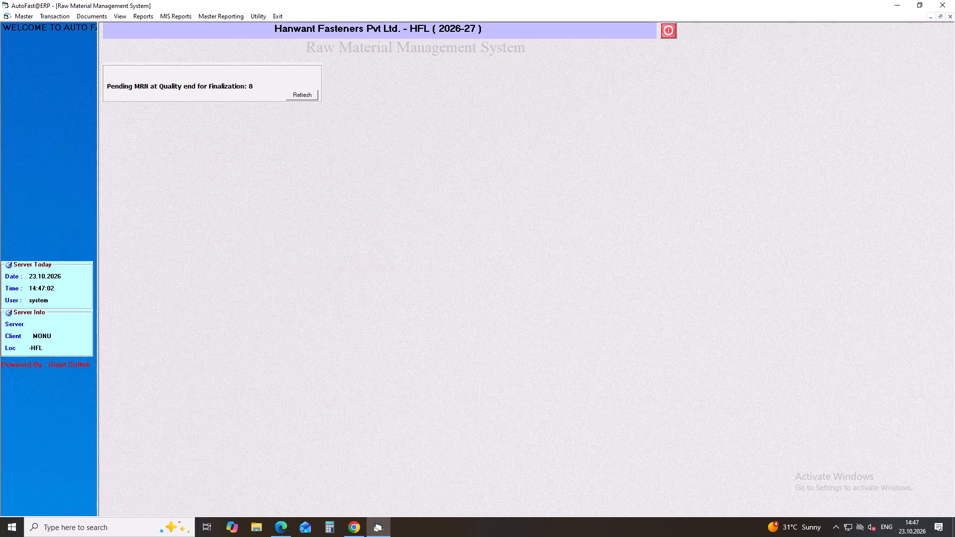
# Leave the raw material module and open the Job Work System.
pyautogui.click(27, 16)
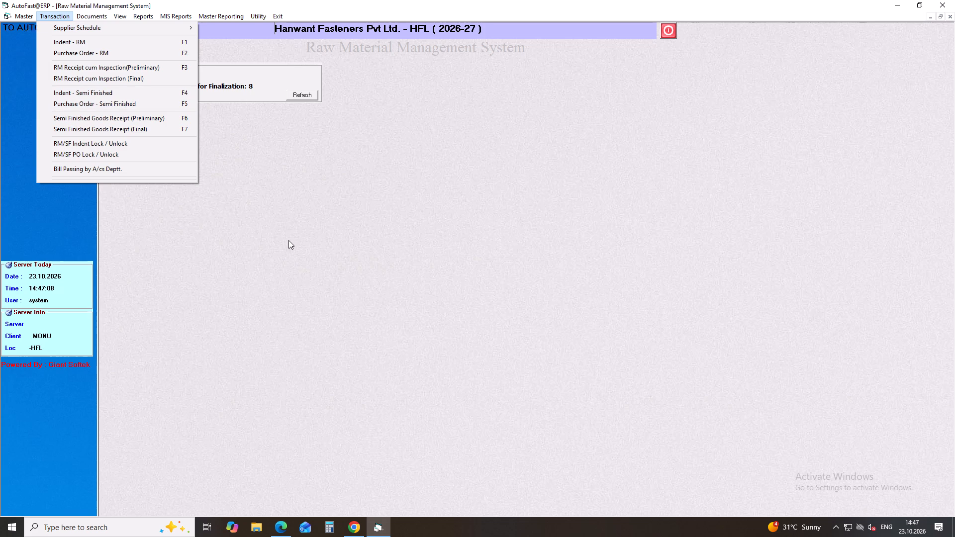
pyautogui.click(276, 15)
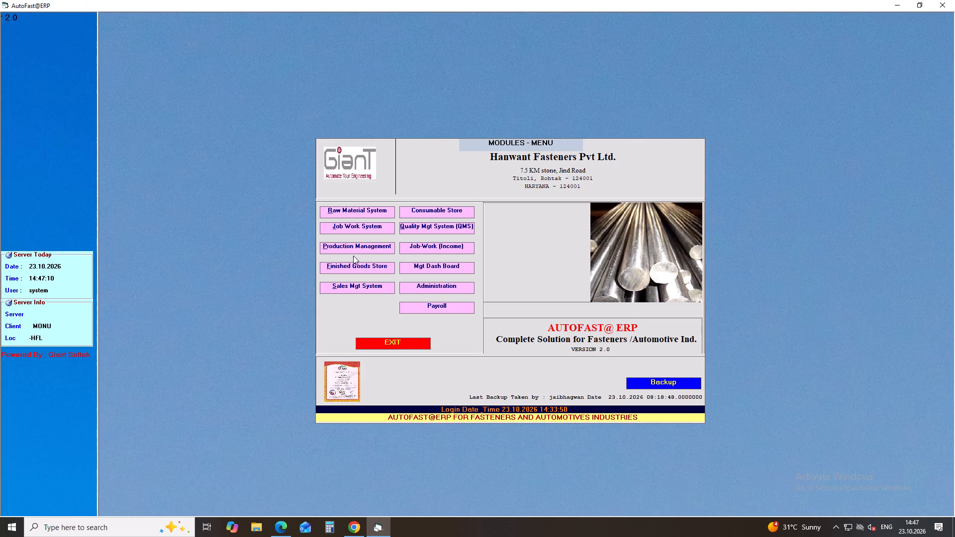
pyautogui.click(348, 228)
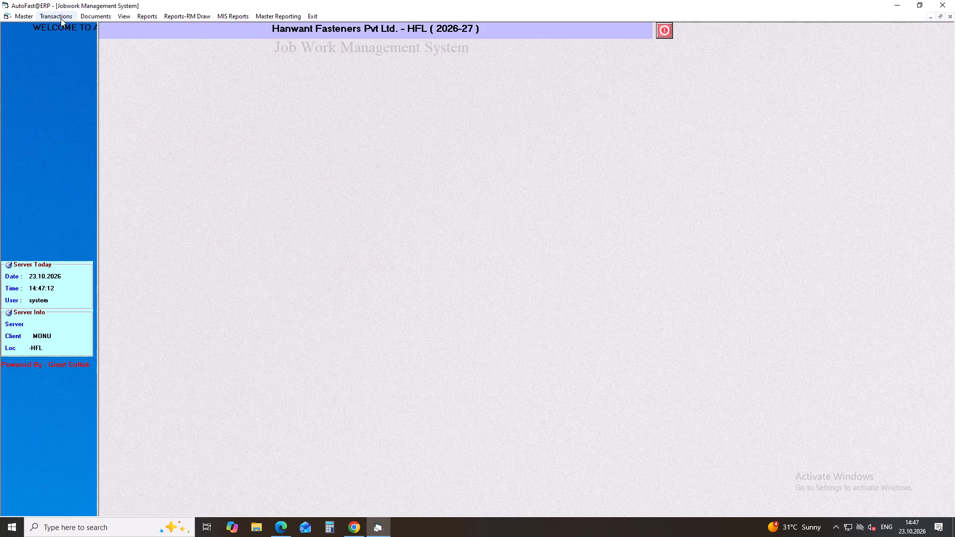
# Start a new second-operation (lot-wise) jobwork card dated 23.10.2026, choosing the person and accepting the 14:47 removal time.
pyautogui.click(61, 18)
pyautogui.click(216, 168)
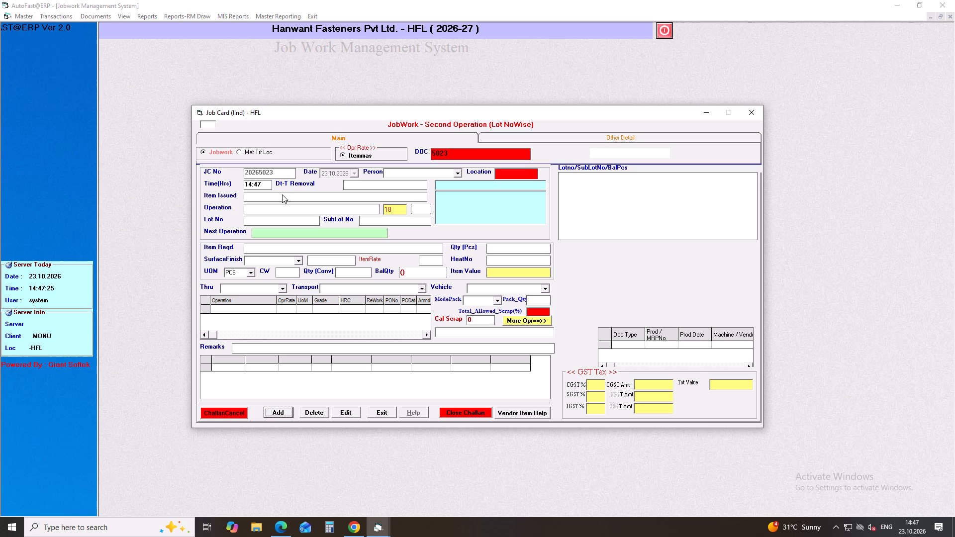
pyautogui.press('Return')
pyautogui.press('Return')
pyautogui.press('Down')
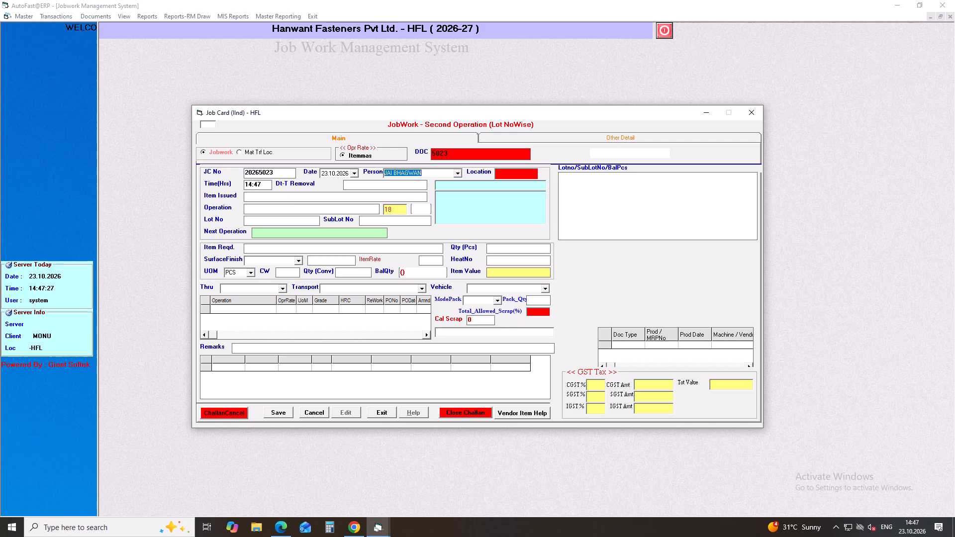
pyautogui.press('Down')
pyautogui.press('Down')
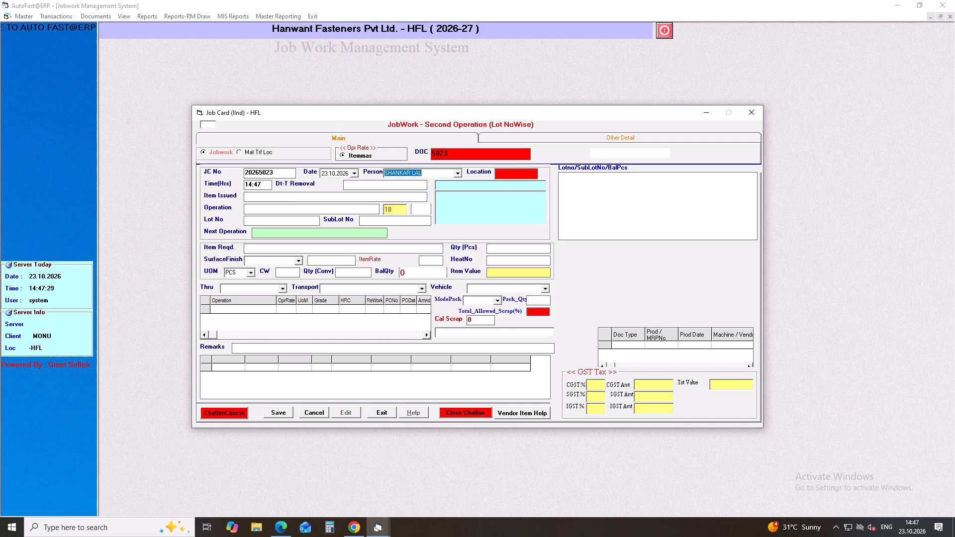
pyautogui.press('Return')
pyautogui.press('Return')
pyautogui.press('Return')
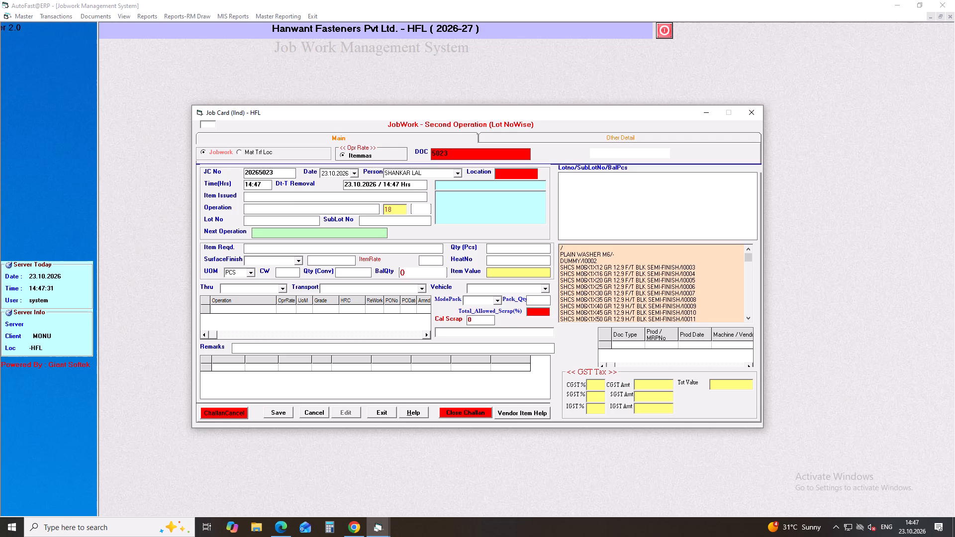
# Find and set BOLT FLANGE SH 6X22/I0198 as the item issued on the jobwork card.
pyautogui.write('BOLT')
pyautogui.press('space')
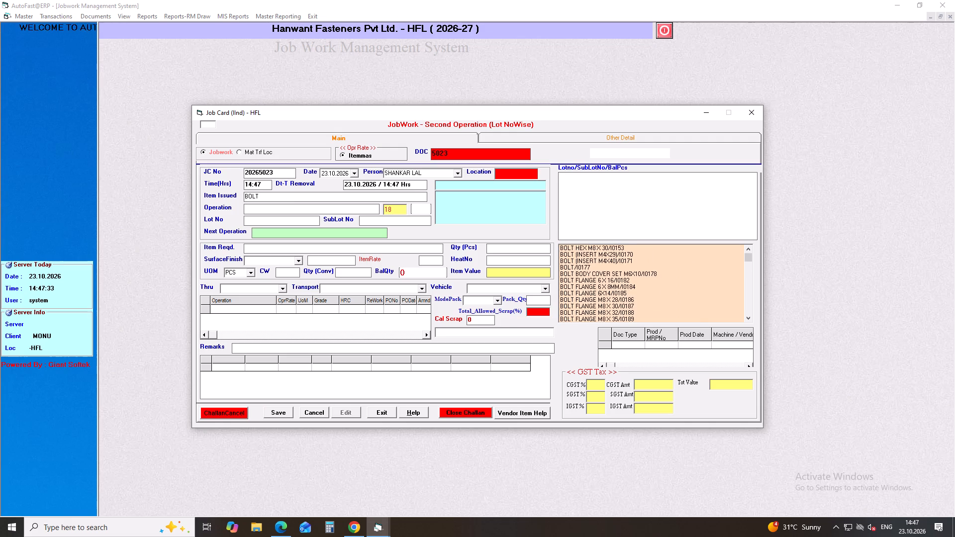
pyautogui.press('f')
pyautogui.press('f')
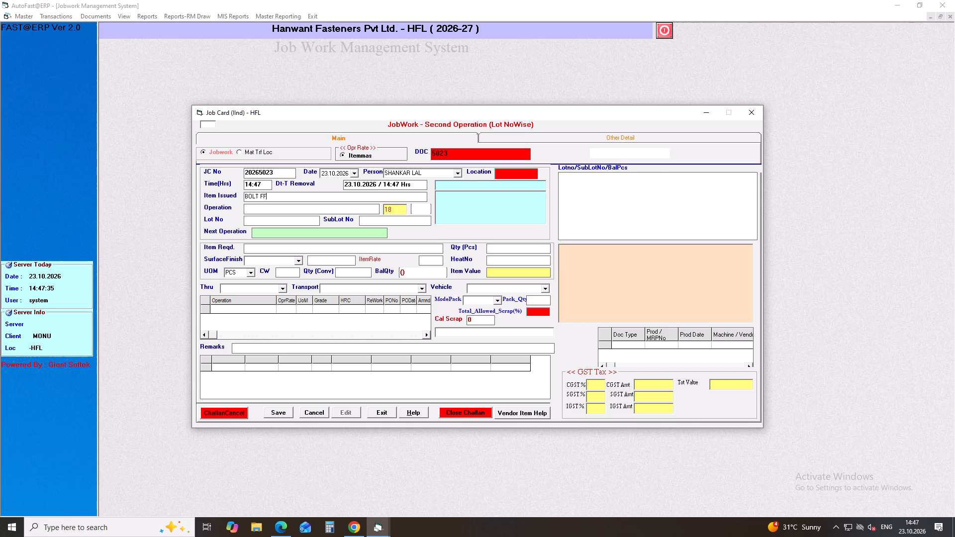
pyautogui.press('BackSpace')
pyautogui.write('KANGE')
pyautogui.press('space')
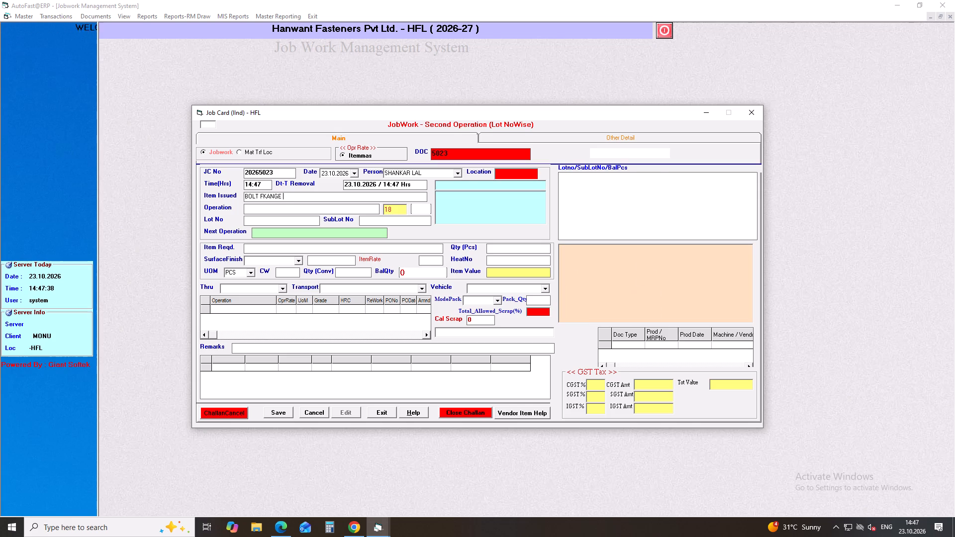
pyautogui.press('BackSpace')
pyautogui.press('BackSpace')
pyautogui.press('BackSpace')
pyautogui.press('BackSpace')
pyautogui.press('BackSpace')
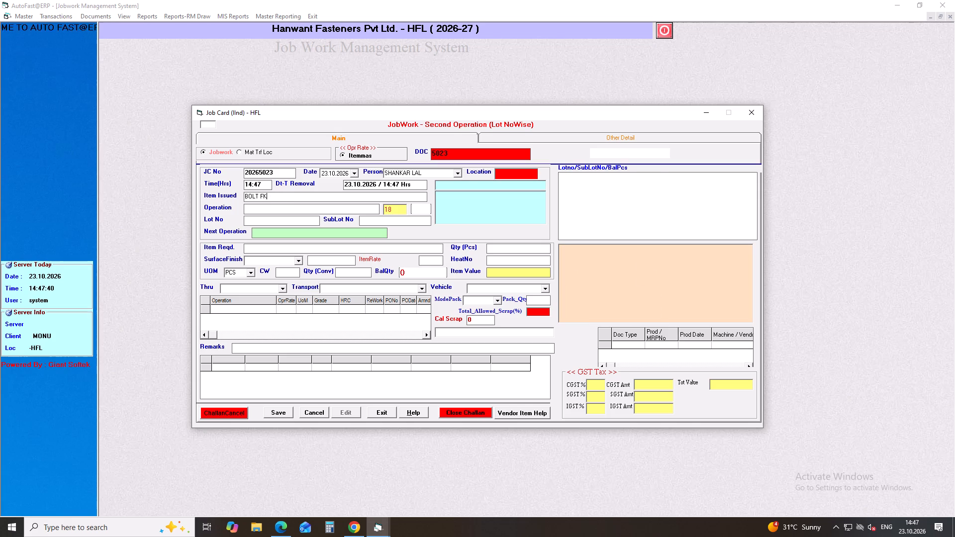
pyautogui.press('BackSpace')
pyautogui.press('BackSpace')
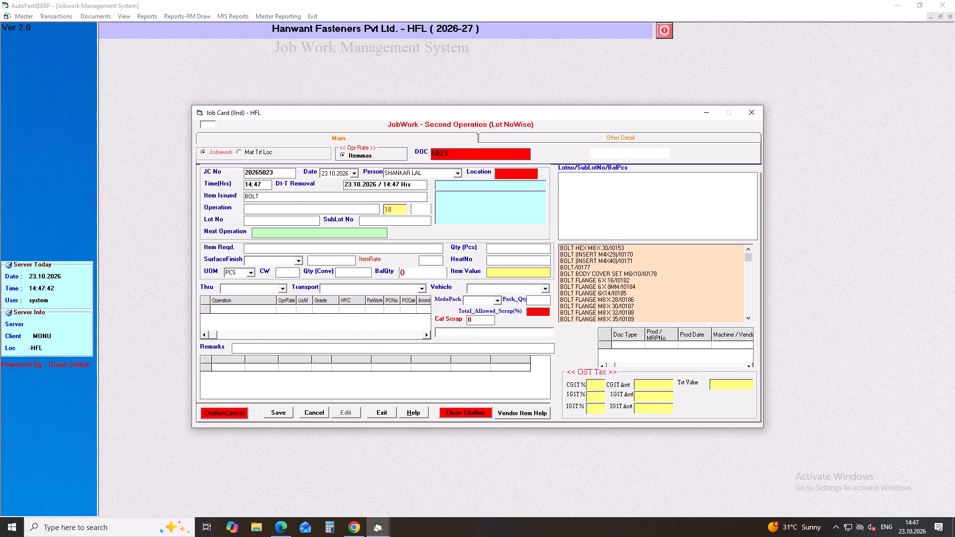
pyautogui.write('FLANGE')
pyautogui.press('space')
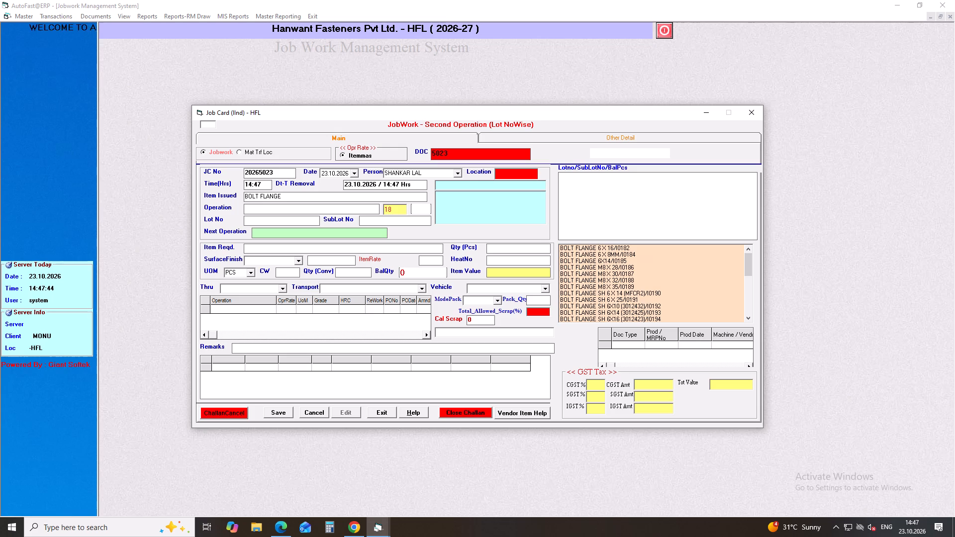
pyautogui.press('Down')
pyautogui.press('Down')
pyautogui.press('Down')
pyautogui.press('Down')
pyautogui.press('Down')
pyautogui.press('Down')
pyautogui.press('Down')
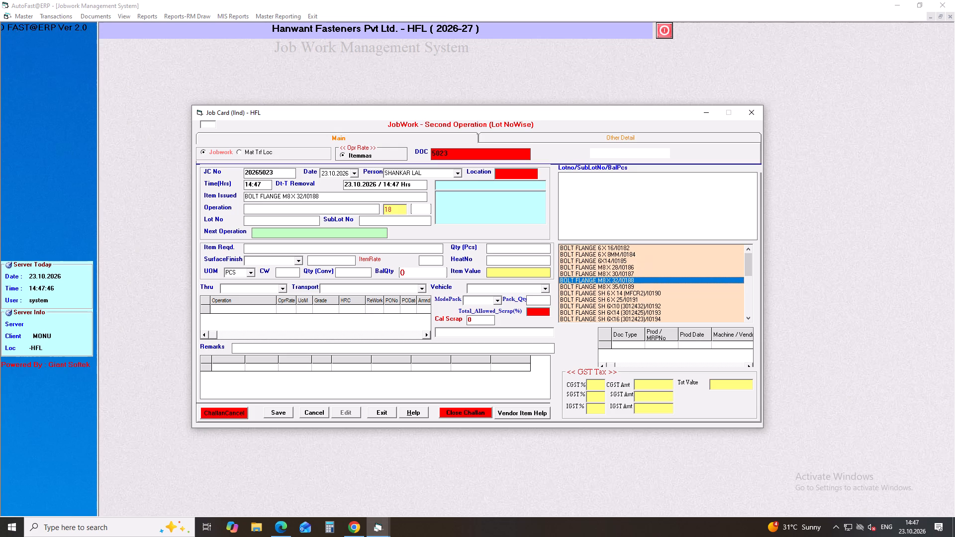
pyautogui.press('Down')
pyautogui.press('Down')
pyautogui.press('Down')
pyautogui.press('Down')
pyautogui.press('Down')
pyautogui.press('Down')
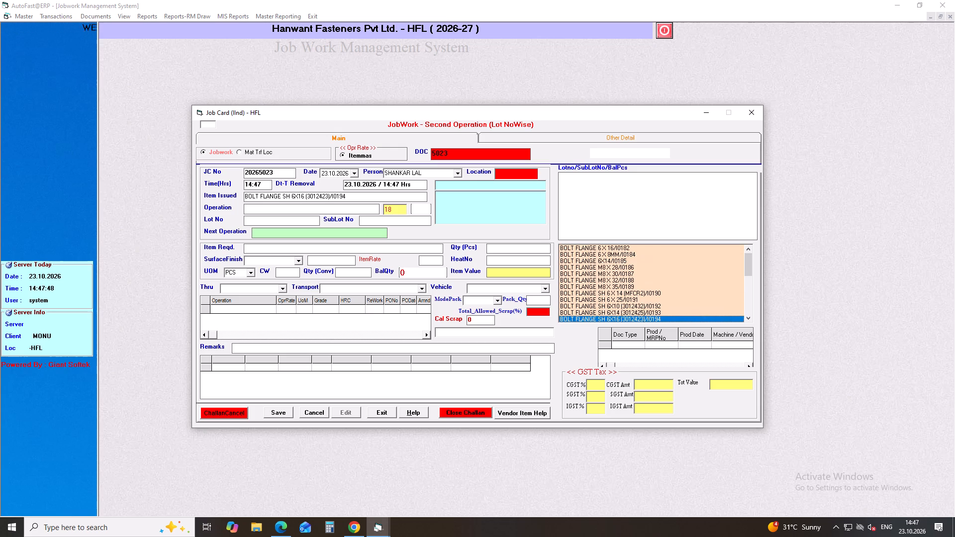
pyautogui.press('Down')
pyautogui.press('Down')
pyautogui.press('Down')
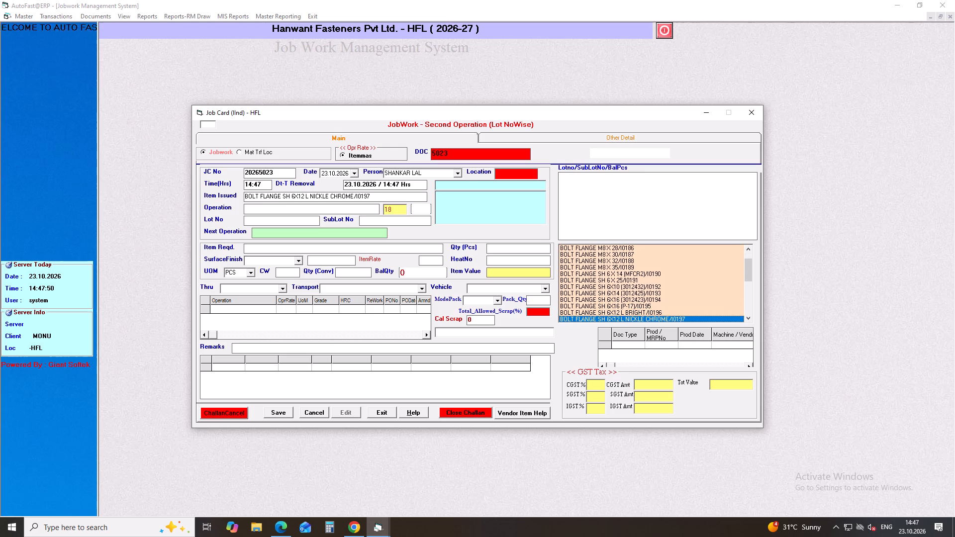
pyautogui.press('Down')
pyautogui.press('Return')
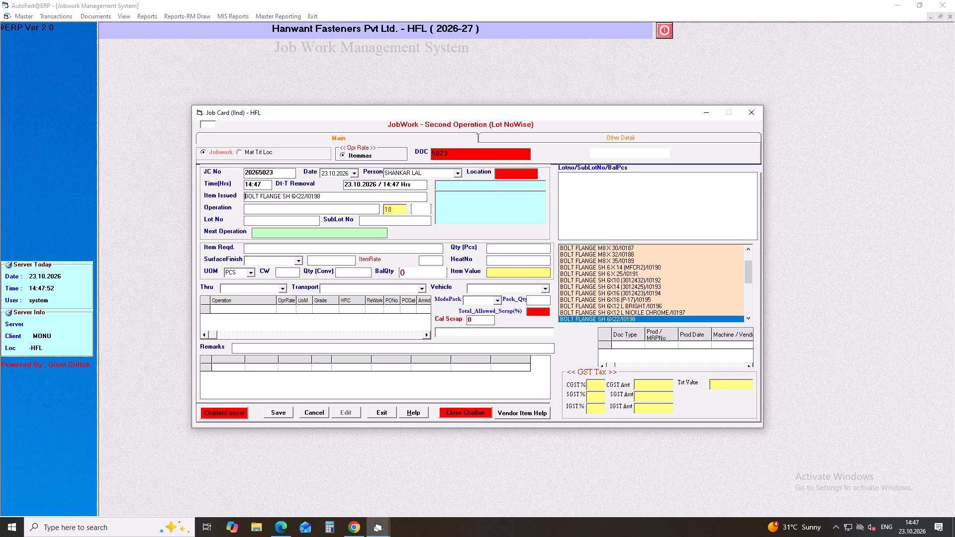
pyautogui.press('Return')
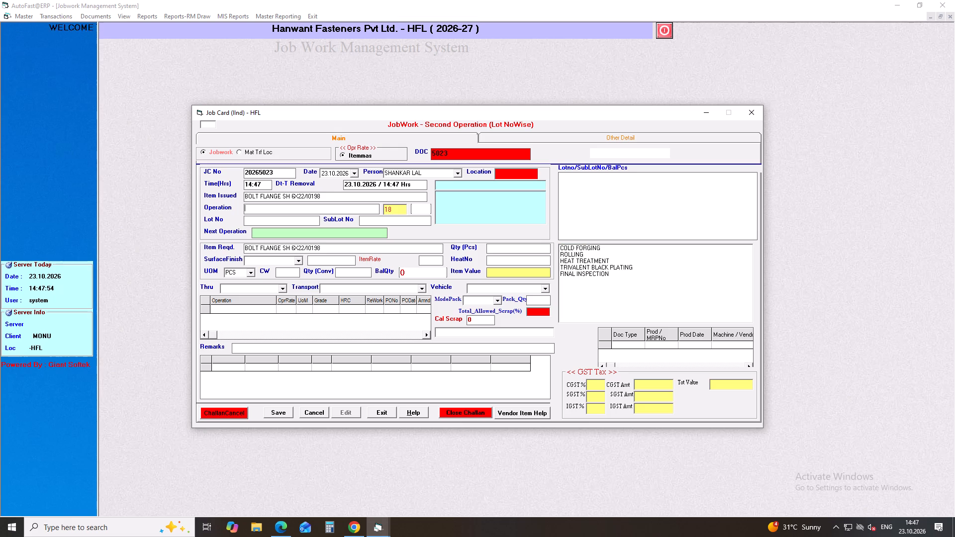
# Copy the item name BOLT FLANGE SH 6X22, without its item code, from the issued item.
pyautogui.moveTo(303, 195); pyautogui.dragTo(238, 198)
pyautogui.hotkey('ctrl', 'c')
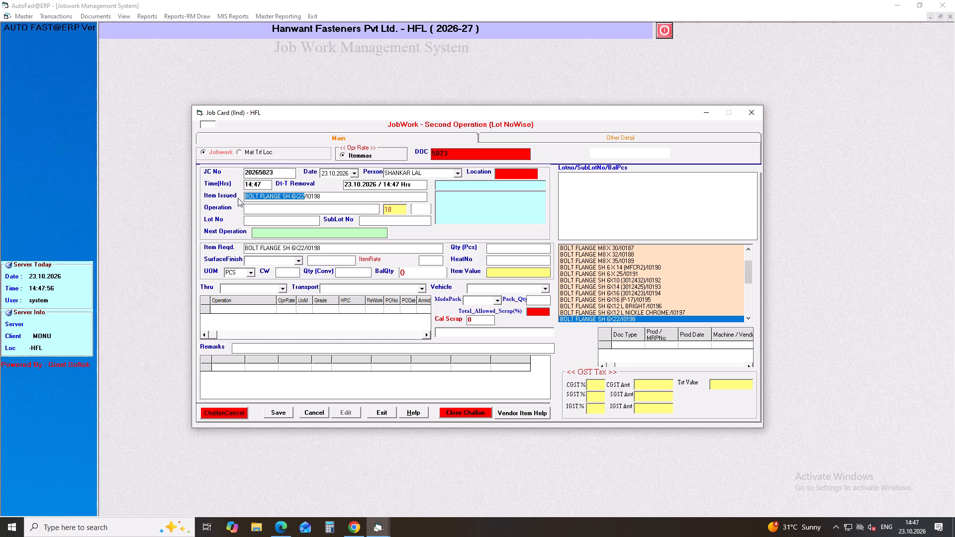
pyautogui.click(331, 194)
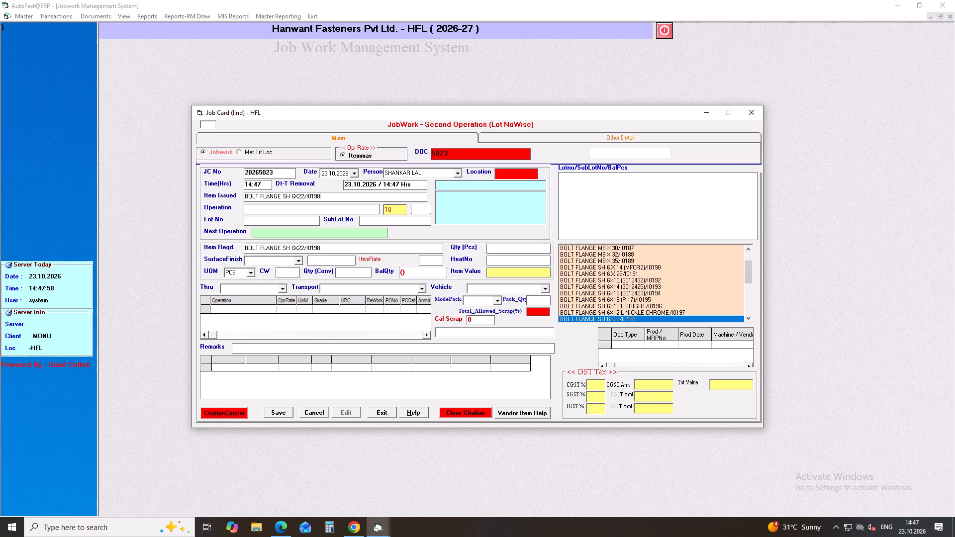
# Set the operation to TRIVALENT BLACK PLATING and the vendor to BAJRANG INDUSTRIES.
pyautogui.press('Return')
pyautogui.press('Down')
pyautogui.press('Down')
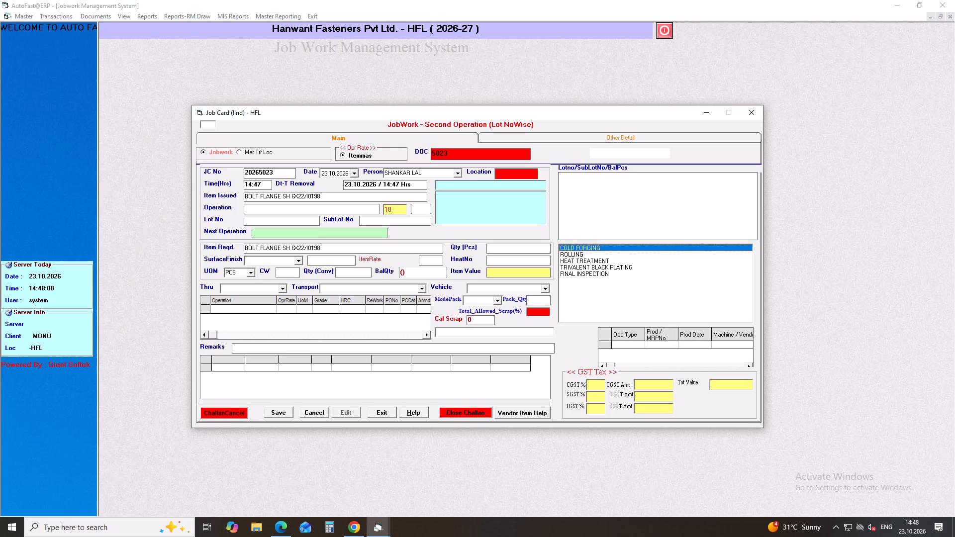
pyautogui.press('Down')
pyautogui.press('Down')
pyautogui.press('Down')
pyautogui.press('Return')
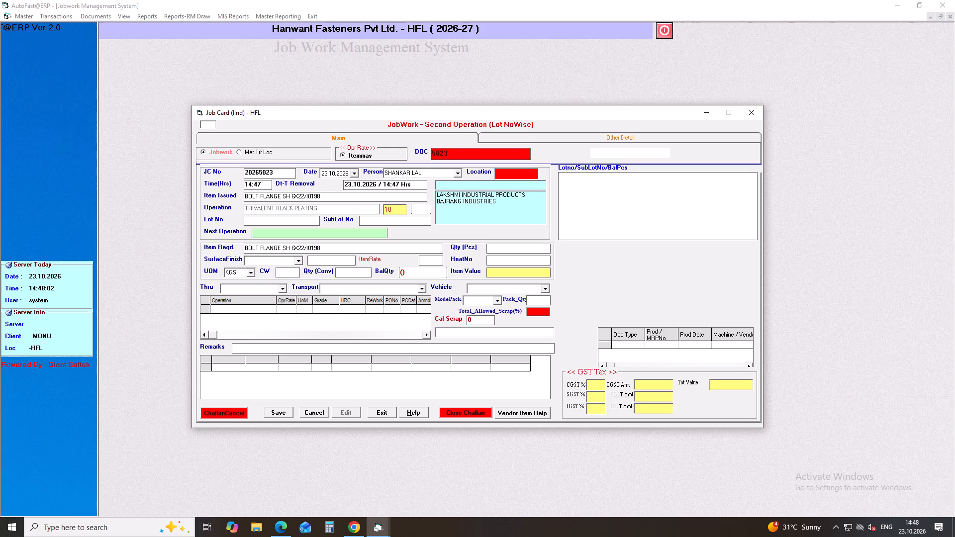
pyautogui.press('Down')
pyautogui.press('Down')
pyautogui.press('Return')
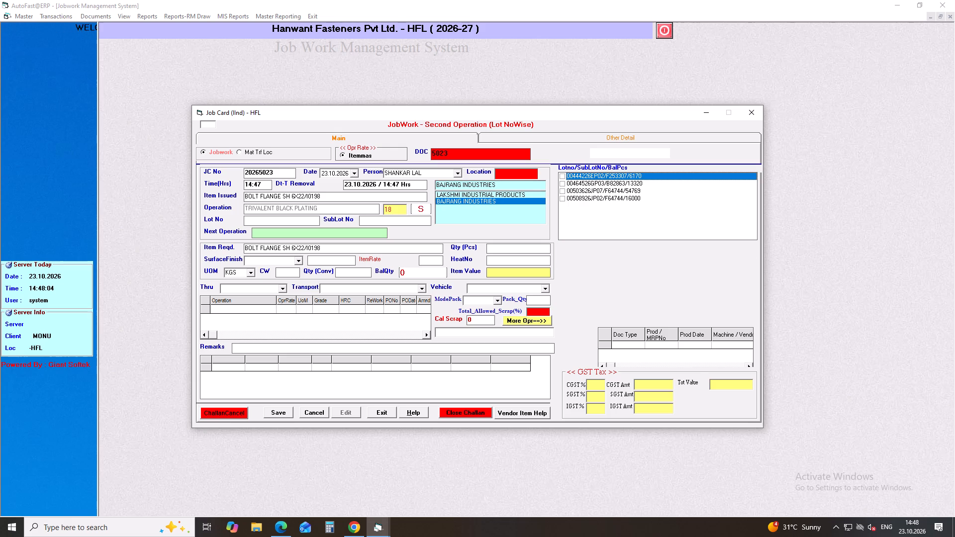
# Issue lot 00444226EP02 with heat number F253307 on the card, accepting the filled-in quantity, conversion and rate.
pyautogui.click(563, 176)
pyautogui.press('Return')
pyautogui.press('Return')
pyautogui.press('Return')
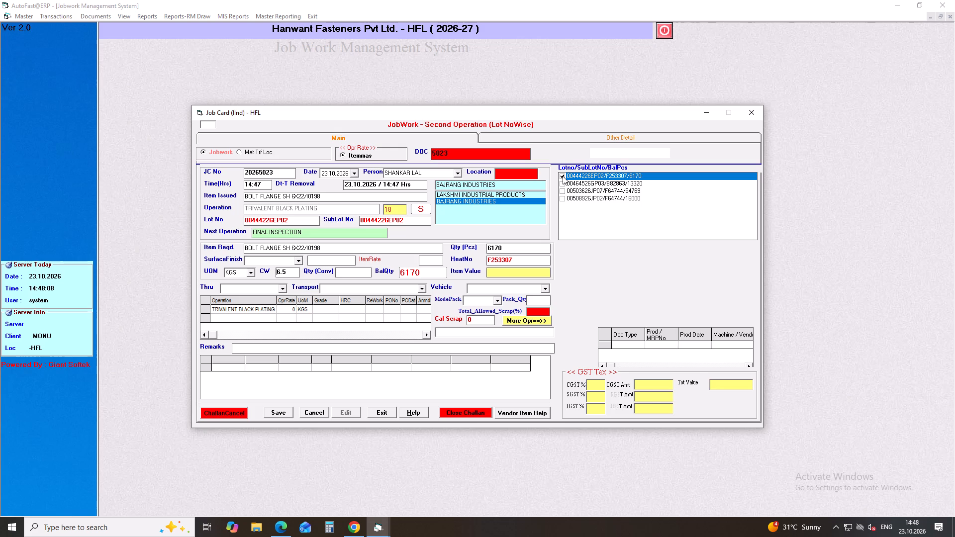
pyautogui.press('Return')
pyautogui.press('Return')
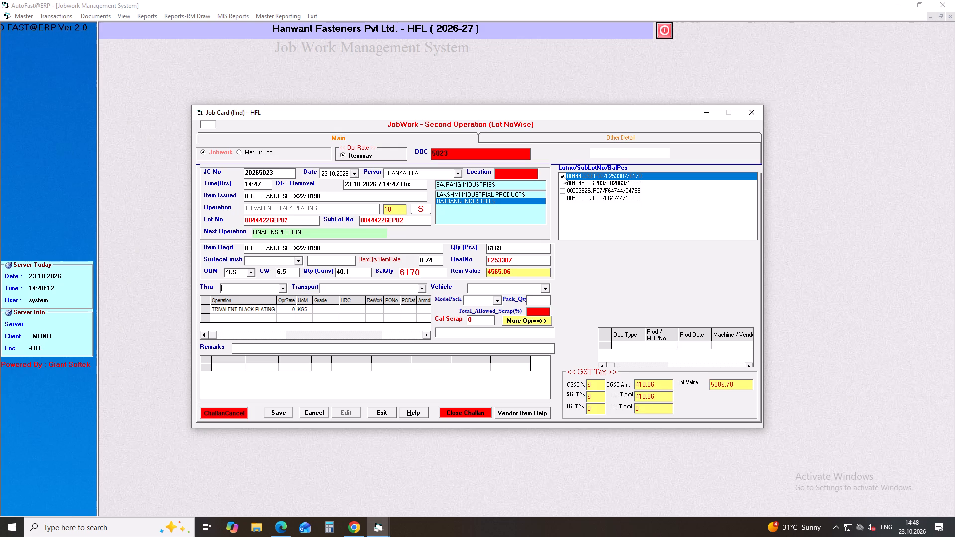
pyautogui.press('Return')
pyautogui.press('Return')
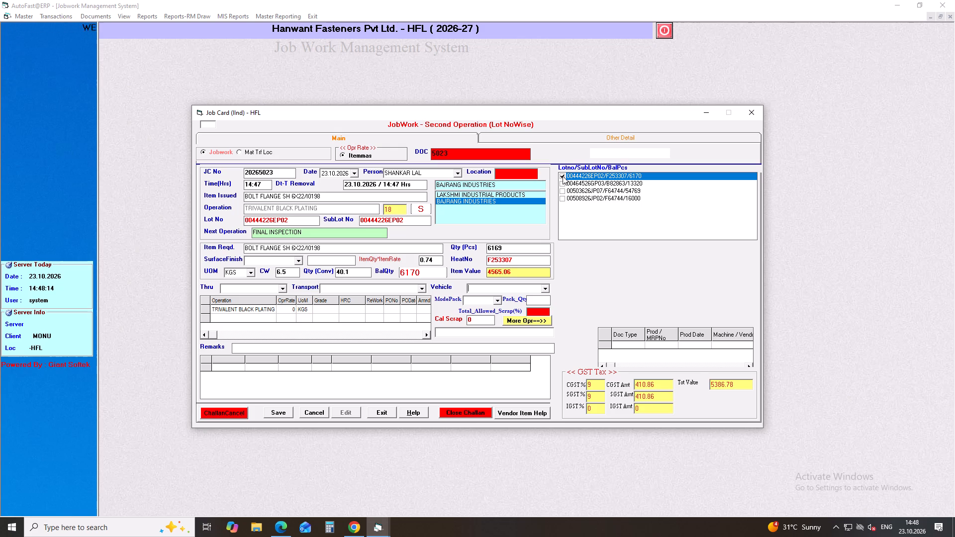
pyautogui.press('Down')
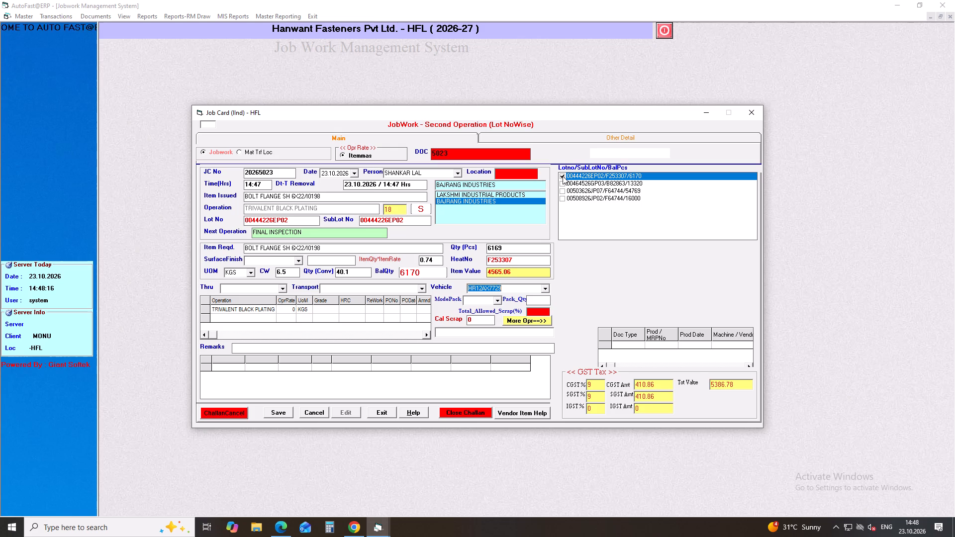
pyautogui.press('Down')
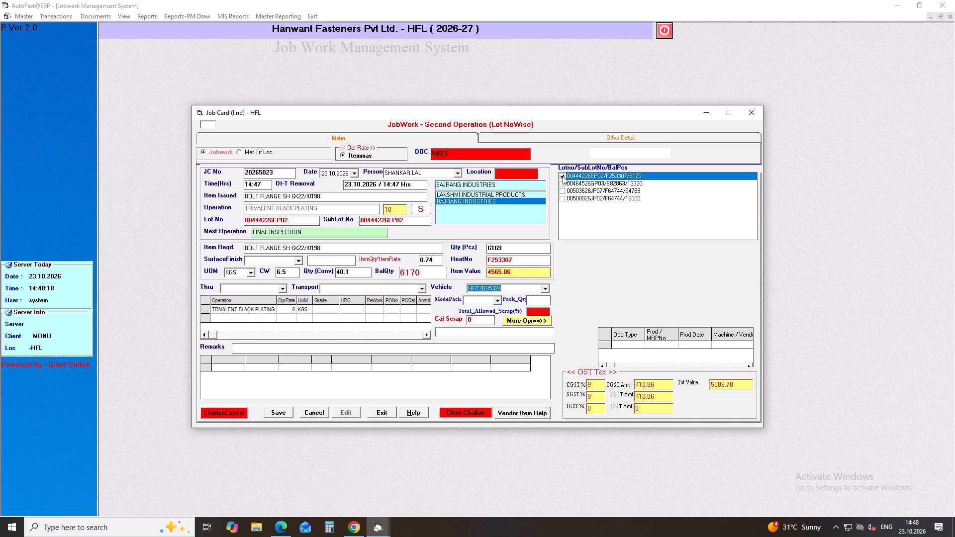
pyautogui.press('Return')
pyautogui.press('Down')
pyautogui.press('Down')
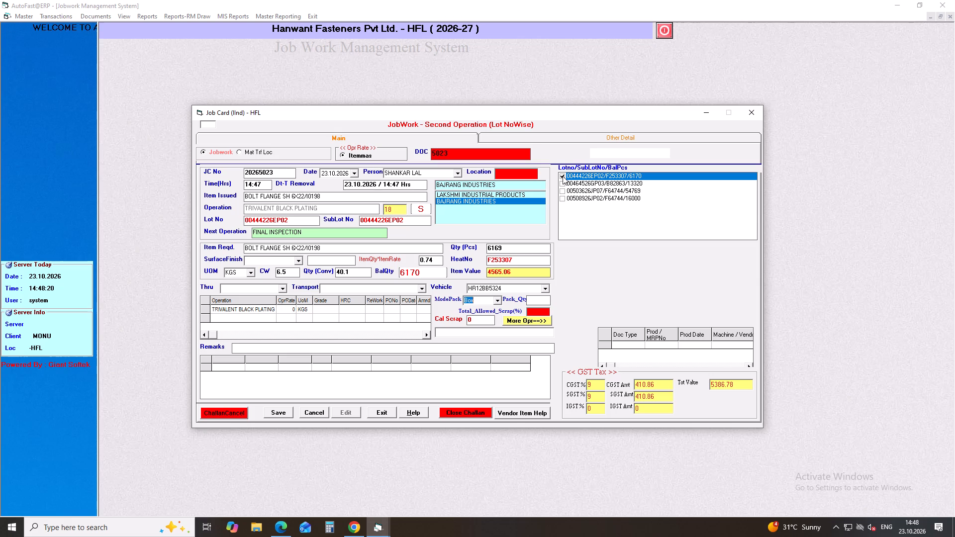
pyautogui.press('Right')
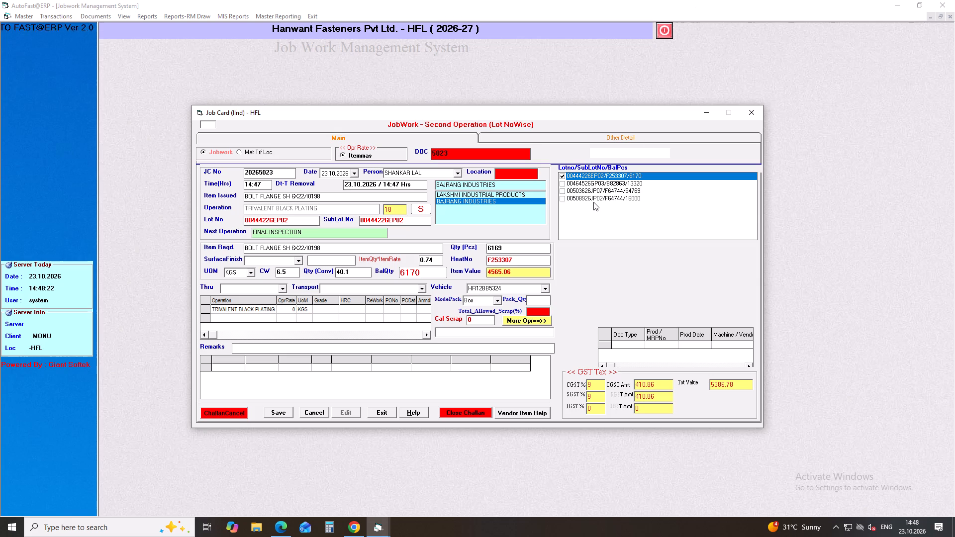
pyautogui.press('Down')
pyautogui.press('Down')
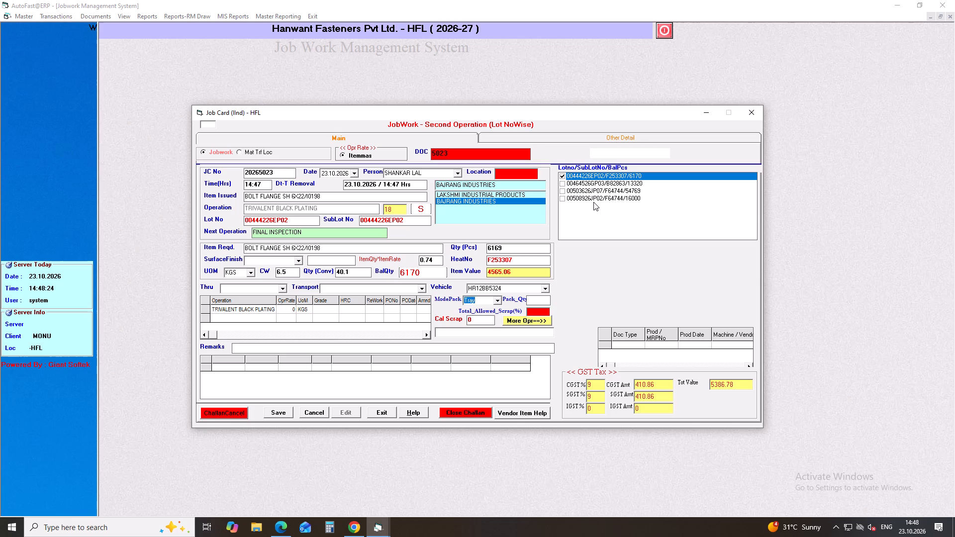
pyautogui.press('Return')
pyautogui.press('1')
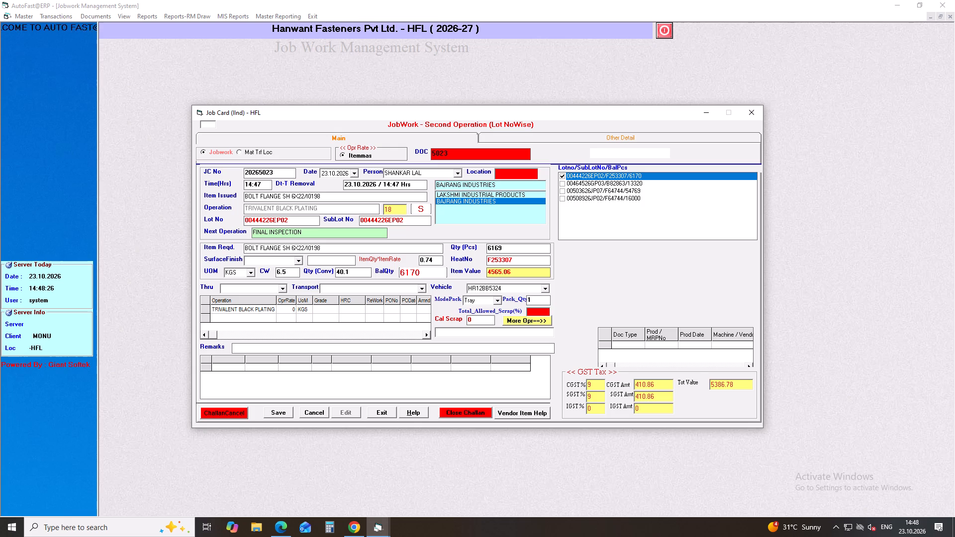
pyautogui.press('Return')
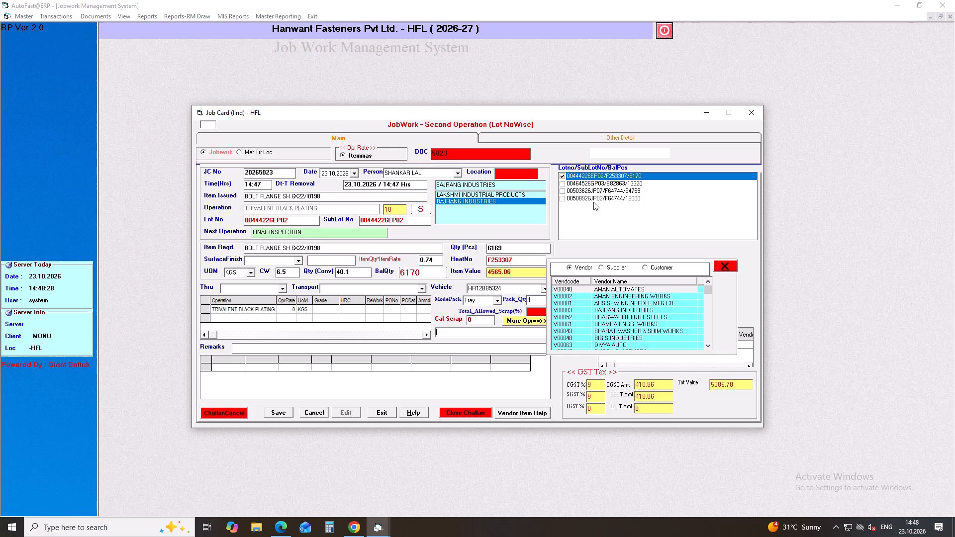
pyautogui.press('Return')
pyautogui.press('Return')
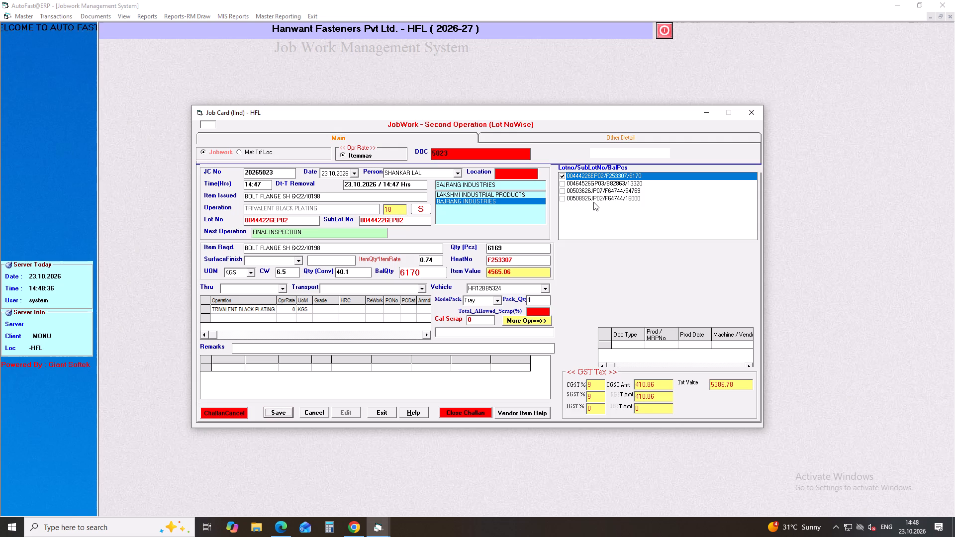
# Save jobwork card 20265023.
pyautogui.click(279, 412)
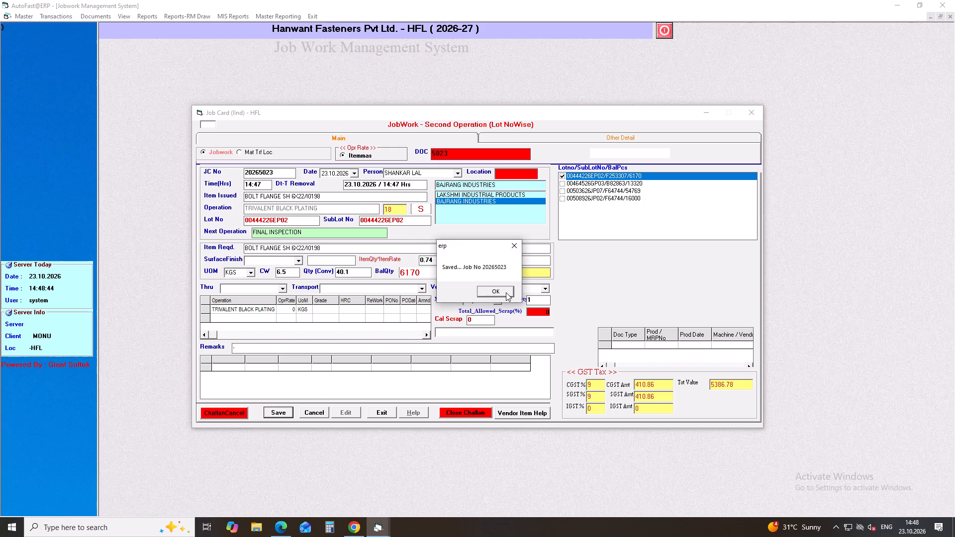
pyautogui.click(506, 292)
pyautogui.click(462, 295)
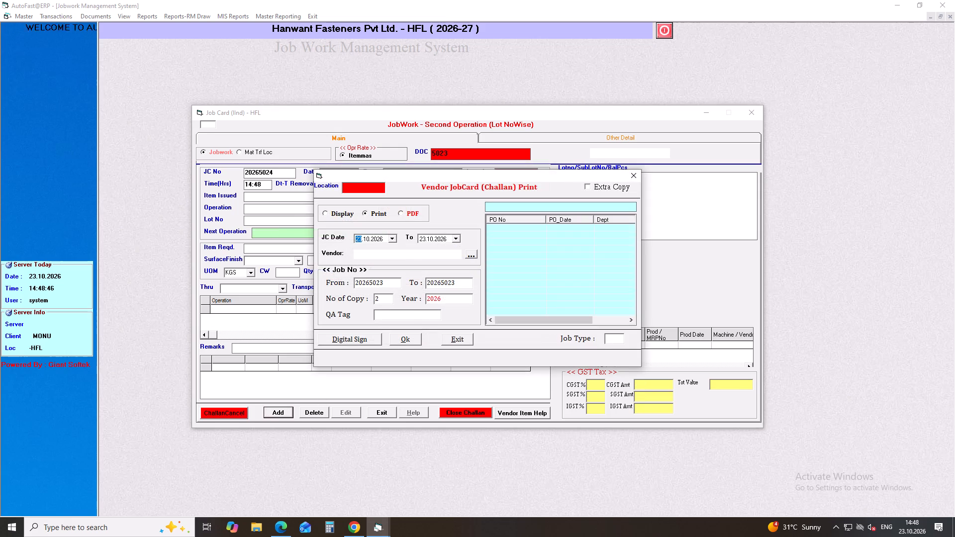
pyautogui.click(383, 299)
pyautogui.press('BackSpace')
pyautogui.press('3')
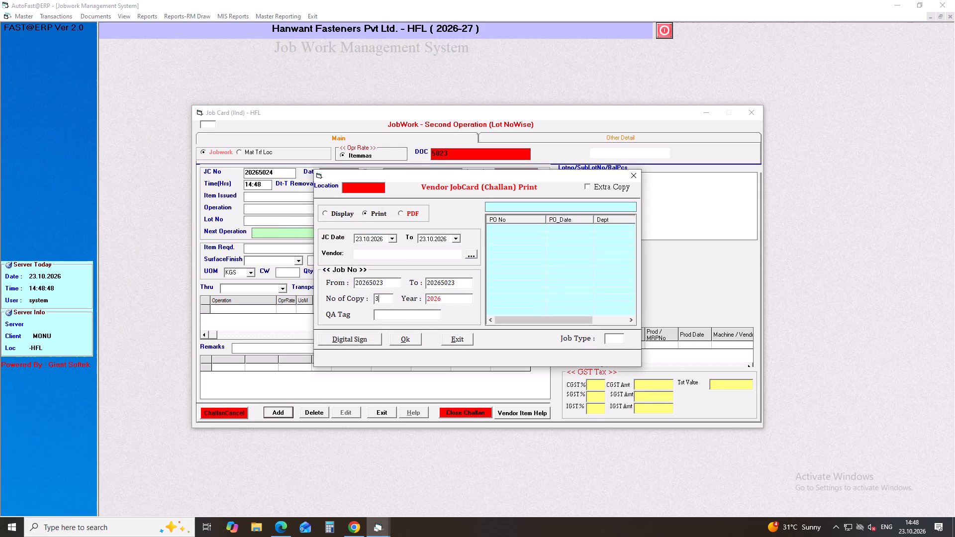
pyautogui.press('Return')
pyautogui.press('Return')
pyautogui.press('Return')
pyautogui.press('Return')
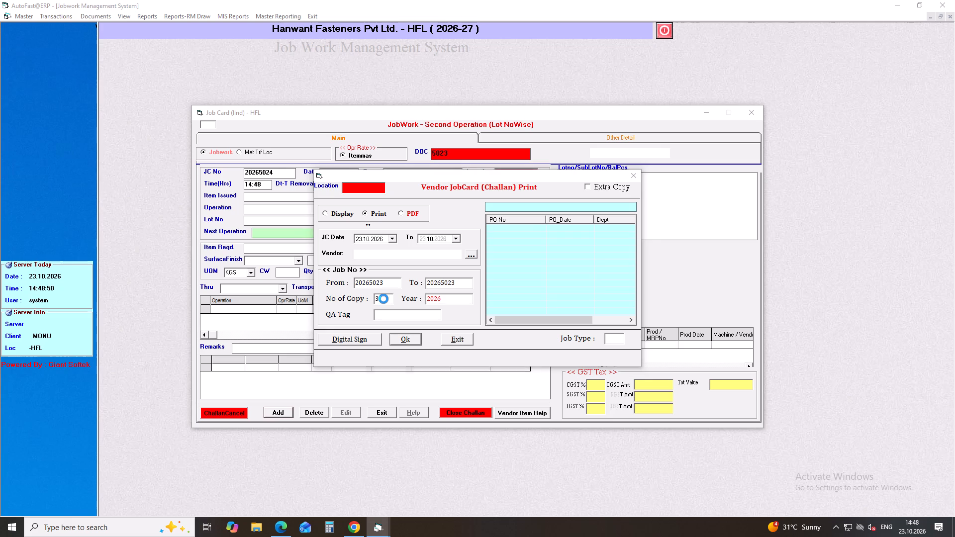
pyautogui.click(633, 178)
# Start another second-operation jobwork card dated 23.10.2026, keeping the same person and accepting the 14:48 removal time.
pyautogui.press('Return')
pyautogui.press('Return')
pyautogui.press('Return')
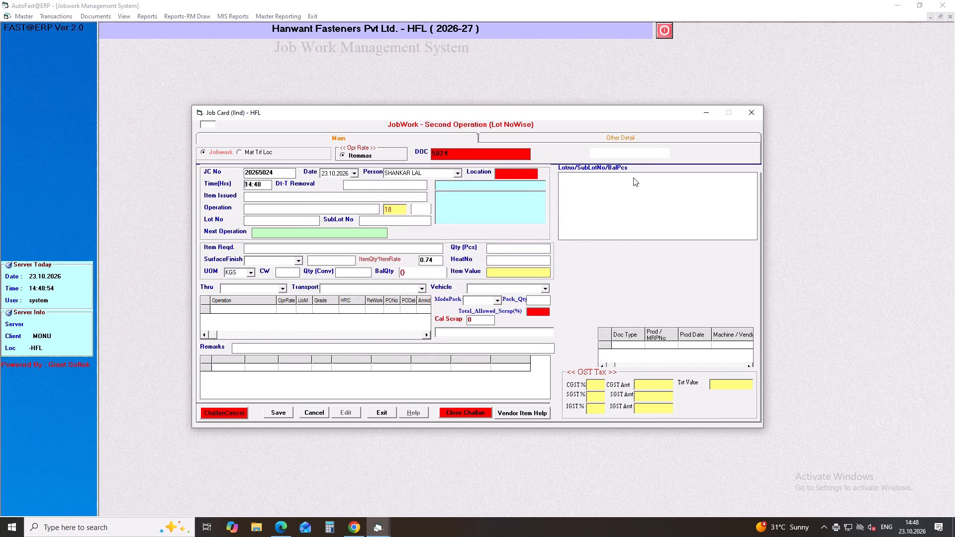
pyautogui.press('Return')
pyautogui.press('Return')
# Set the new card's issued item to BOLT FLANGE SH 6X22/I0198 using the copied item name.
pyautogui.hotkey('ctrl', 'v')
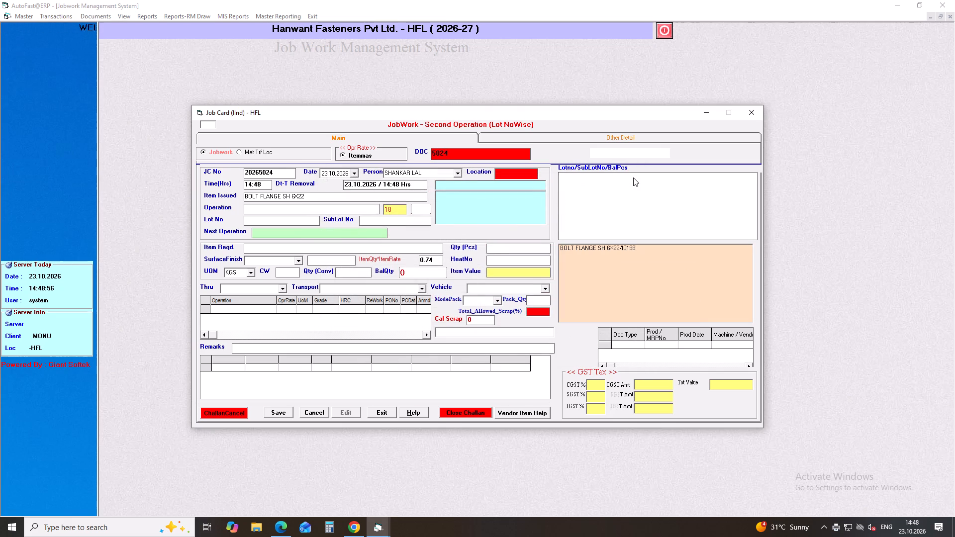
pyautogui.press('Down')
pyautogui.press('Down')
pyautogui.press('Return')
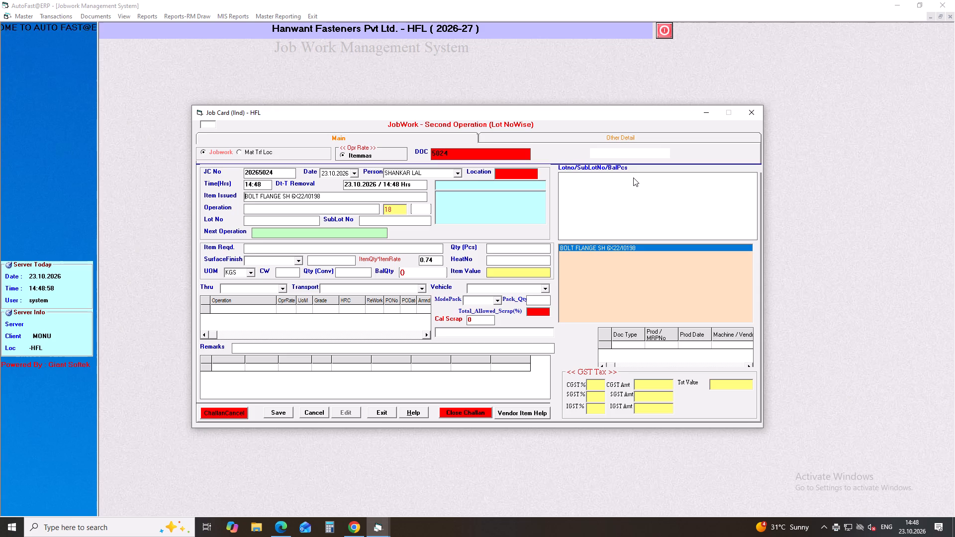
pyautogui.press('Return')
# Choose TRIVALENT BLACK PLATING as the card's operation and BAJRANG INDUSTRIES as the vendor.
pyautogui.press('Down')
pyautogui.press('Down')
pyautogui.press('Down')
pyautogui.press('Down')
pyautogui.press('Down')
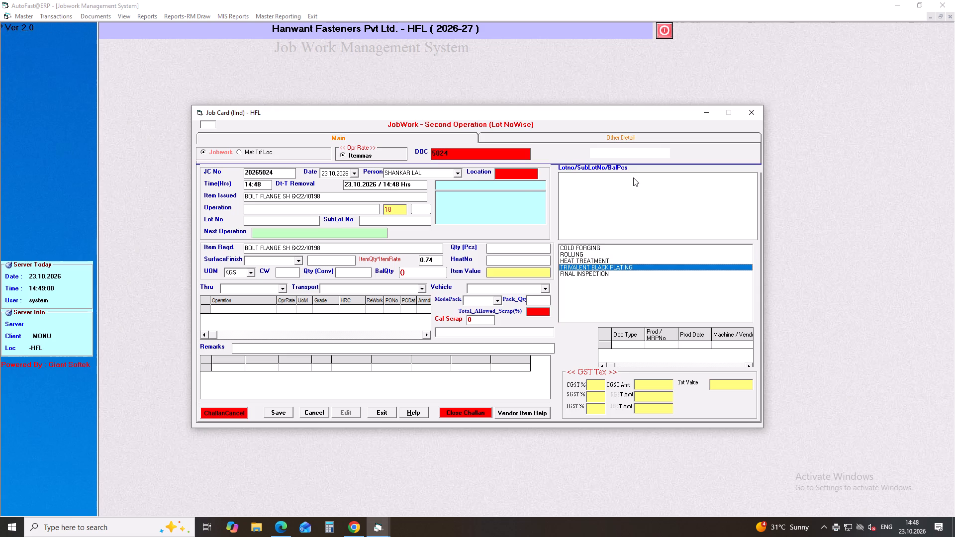
pyautogui.press('Return')
pyautogui.press('Down')
pyautogui.press('Down')
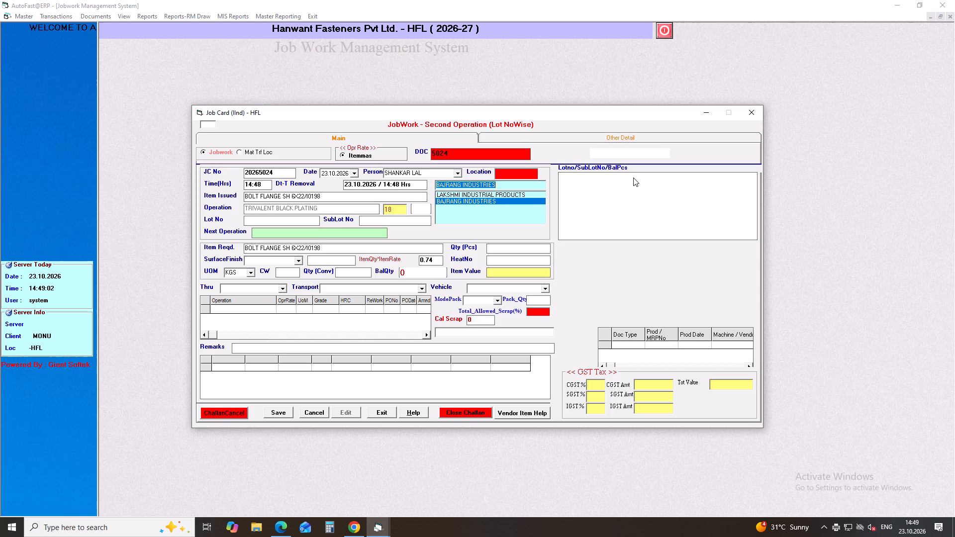
pyautogui.press('Return')
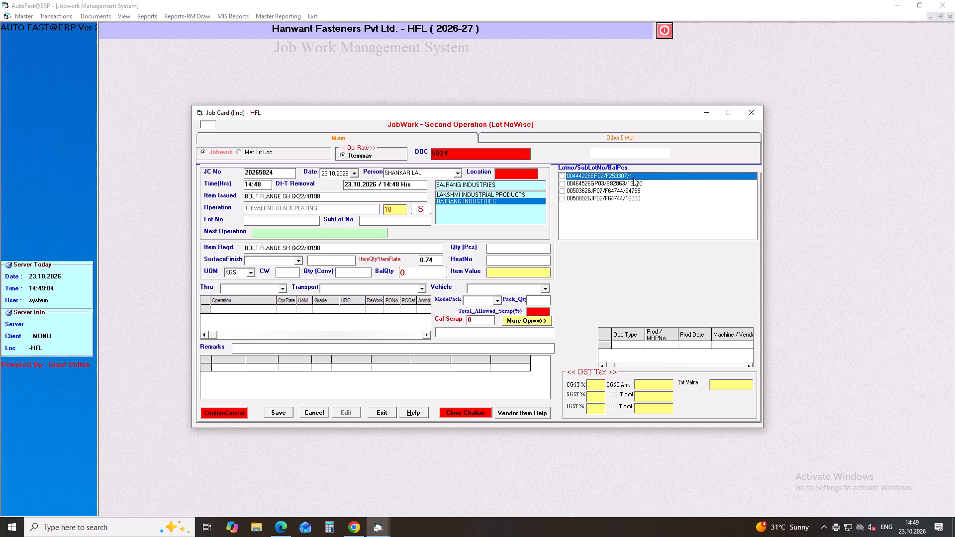
# Issue lot 00464526GP03 with its full 13320 pieces, keeping KGS as the unit and the 6.5 conversion weight.
pyautogui.click(563, 184)
pyautogui.press('Return')
pyautogui.press('Return')
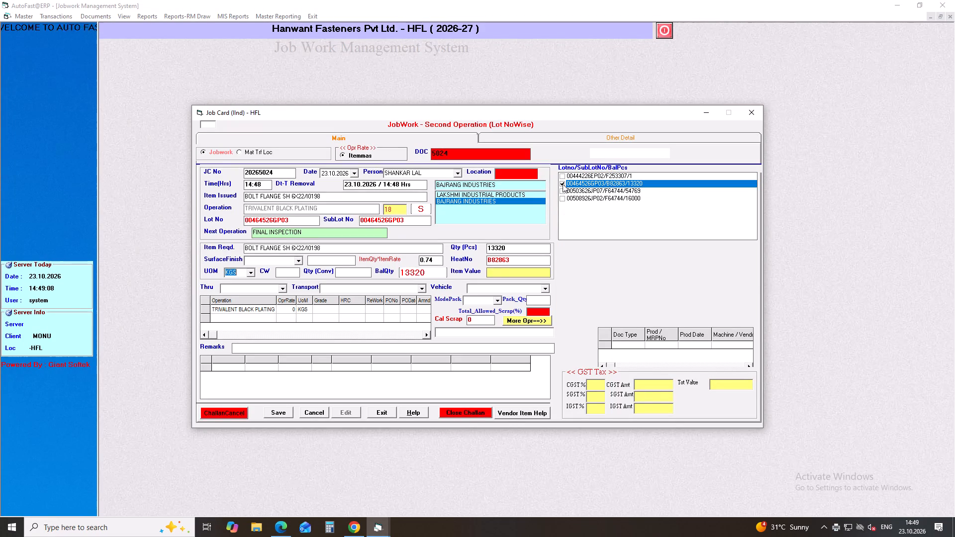
pyautogui.press('Return')
pyautogui.press('Return')
pyautogui.press('Return')
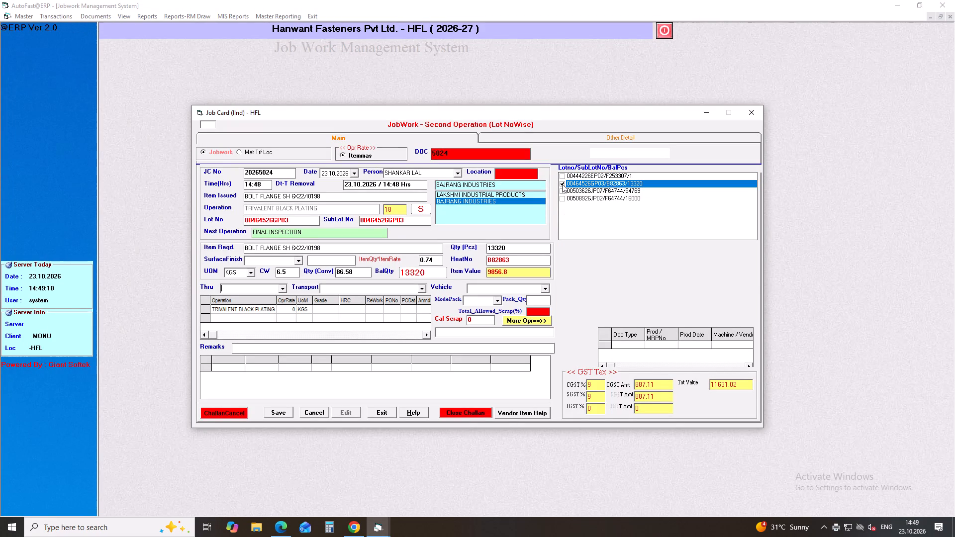
pyautogui.press('Return')
pyautogui.press('Return')
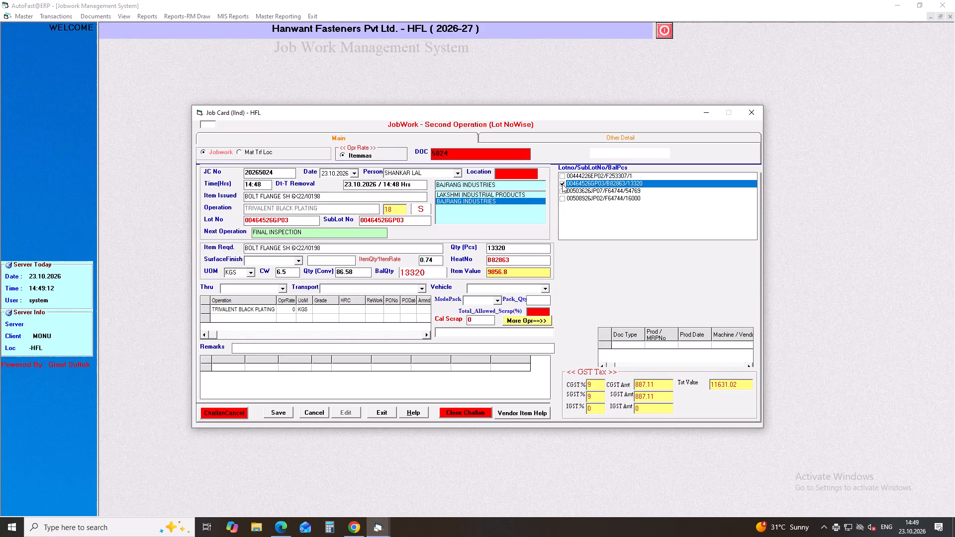
pyautogui.press('Down')
pyautogui.press('Down')
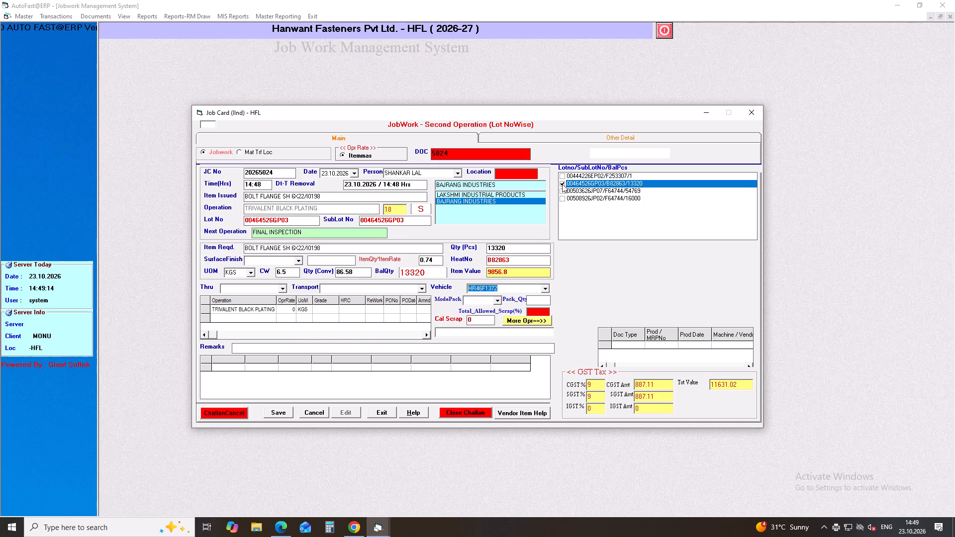
pyautogui.press('Up')
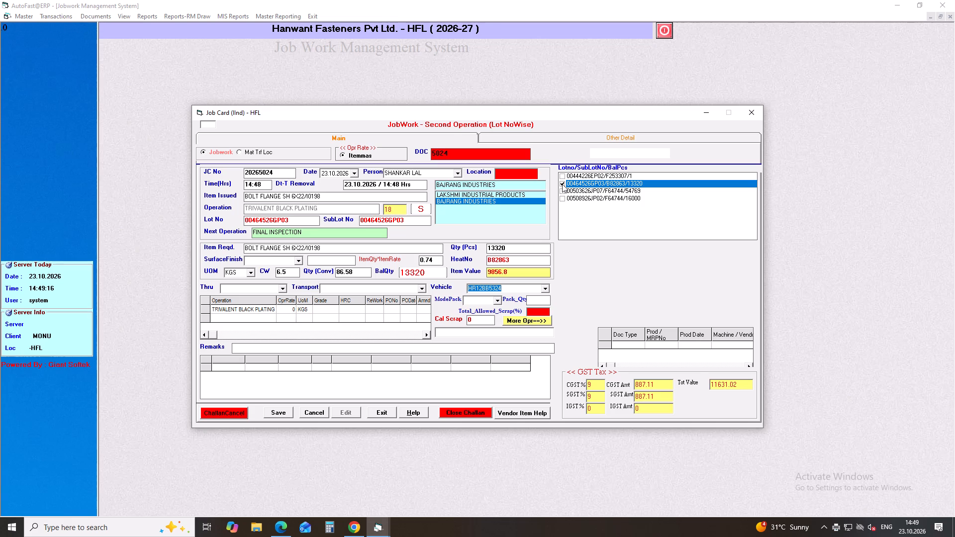
pyautogui.press('Return')
pyautogui.press('Down')
pyautogui.press('Down')
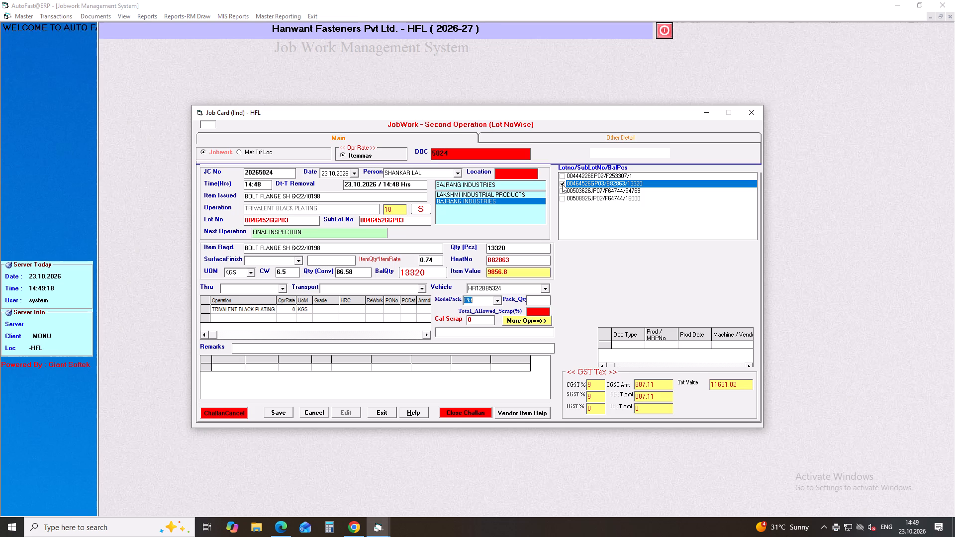
pyautogui.press('Up')
pyautogui.press('Return')
pyautogui.press('1')
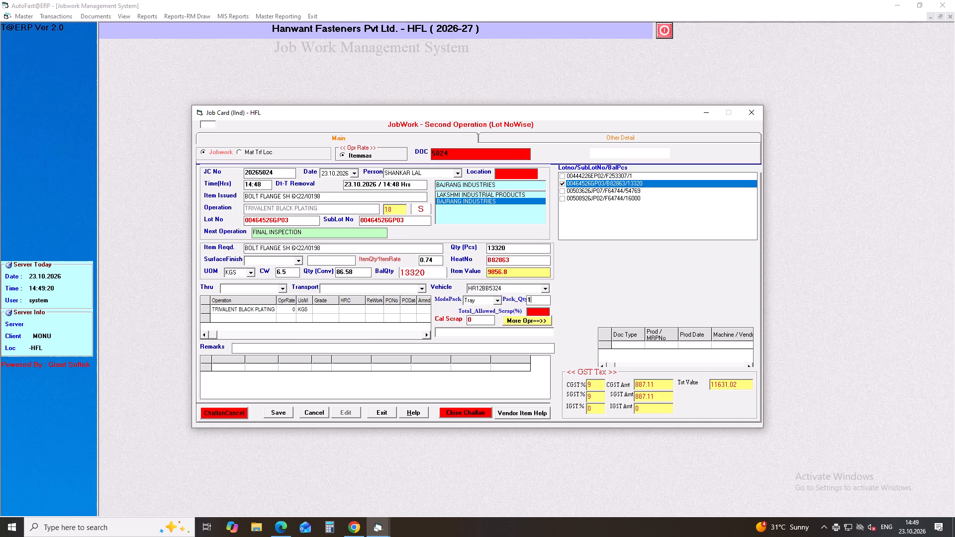
pyautogui.press('Return')
# Save jobwork card 20265024.
pyautogui.press('Return')
pyautogui.press('Return')
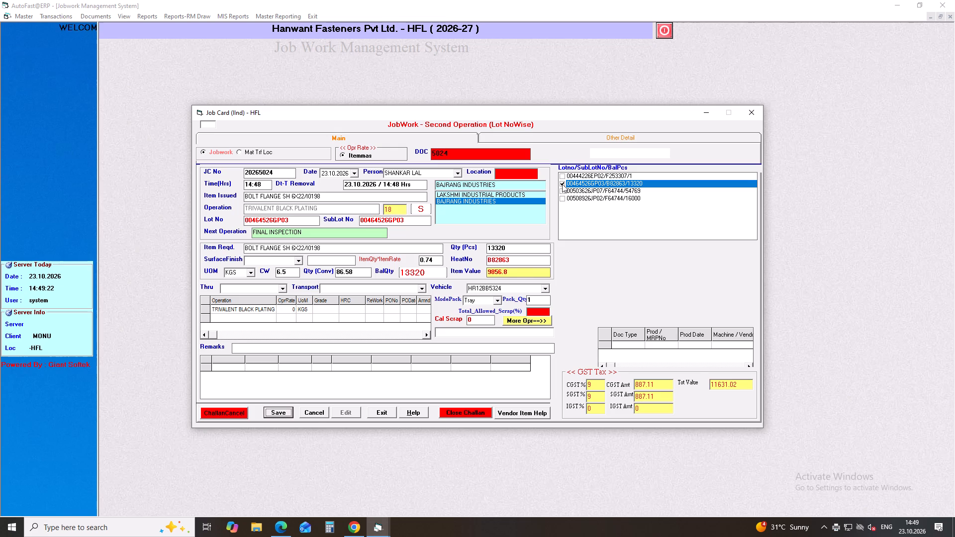
pyautogui.press('Return')
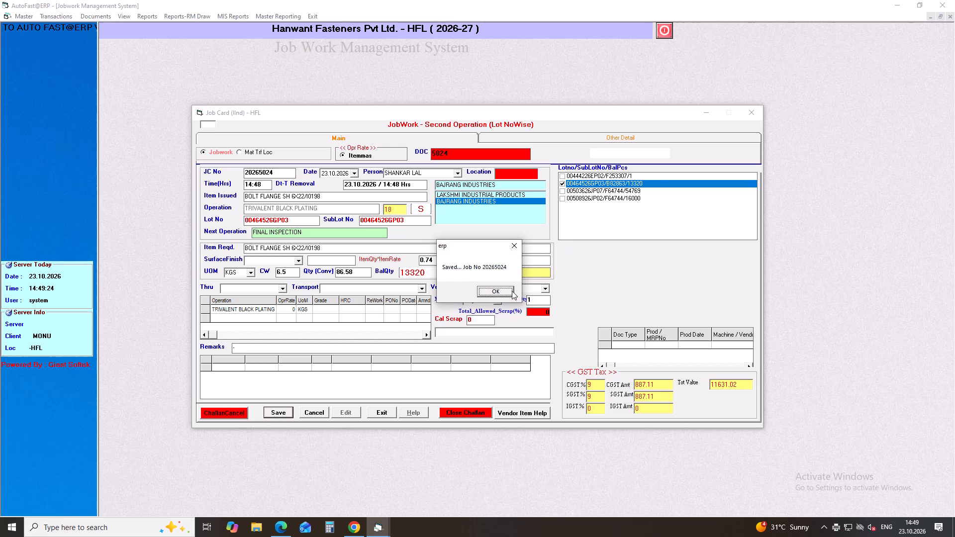
pyautogui.click(512, 291)
# Print three copies of the vendor challan for job card 20265024 and close the print form.
pyautogui.click(457, 296)
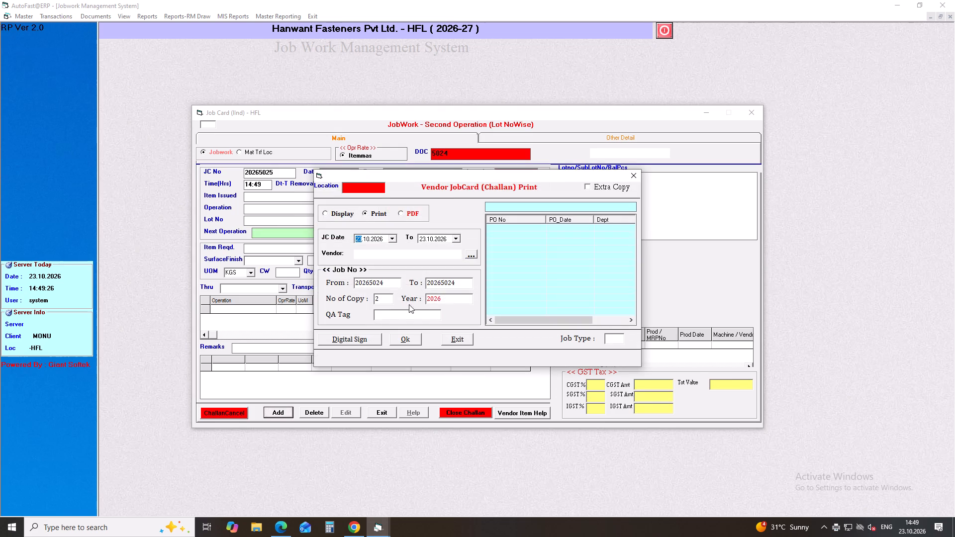
pyautogui.click(382, 301)
pyautogui.press('BackSpace')
pyautogui.press('3')
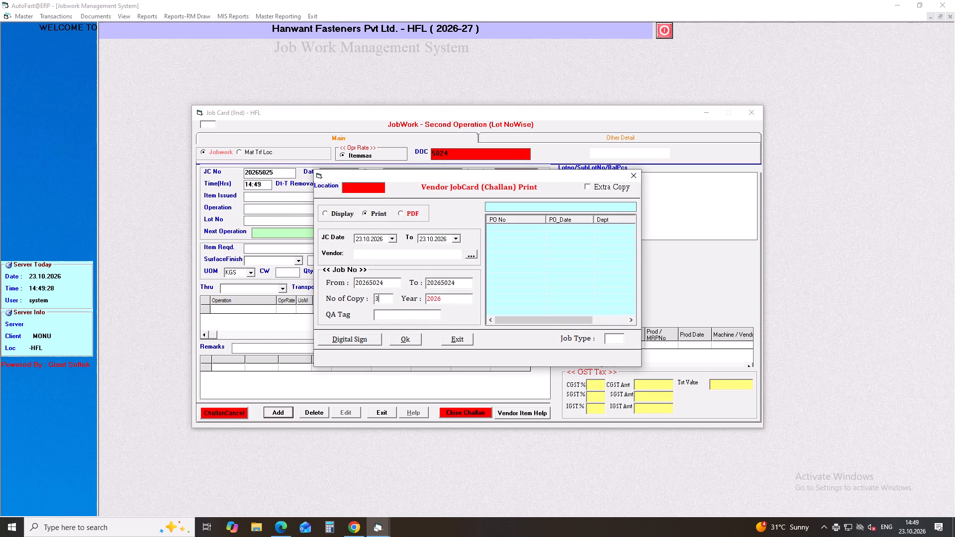
pyautogui.press('Return')
pyautogui.press('Return')
pyautogui.press('Return')
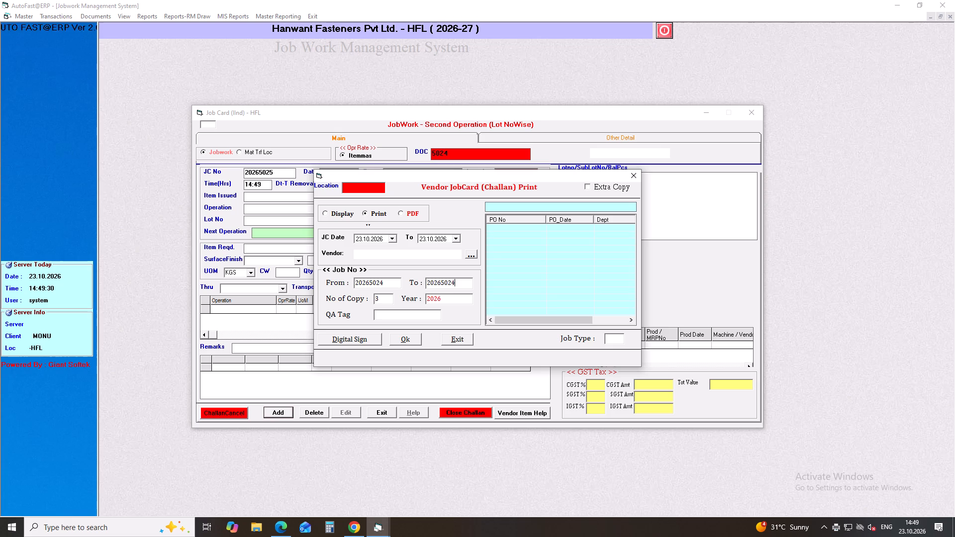
pyautogui.press('Return')
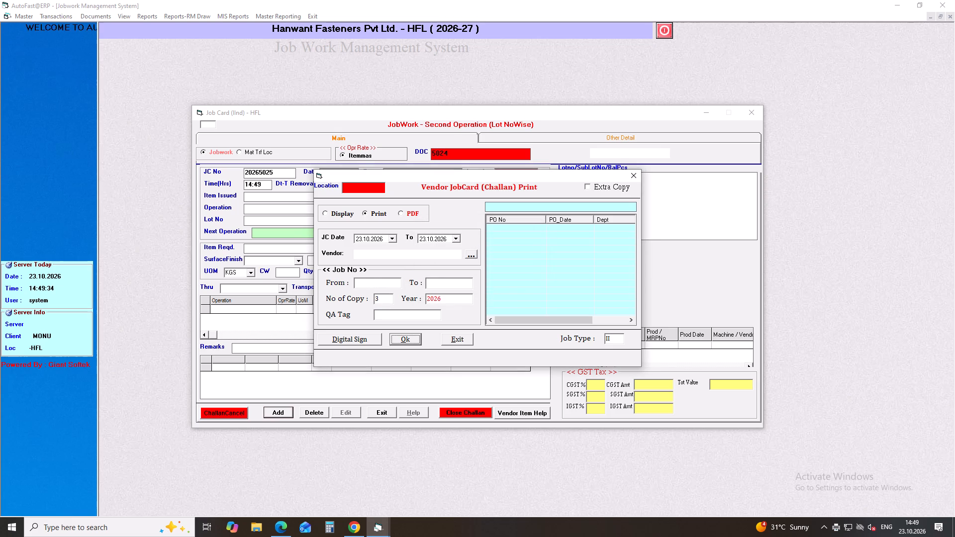
pyautogui.scroll(1, 382, 301)
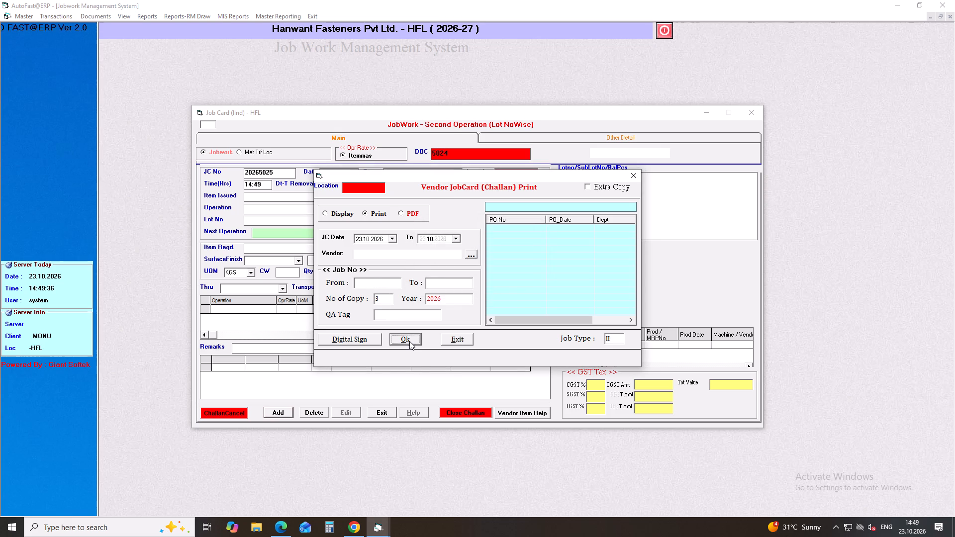
pyautogui.click(409, 341)
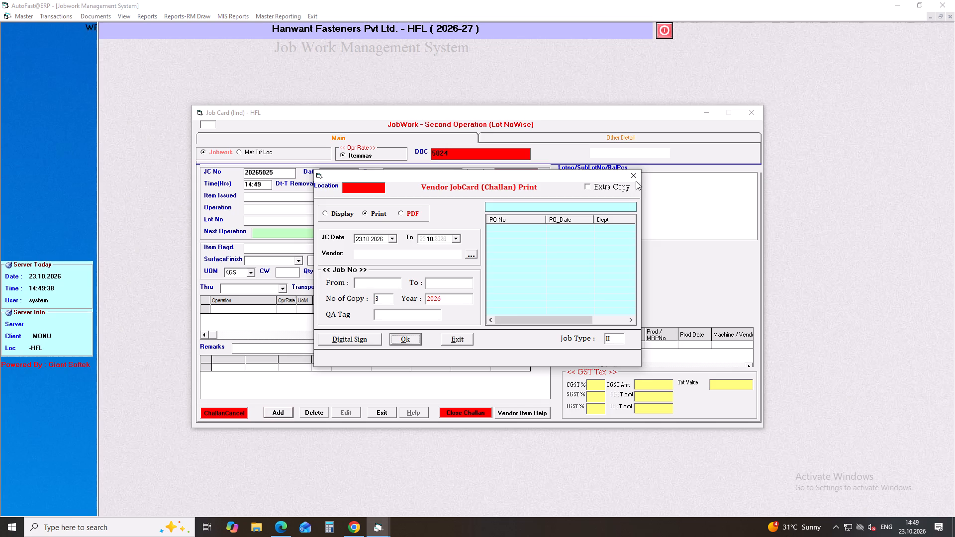
pyautogui.click(636, 180)
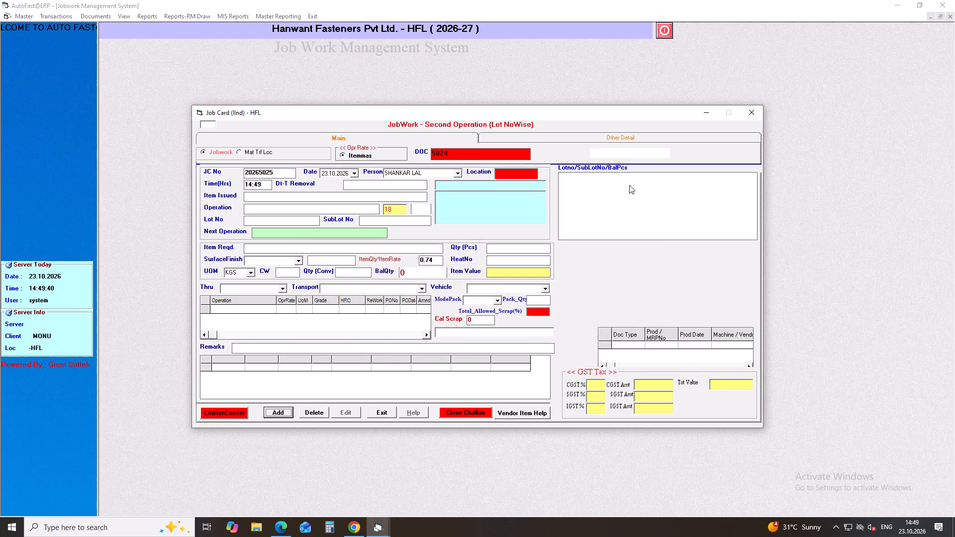
# Start another second-operation jobwork card dated 23.10.2026, keeping the same person and accepting the 14:49 removal time.
pyautogui.press('Return')
pyautogui.press('Return')
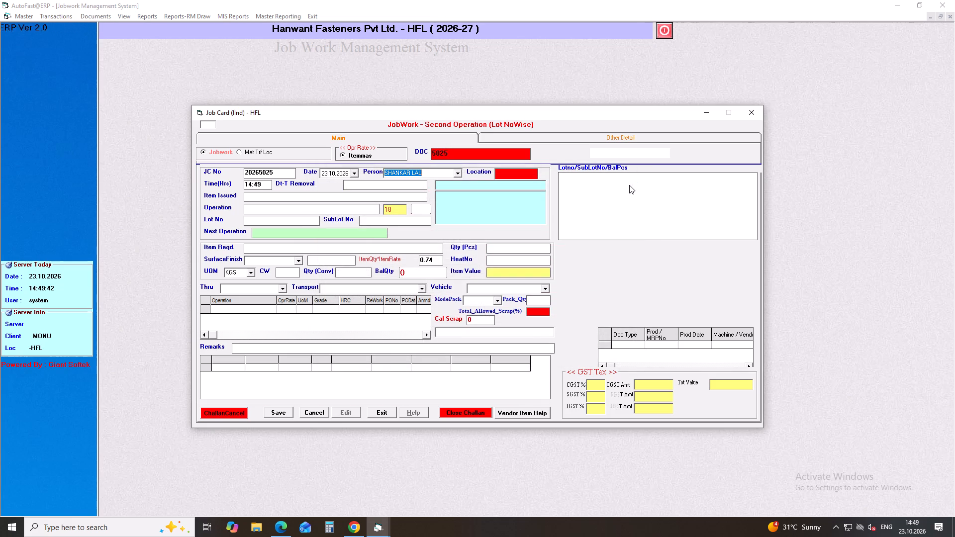
pyautogui.press('Return')
pyautogui.press('Return')
pyautogui.press('Return')
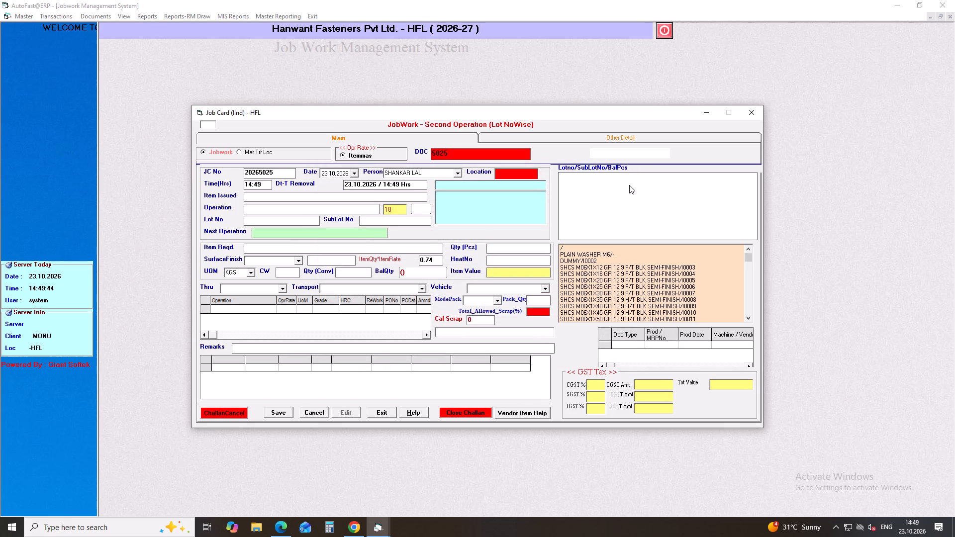
# Set the new card's issued and required item to BOLT FLANGE SH 6X22/I0198 using the copied item name.
pyautogui.hotkey('ctrl', 'v')
pyautogui.press('Down')
pyautogui.press('Down')
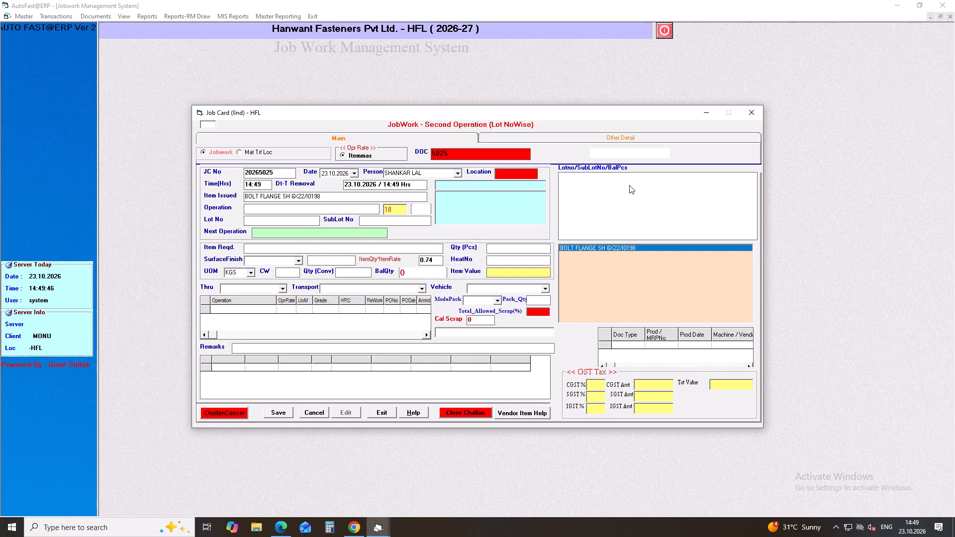
pyautogui.press('Return')
pyautogui.press('Return')
# Choose TRIVALENT BLACK PLATING as the operation and BAJRANG INDUSTRIES as the vendor for card 20265025.
pyautogui.press('Down')
pyautogui.press('Down')
pyautogui.press('Down')
pyautogui.press('Down')
pyautogui.press('Down')
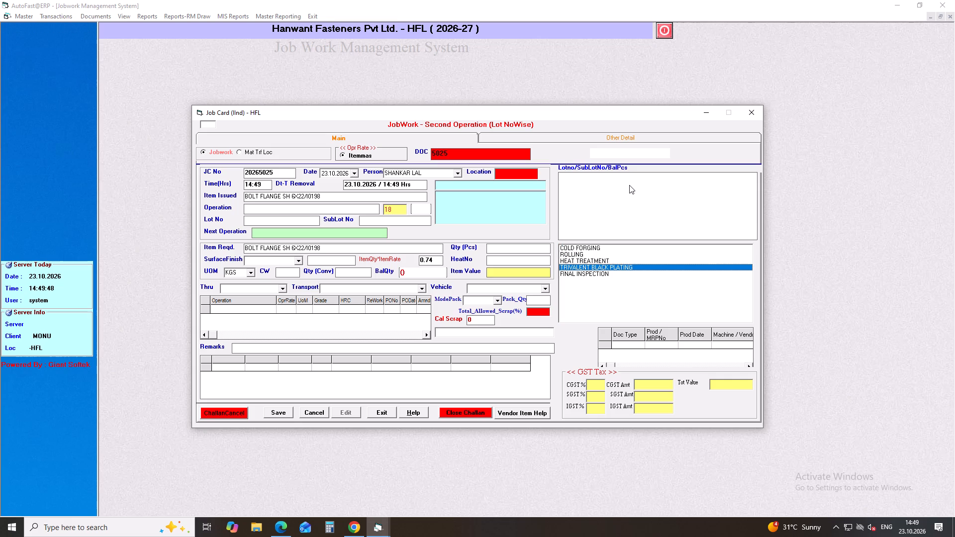
pyautogui.press('Return')
pyautogui.press('Down')
pyautogui.press('Down')
pyautogui.press('Down')
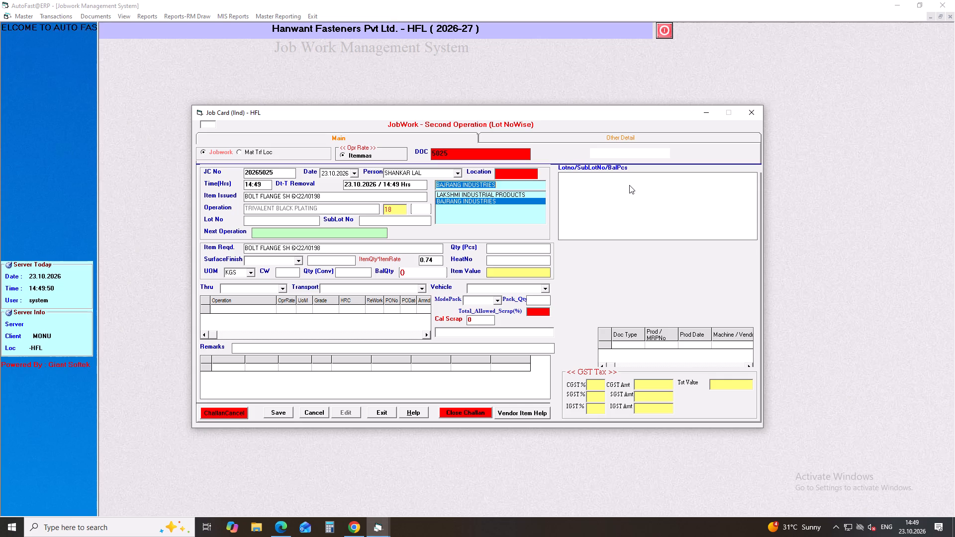
pyautogui.press('Return')
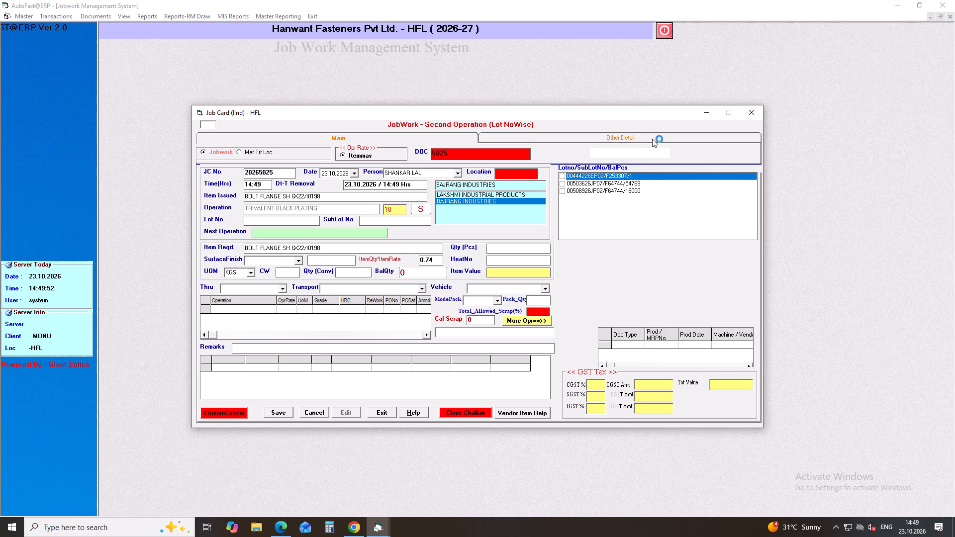
# Issue lot 00503626JP07 with its full 54769 pieces, keeping KGS as the unit and the 6.5 conversion weight.
pyautogui.click(562, 186)
pyautogui.press('Return')
pyautogui.press('Return')
pyautogui.press('Return')
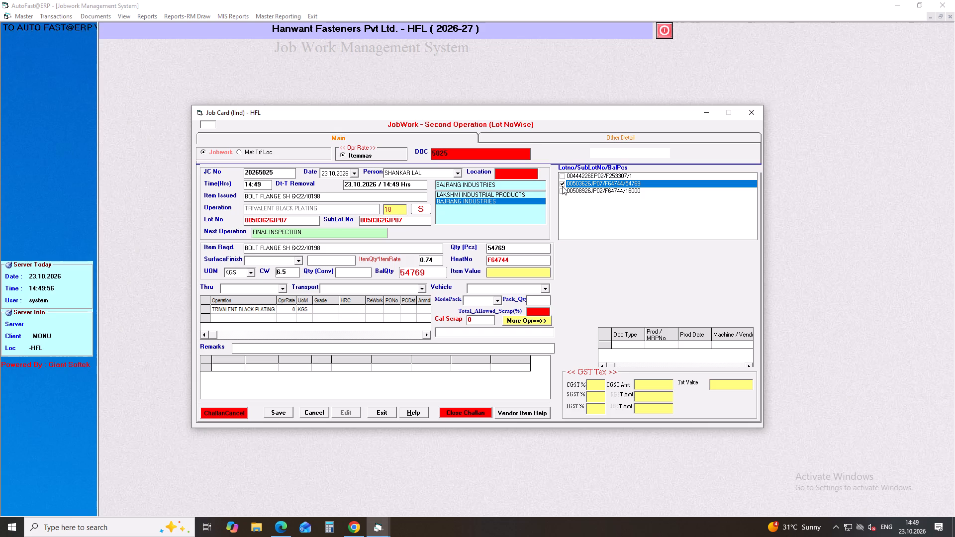
pyautogui.press('Return')
pyautogui.press('Return')
pyautogui.press('Return')
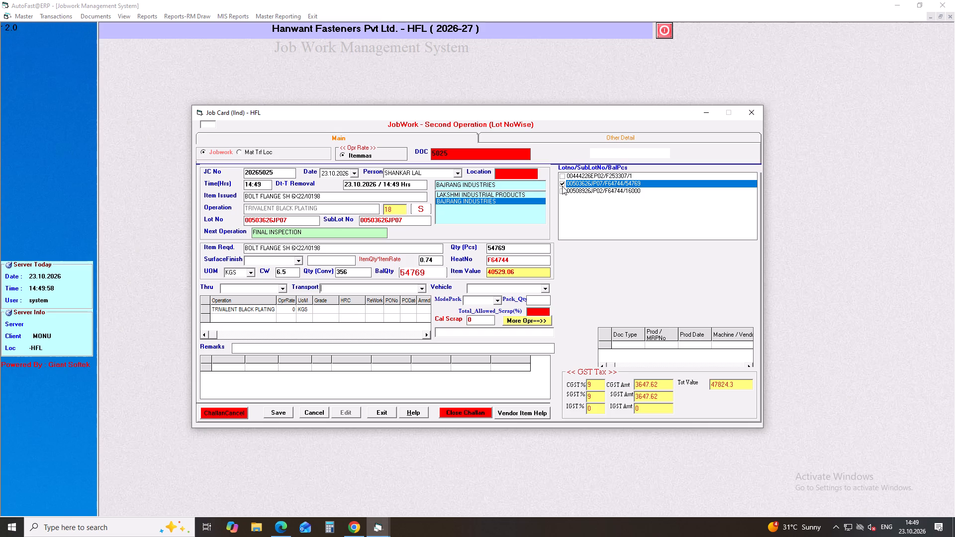
pyautogui.press('Return')
pyautogui.press('Down')
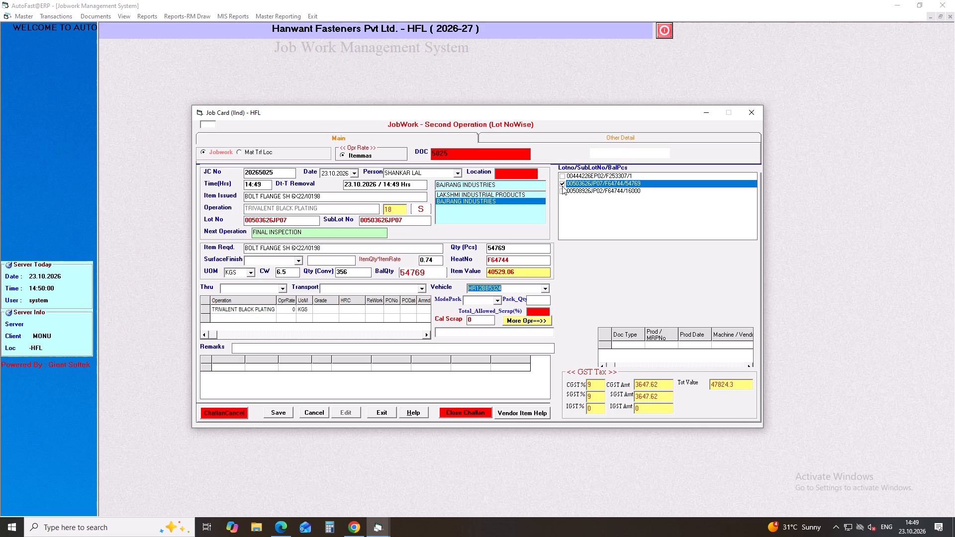
pyautogui.press('Return')
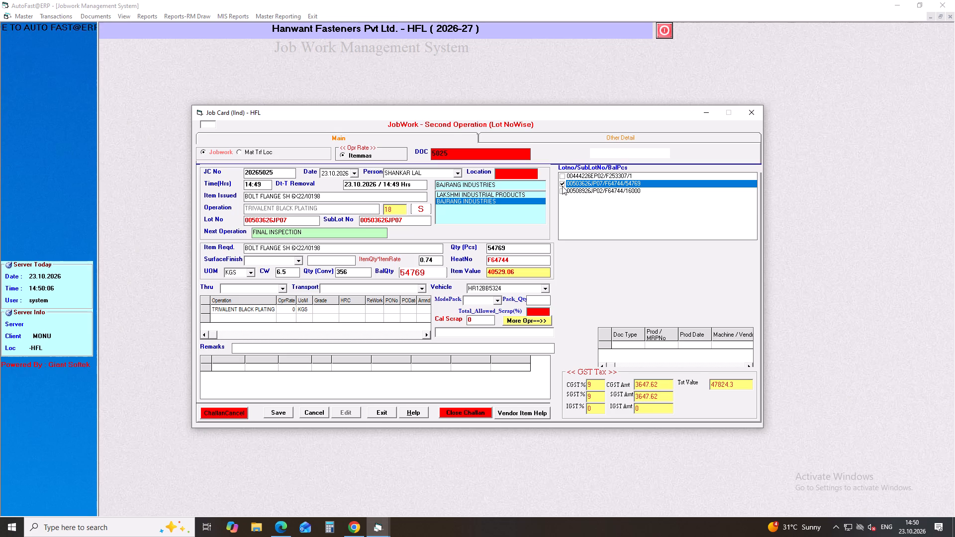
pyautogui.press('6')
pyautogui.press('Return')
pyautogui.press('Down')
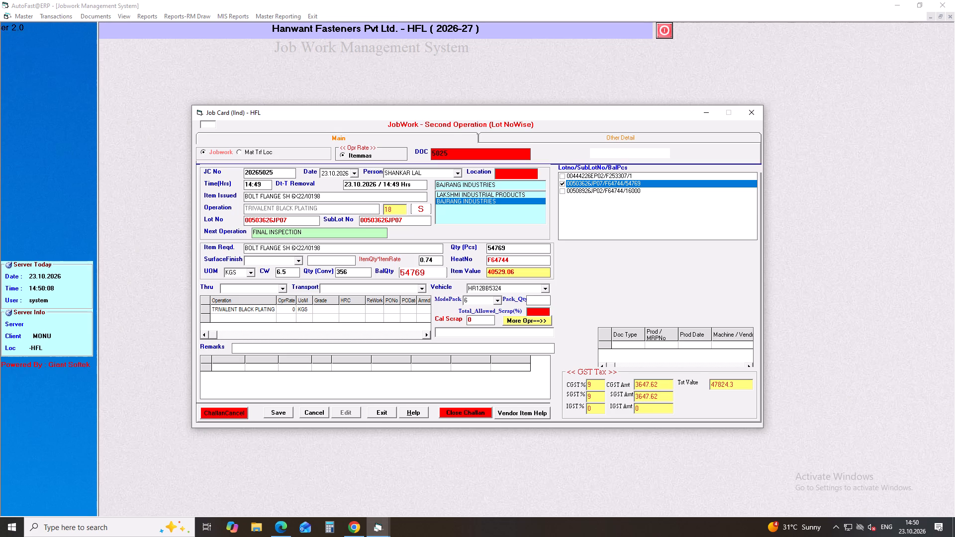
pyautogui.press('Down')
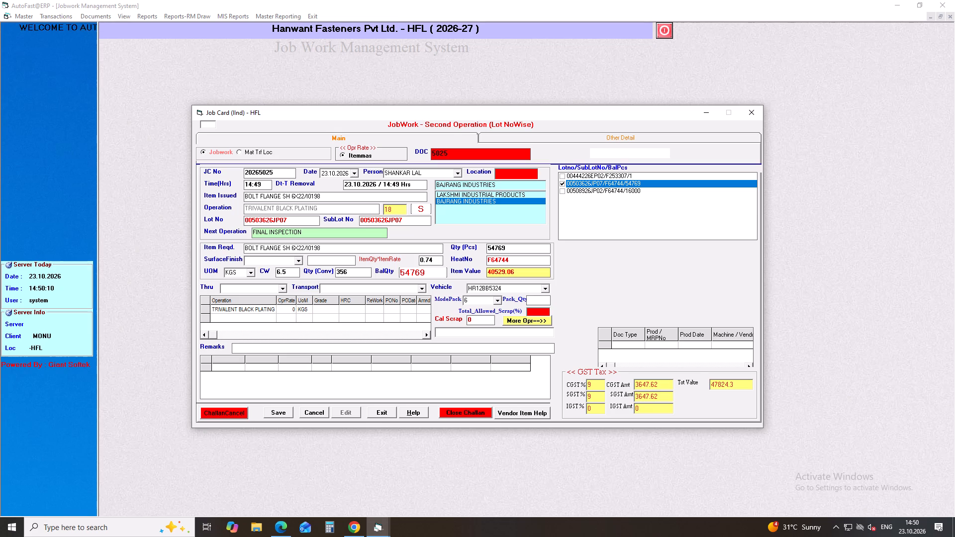
# Set the packing mode to Tray with a pack quantity of 6.
pyautogui.click(496, 302)
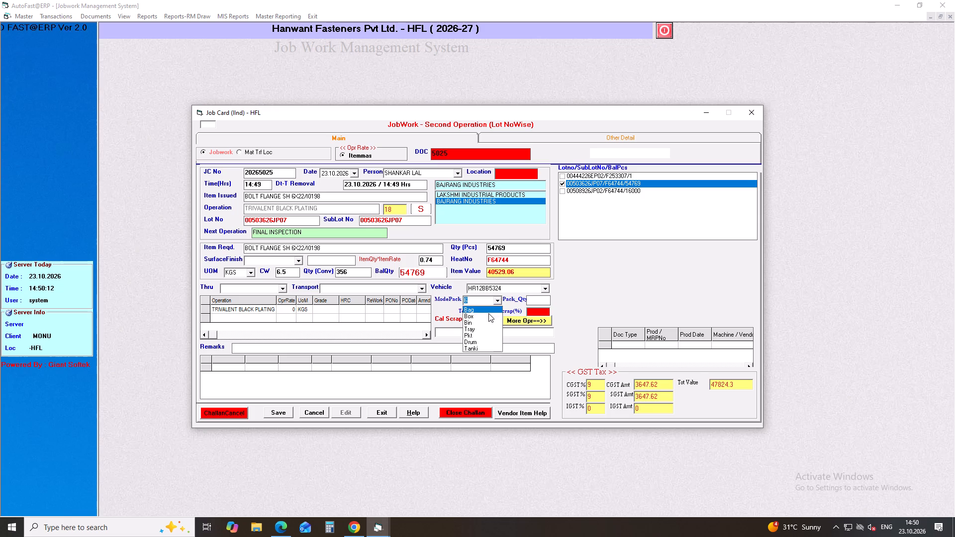
pyautogui.click(477, 326)
pyautogui.click(533, 304)
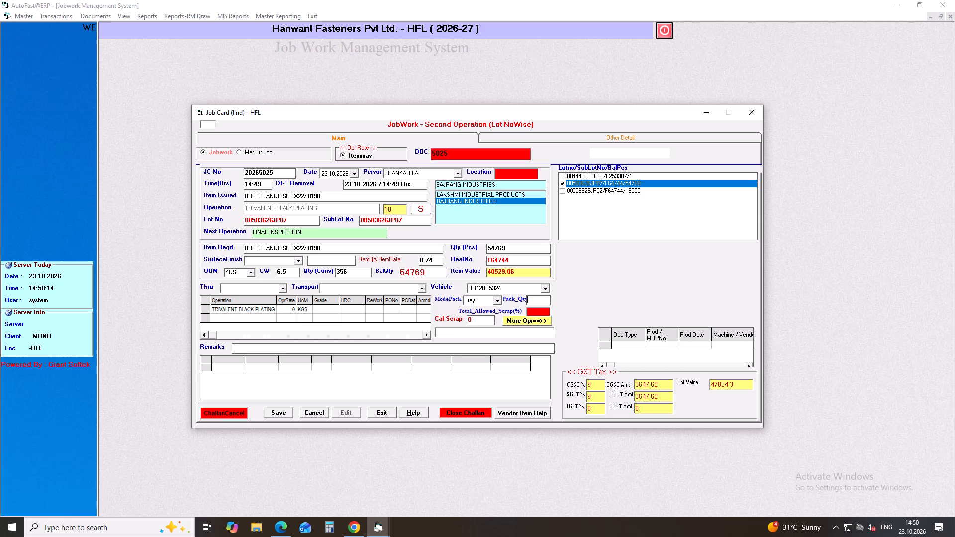
pyautogui.press('6')
pyautogui.press('Return')
# Save jobwork card 20265025.
pyautogui.press('Return')
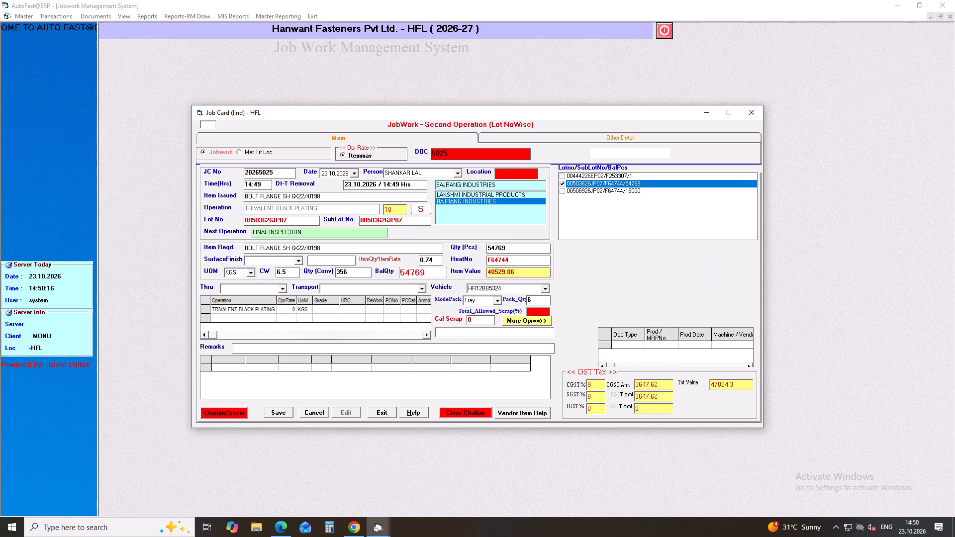
pyautogui.press('Return')
pyautogui.press('Return')
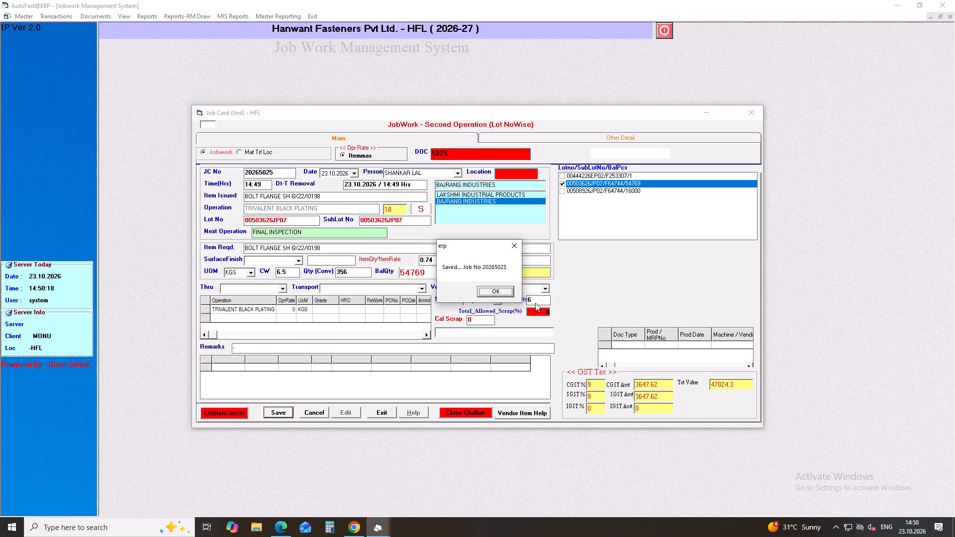
# Print three copies of jobwork card 20265025.
pyautogui.press('Return')
pyautogui.click(462, 297)
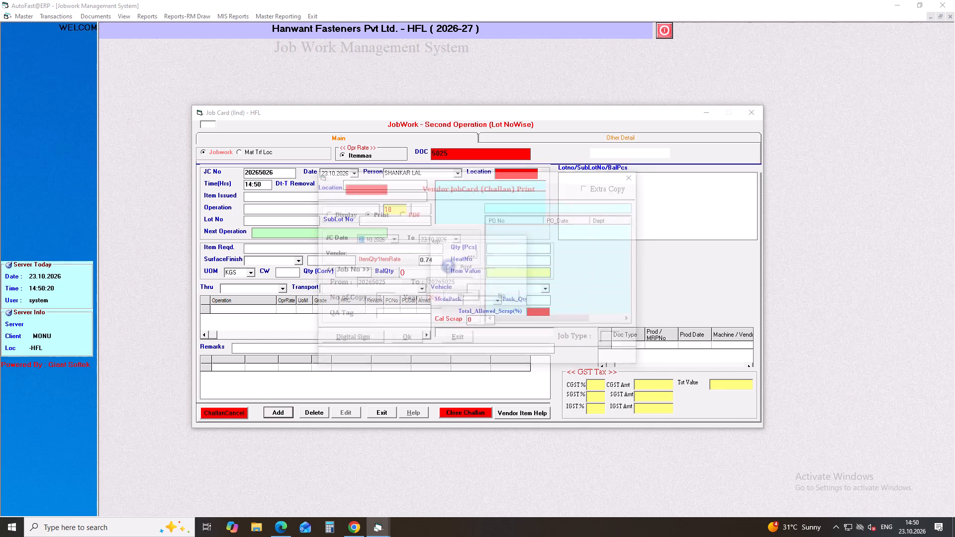
pyautogui.click(390, 299)
pyautogui.press('BackSpace')
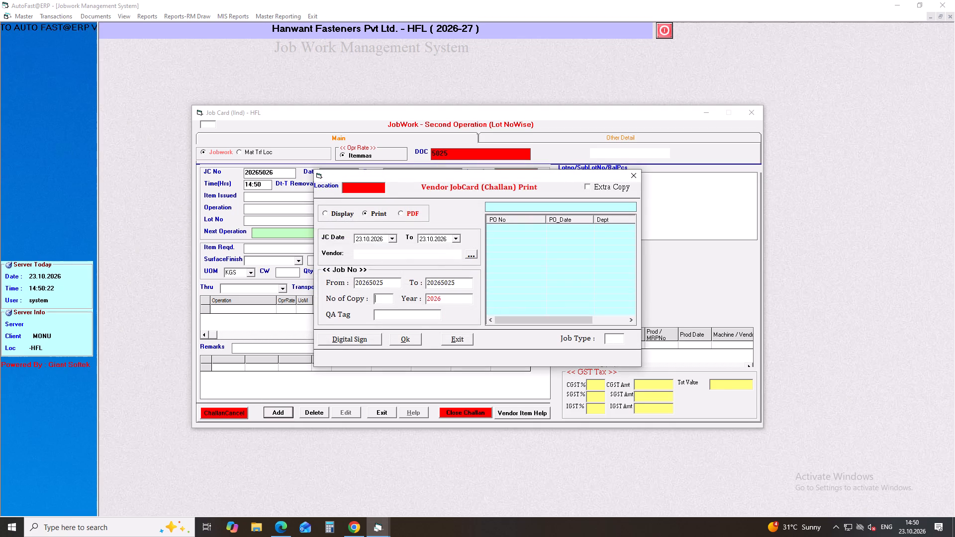
pyautogui.press('3')
pyautogui.press('Return')
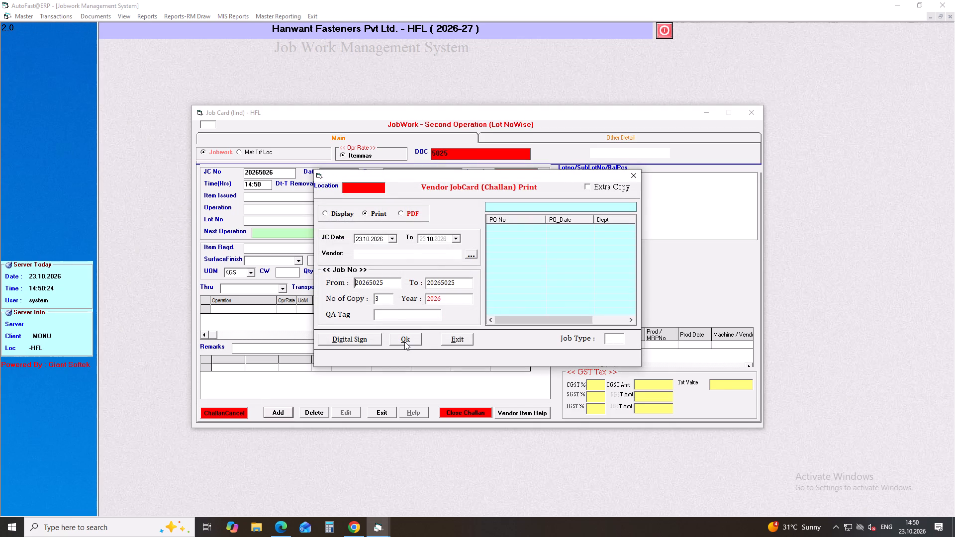
pyautogui.click(404, 342)
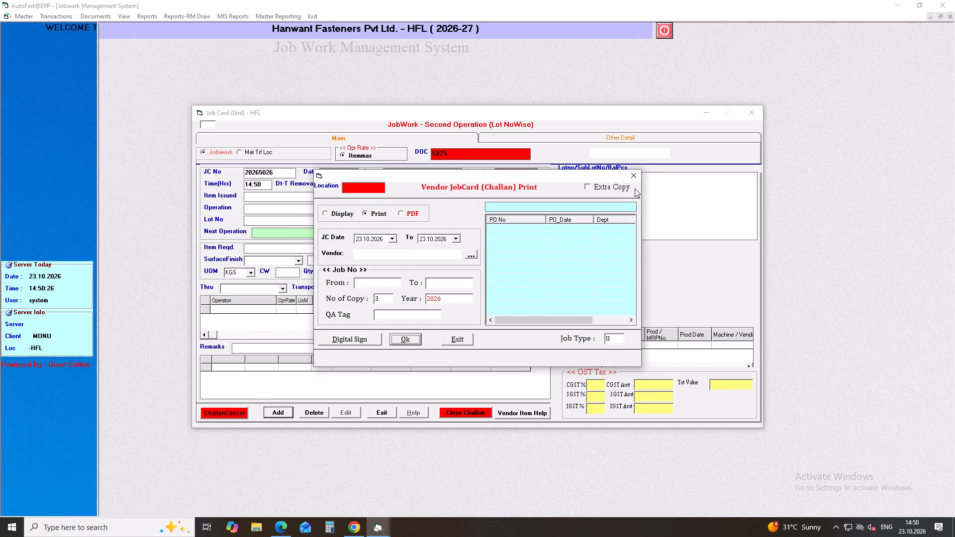
pyautogui.click(634, 178)
# Start a new jobwork card with the default date, person and time, for issued and required item BOLT FLANGE SH 6X22.
pyautogui.press('Return')
pyautogui.press('Return')
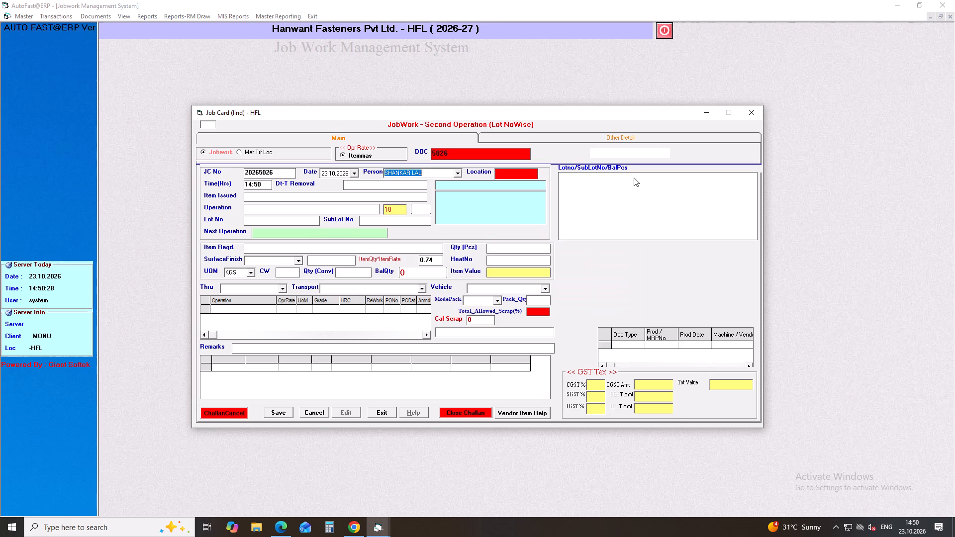
pyautogui.press('Return')
pyautogui.press('Return')
pyautogui.press('Return')
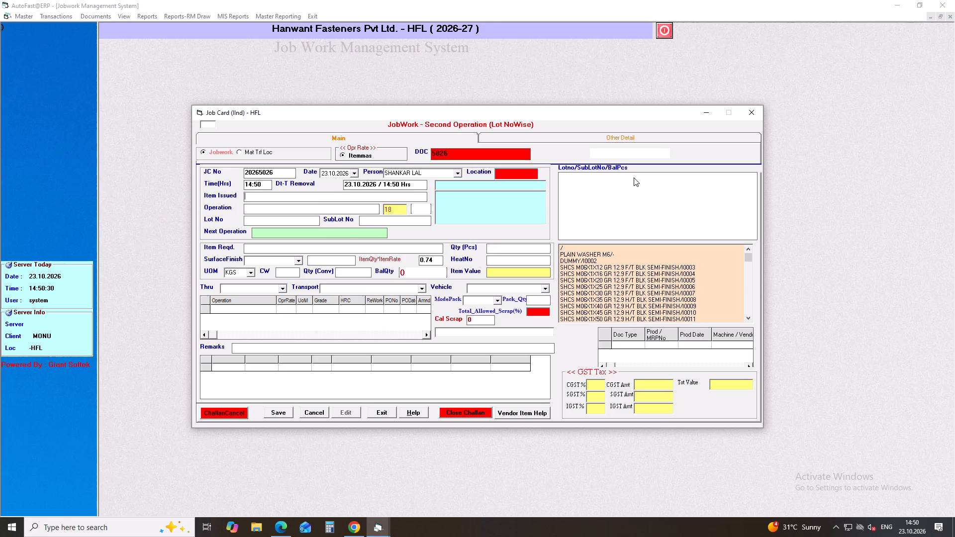
pyautogui.hotkey('ctrl', 'v')
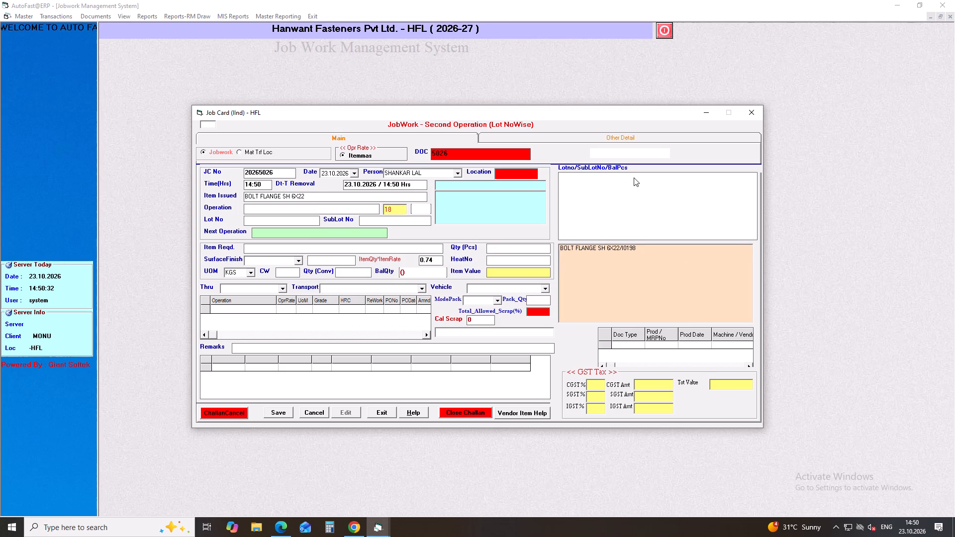
pyautogui.press('Down')
pyautogui.press('Down')
pyautogui.press('Return')
pyautogui.press('Return')
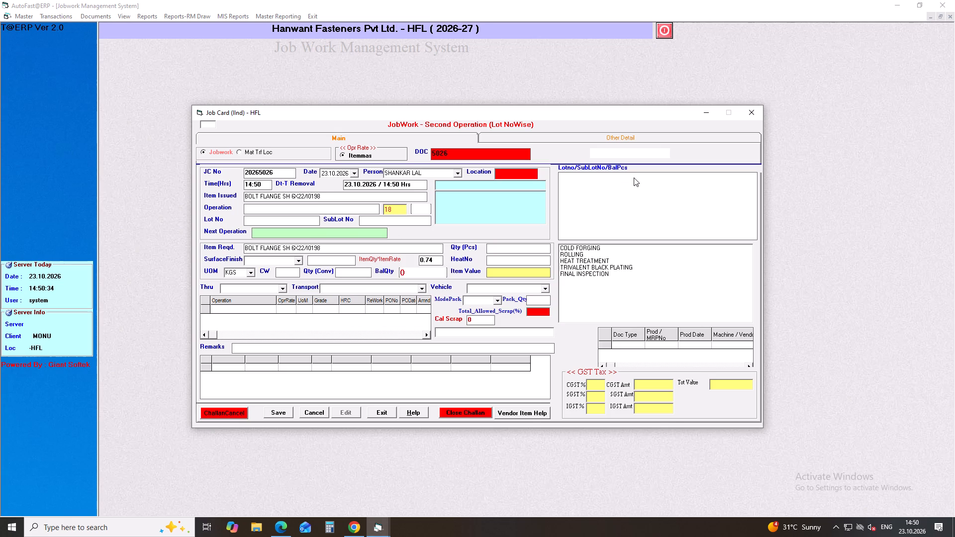
# Set the card's operation to TRIVALENT BLACK PLATING with BAJRANG INDUSTRIES as the vendor.
pyautogui.press('Down')
pyautogui.press('Down')
pyautogui.press('Down')
pyautogui.press('Down')
pyautogui.press('Down')
pyautogui.press('Return')
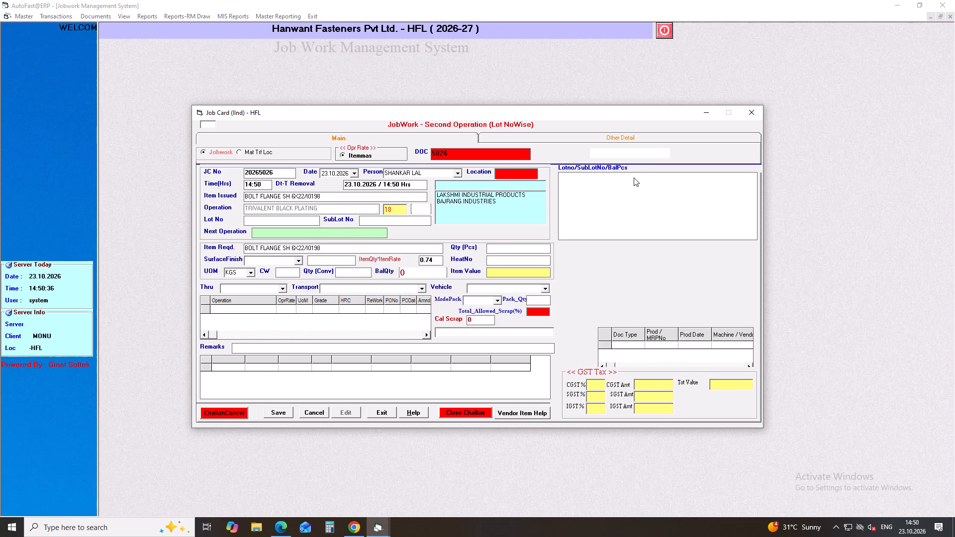
pyautogui.press('Down')
pyautogui.press('Down')
pyautogui.press('Down')
pyautogui.press('Return')
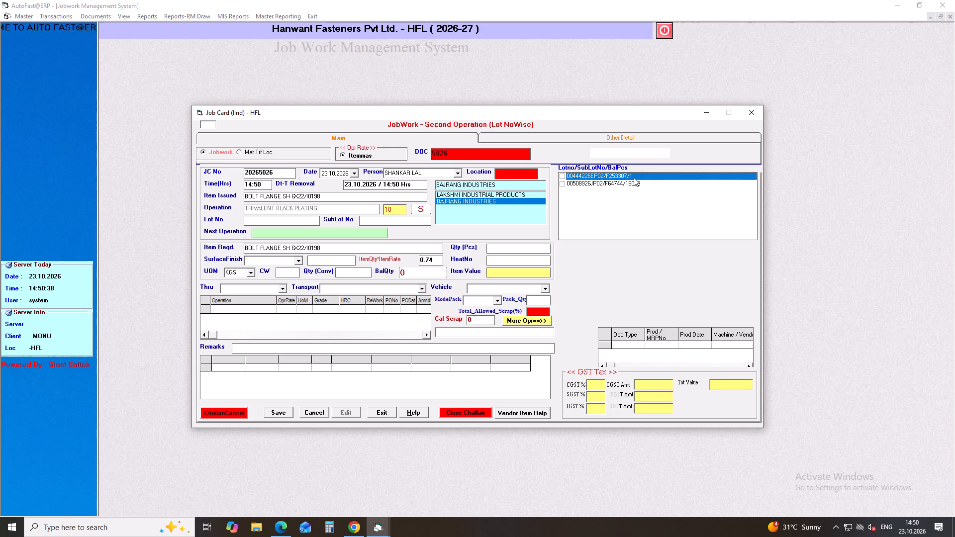
# Issue lot 00508926JP02 with its full 16000 pieces, keeping KGS as the unit and the 6.5 conversion weight.
pyautogui.click(562, 185)
pyautogui.press('Return')
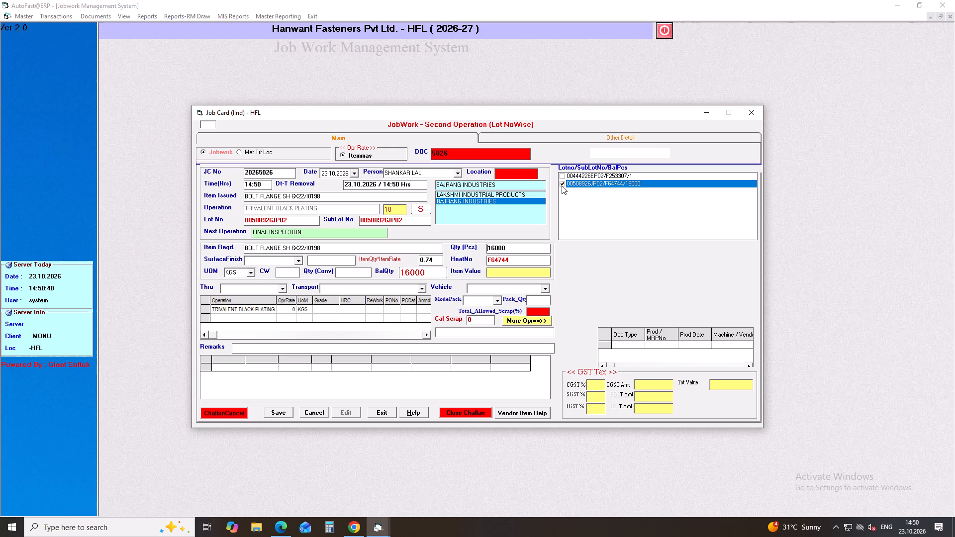
pyautogui.press('Return')
pyautogui.press('Return')
pyautogui.press('Return')
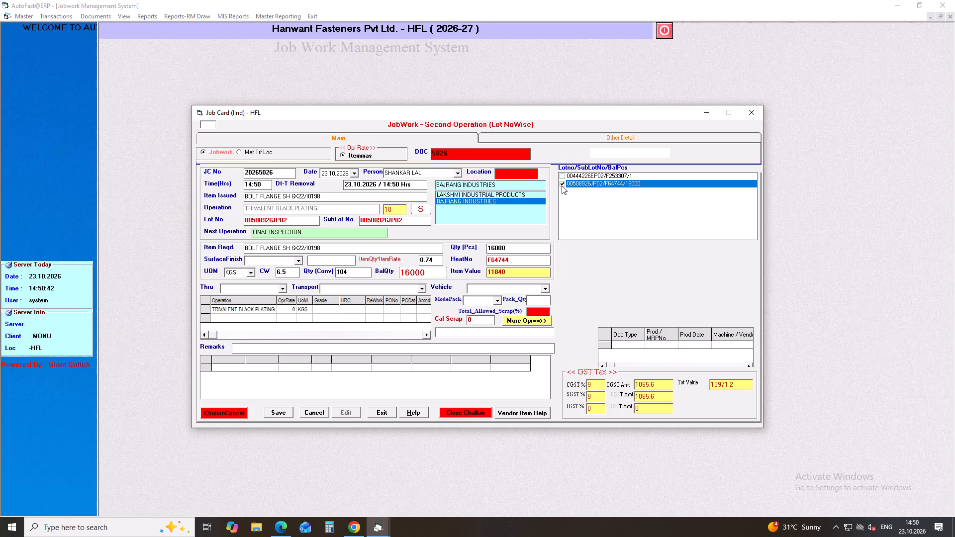
pyautogui.press('Return')
pyautogui.press('Return')
pyautogui.press('Return')
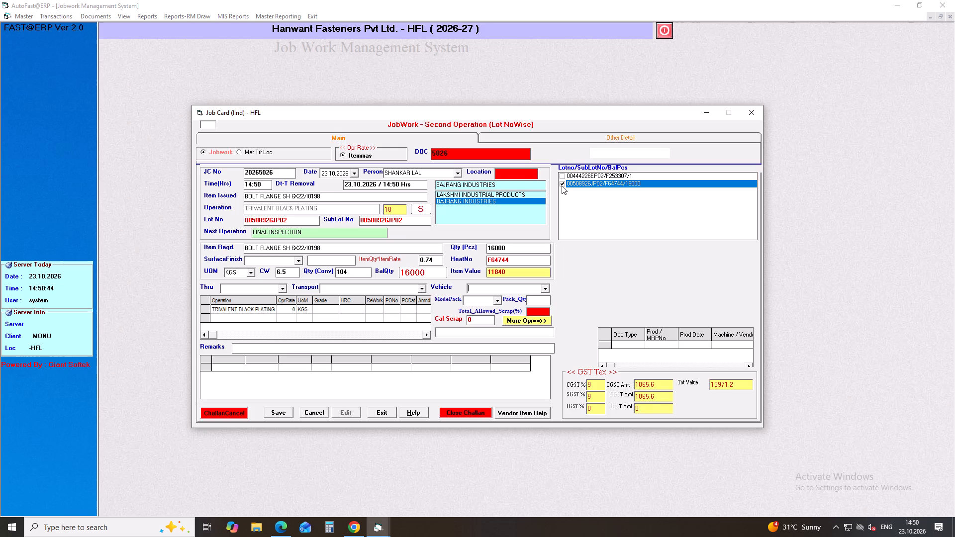
pyautogui.press('Down')
pyautogui.press('Return')
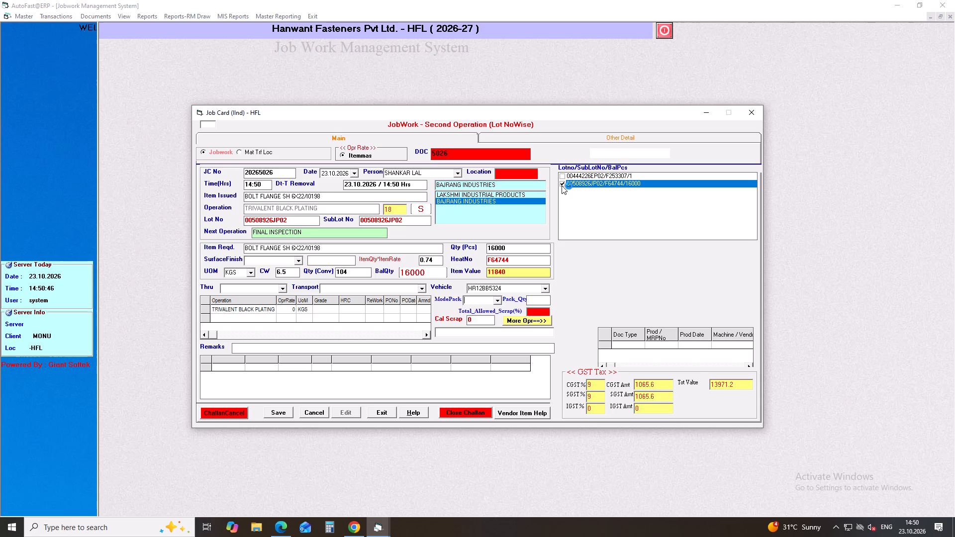
# Set the packing mode to Tray with a pack quantity of 2.
pyautogui.press('Down')
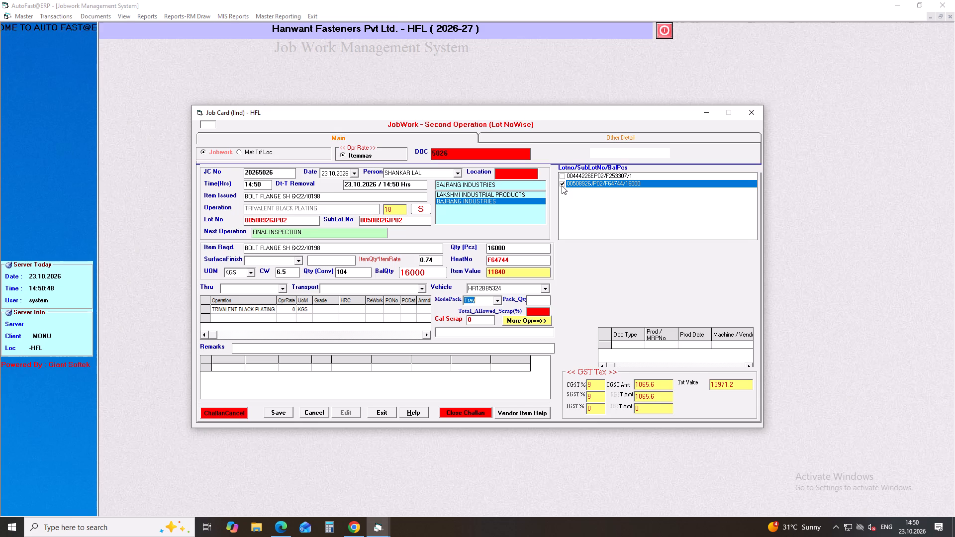
pyautogui.press('Return')
pyautogui.press('2')
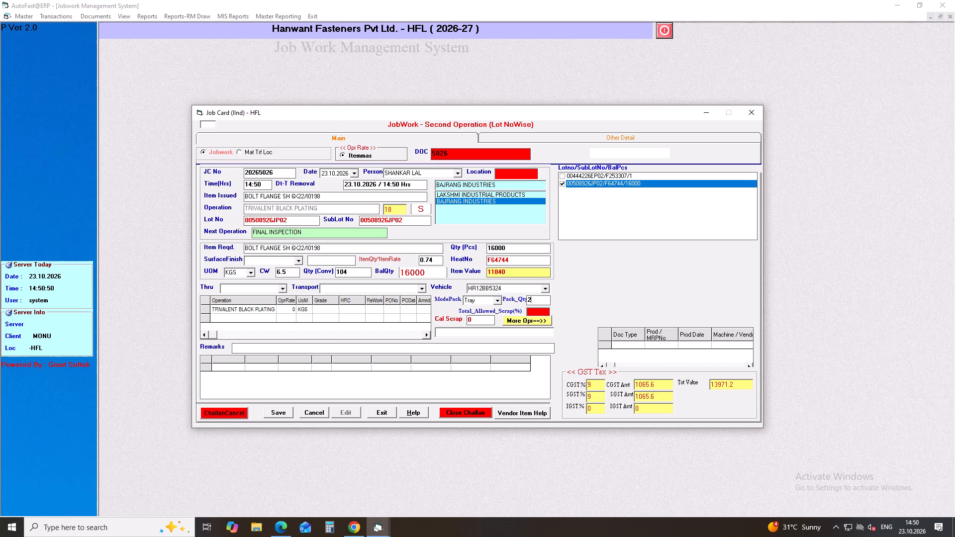
pyautogui.press('Return')
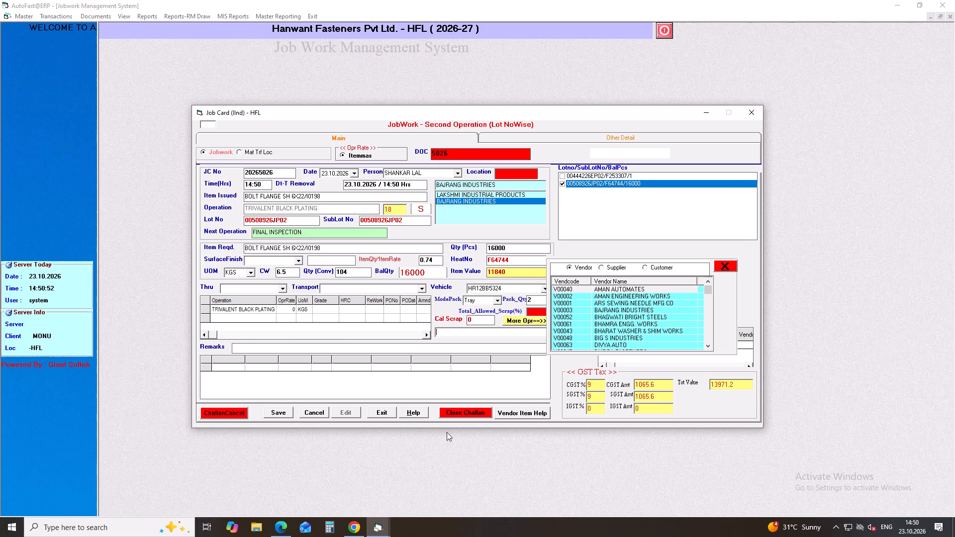
# Save jobwork card 20265026.
pyautogui.click(281, 414)
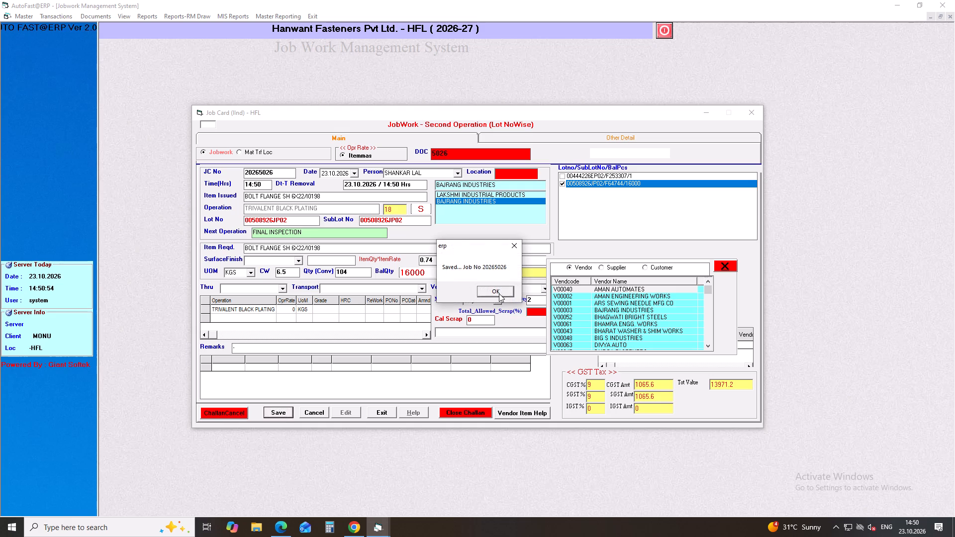
pyautogui.click(499, 292)
# Print three copies of jobwork card 20265026 and close the job card form.
pyautogui.click(455, 294)
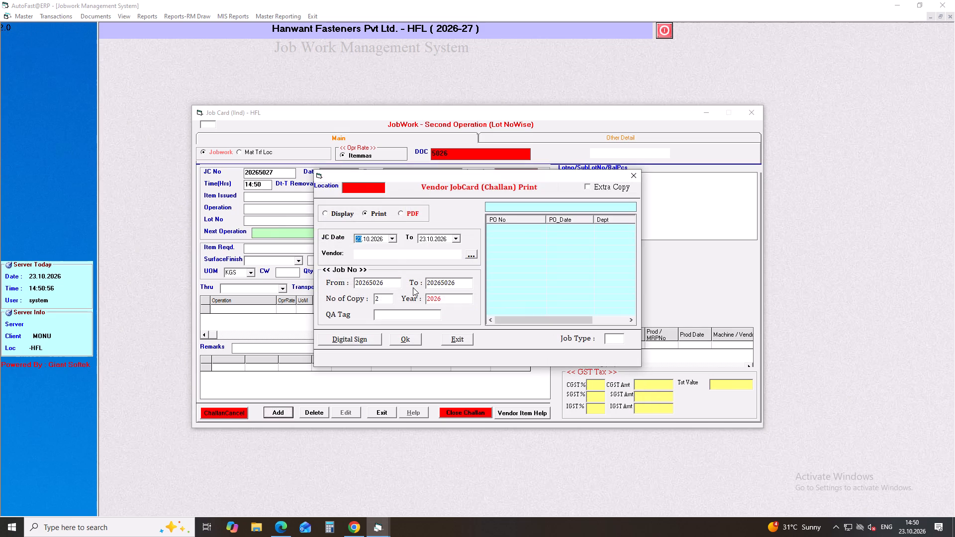
pyautogui.click(378, 297)
pyautogui.press('BackSpace')
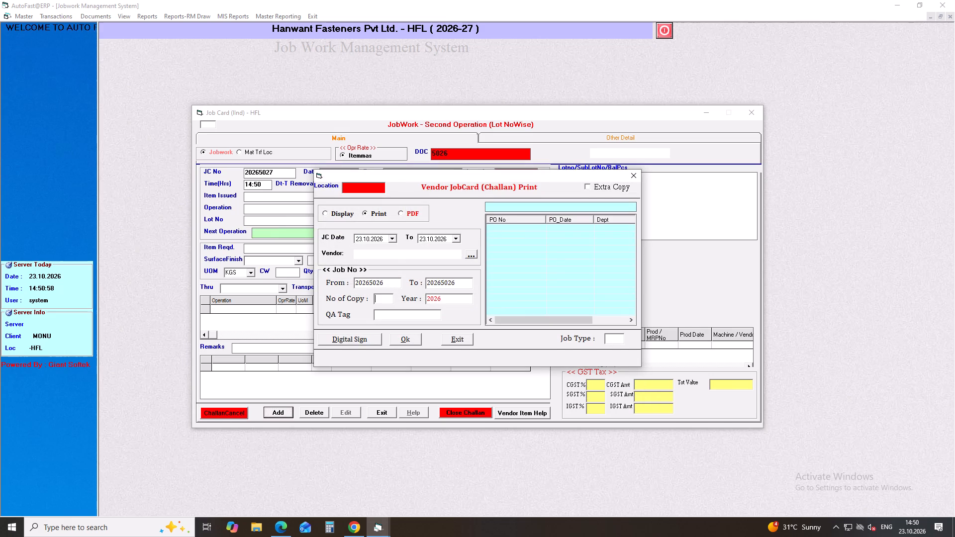
pyautogui.press('3')
pyautogui.press('Return')
pyautogui.press('Return')
pyautogui.press('Return')
pyautogui.press('Return')
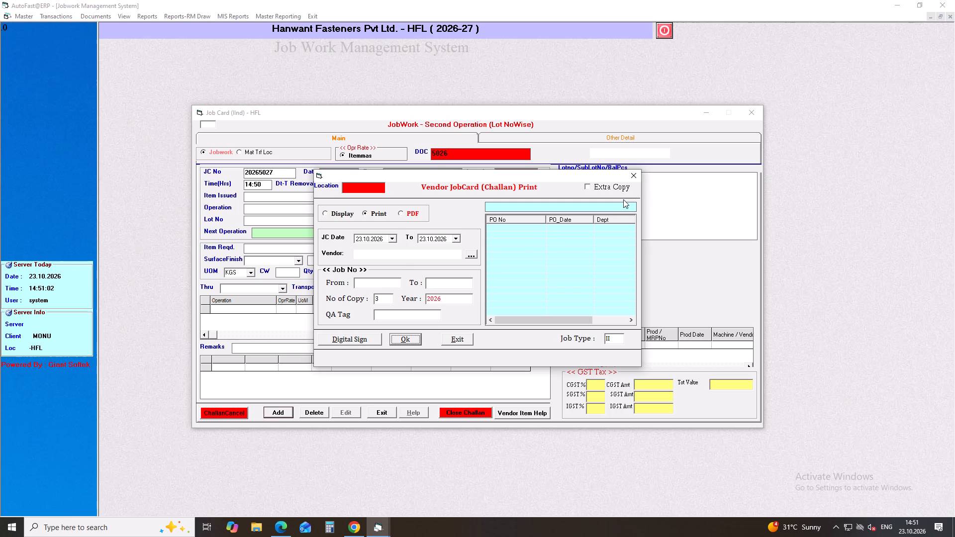
pyautogui.click(634, 177)
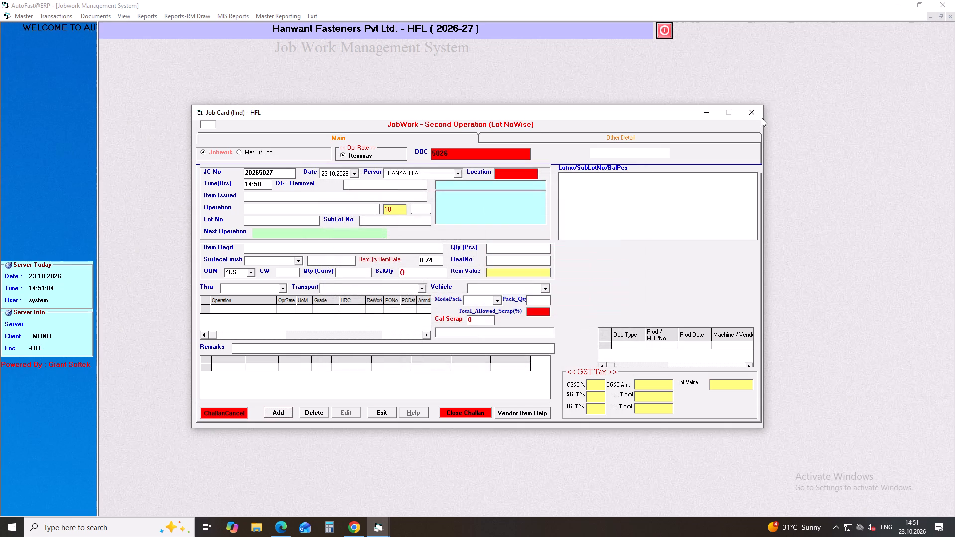
pyautogui.click(749, 112)
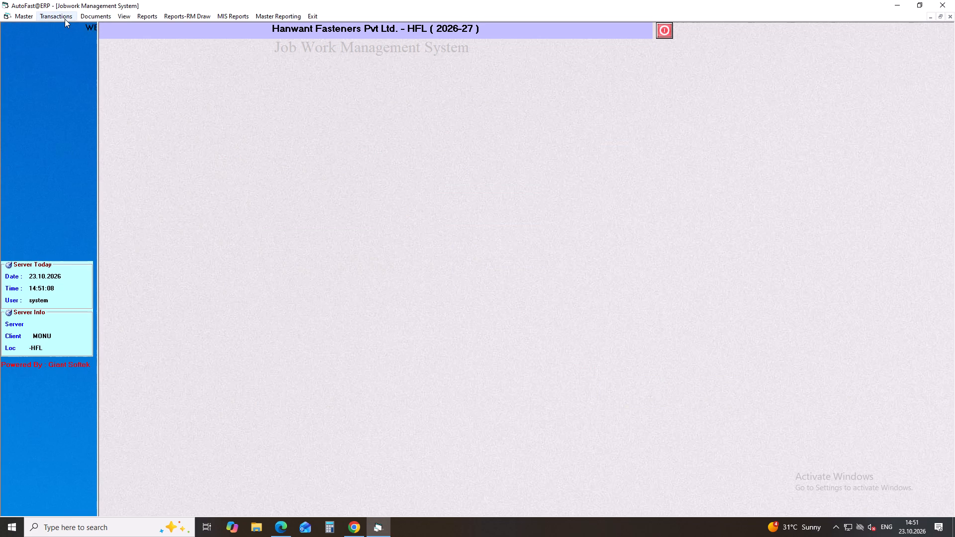
# Print two copies of OM LOCKTIGHT's jobwork card 20265022, picked from the cards dated 23.10.2026.
pyautogui.click(65, 19)
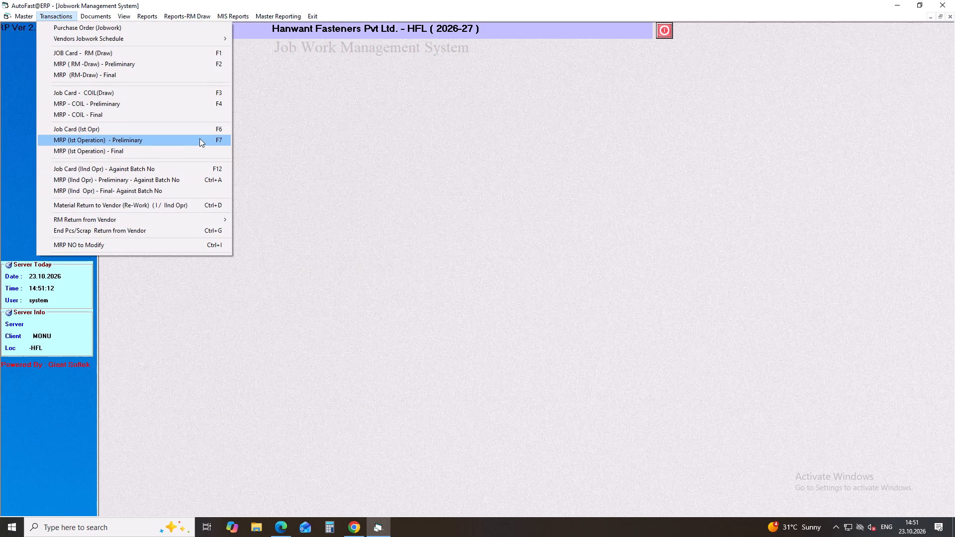
pyautogui.doubleClick(104, 14)
pyautogui.click(116, 98)
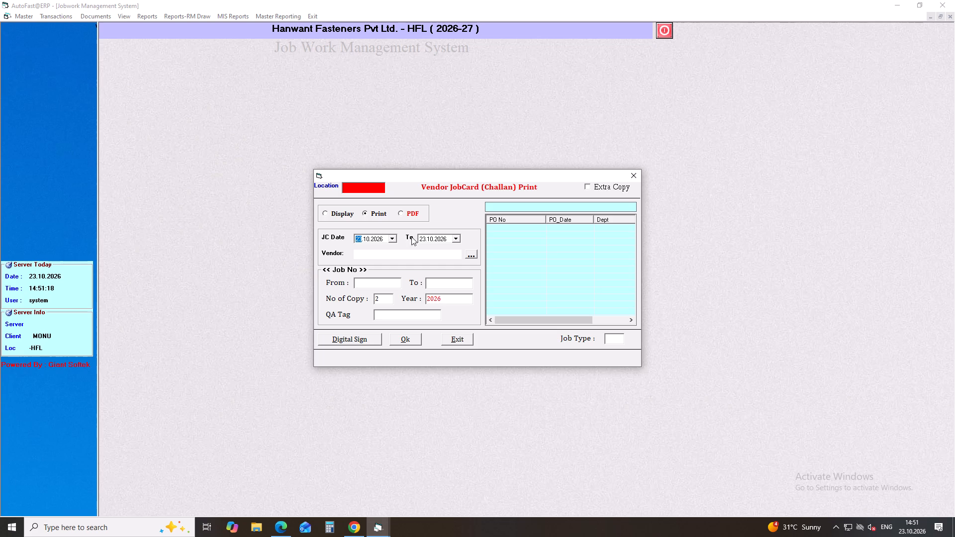
pyautogui.press('Return')
pyautogui.press('Return')
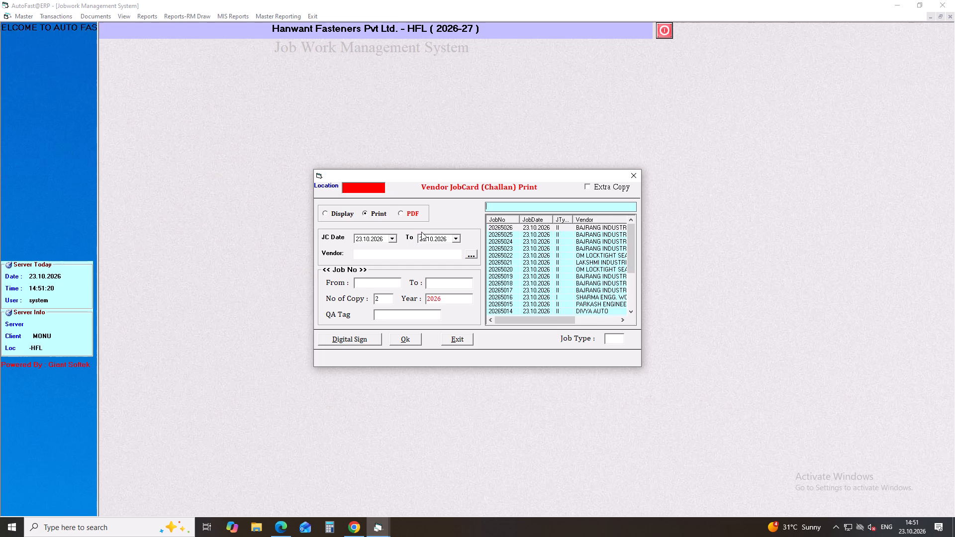
pyautogui.click(508, 270)
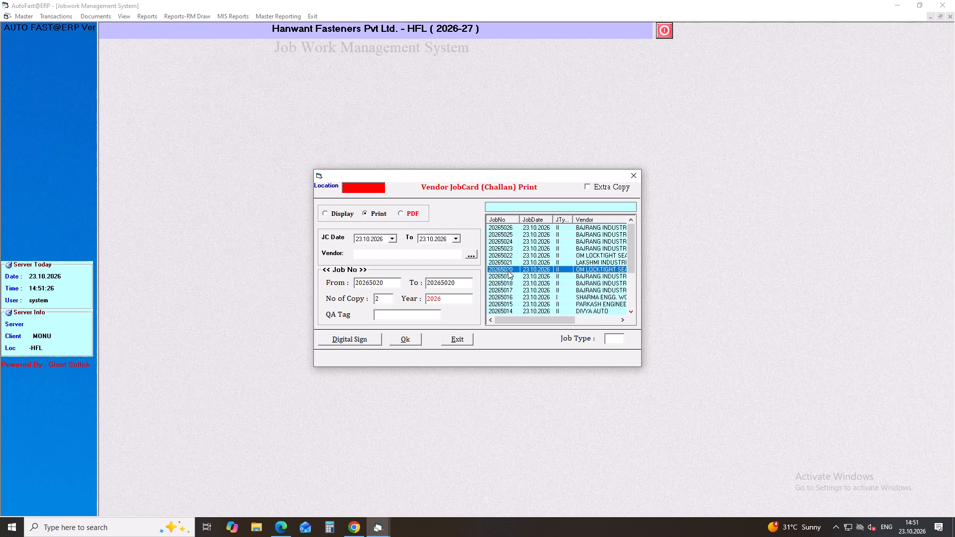
pyautogui.click(504, 256)
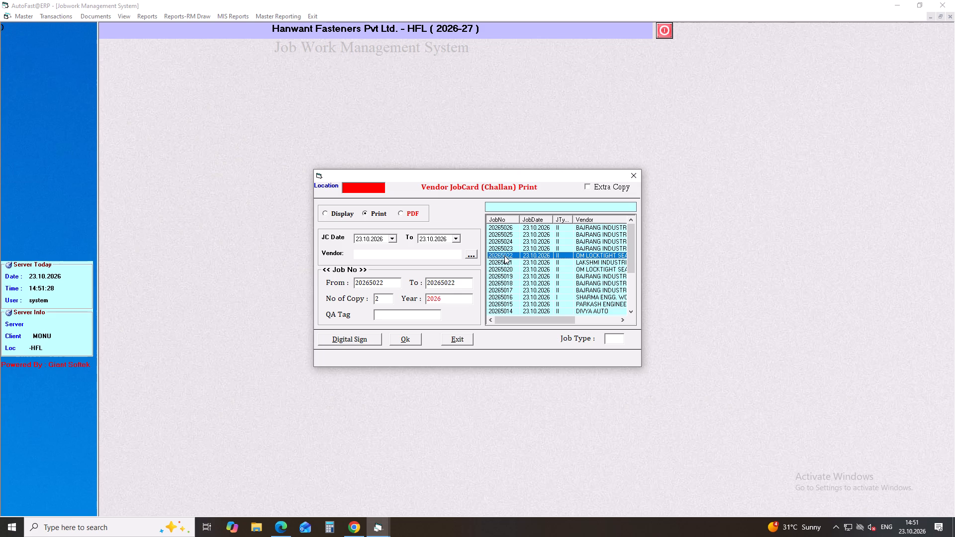
pyautogui.press('Return')
pyautogui.press('Return')
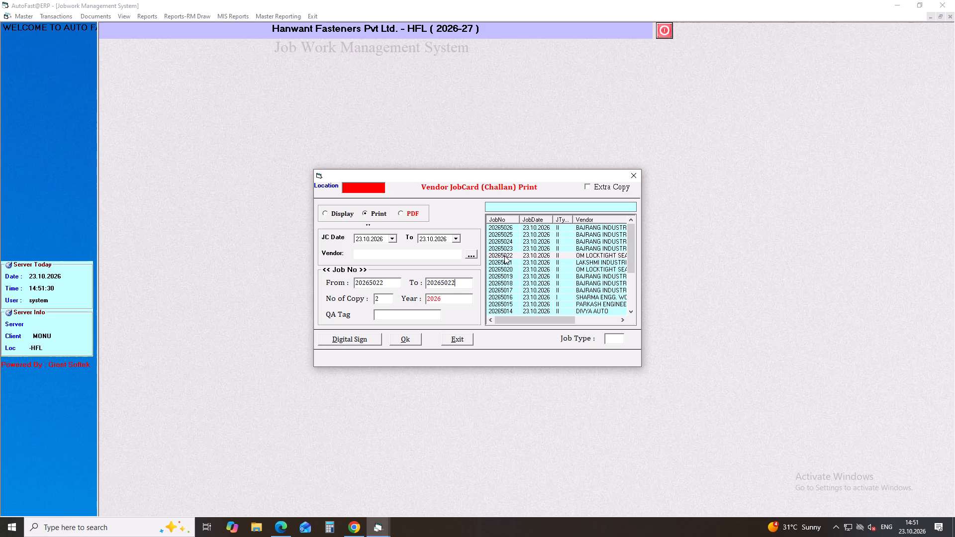
pyautogui.press('Return')
pyautogui.press('Return')
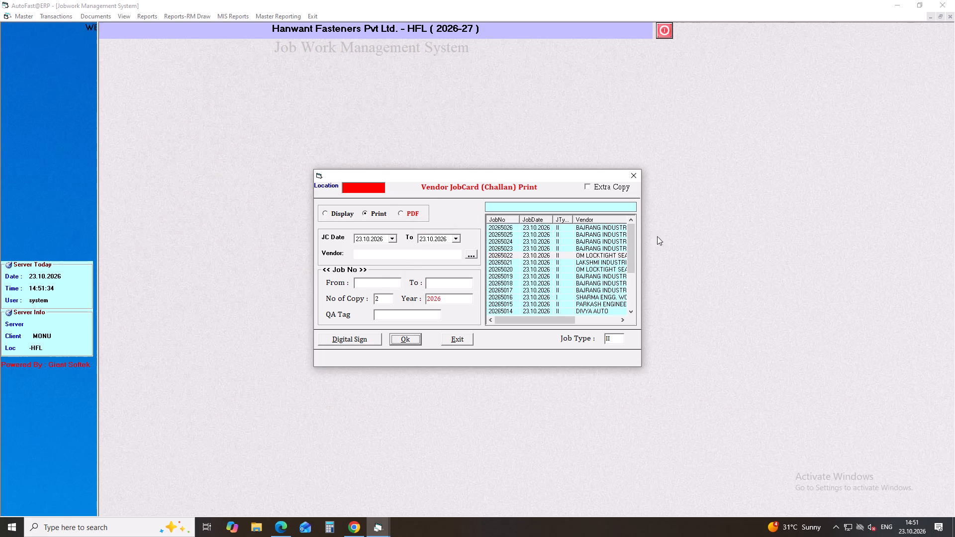
pyautogui.click(631, 176)
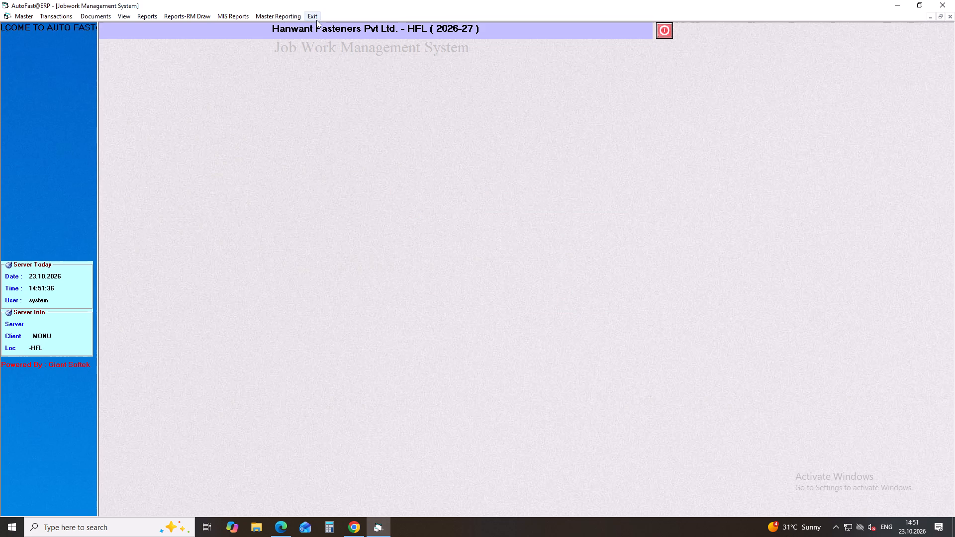
# Reopen the Job Work System and create the e-waybill JSON for outward job challans 5022 to 5026.
pyautogui.click(316, 20)
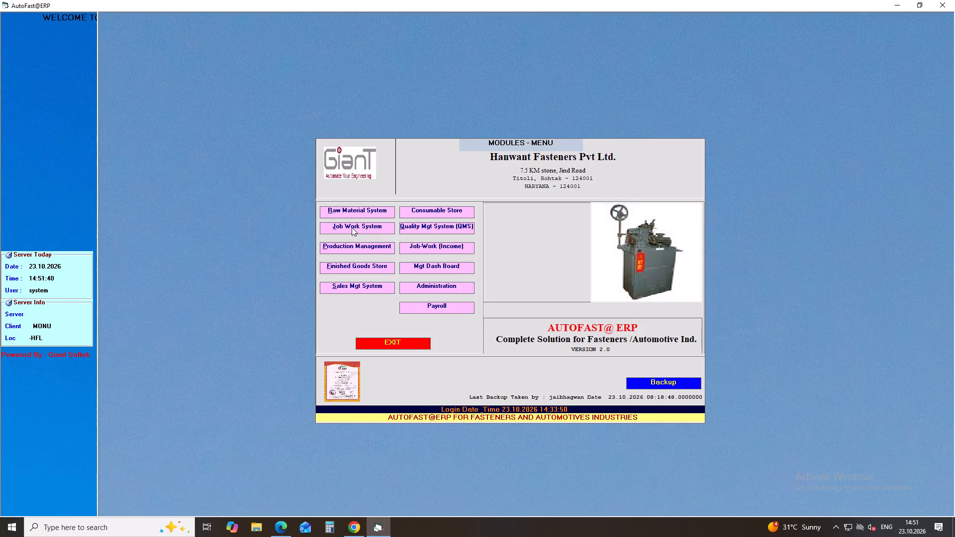
pyautogui.click(352, 227)
pyautogui.click(89, 15)
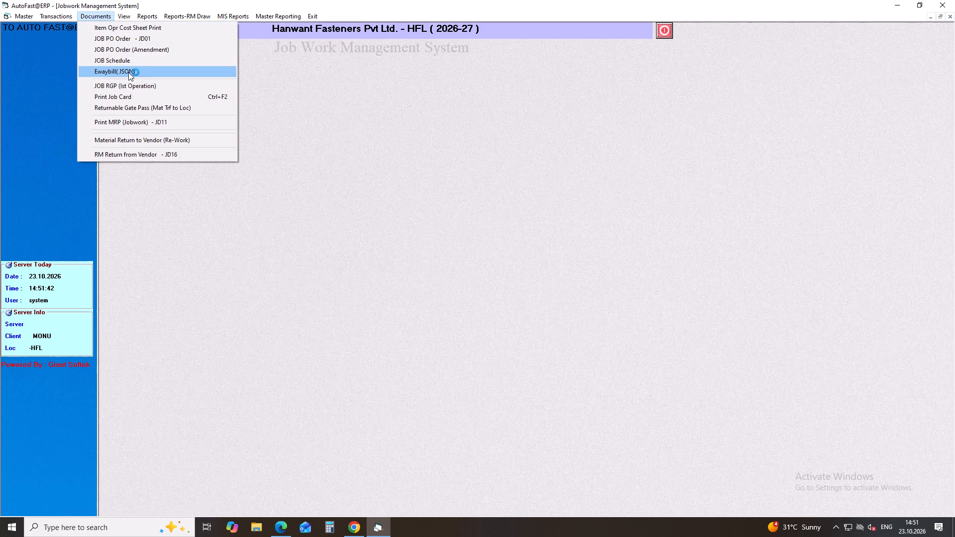
pyautogui.click(128, 72)
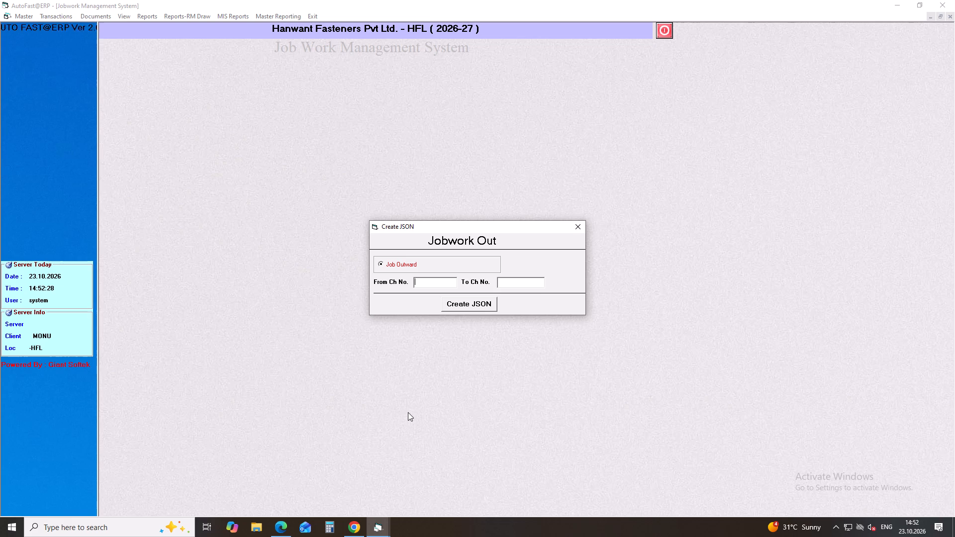
pyautogui.write('5022')
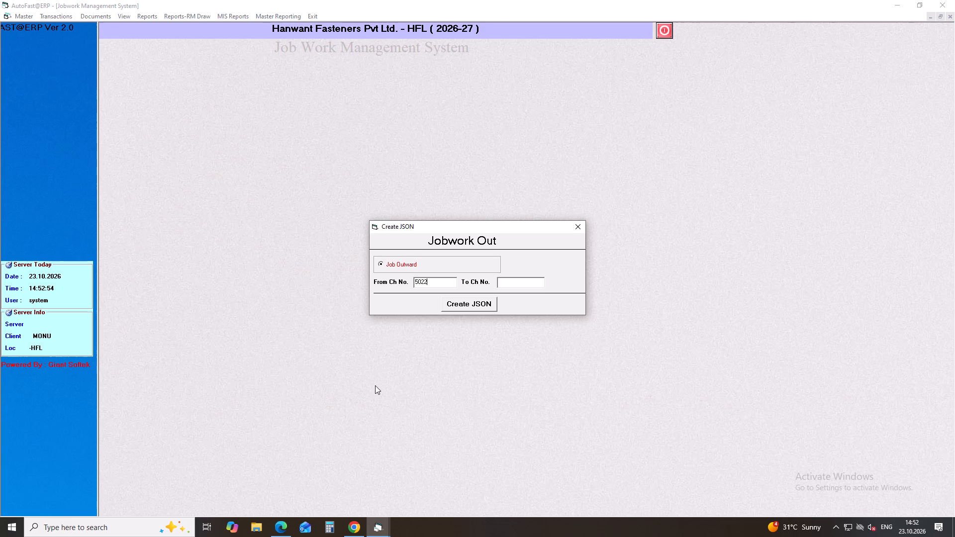
pyautogui.press('Return')
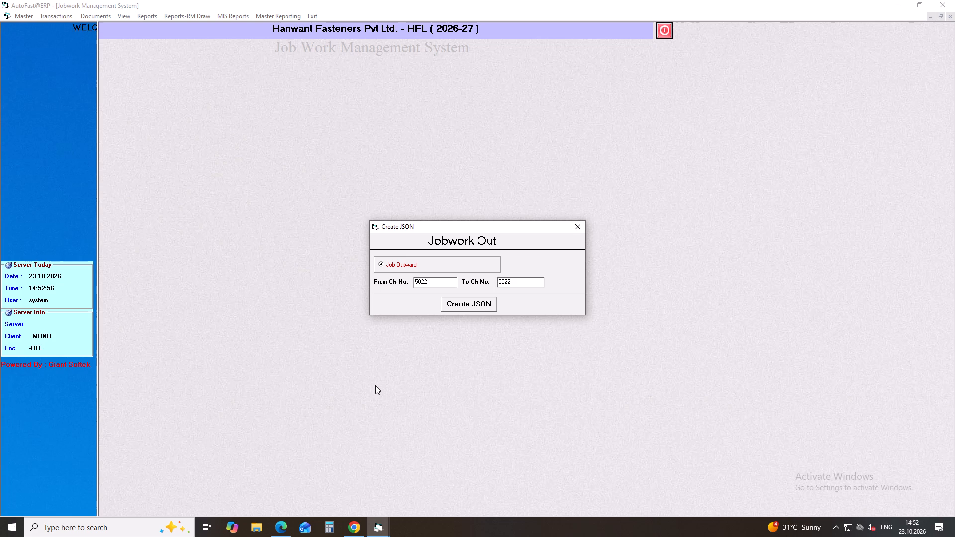
pyautogui.press('Right')
pyautogui.press('Right')
pyautogui.press('Right')
pyautogui.press('Right')
pyautogui.press('BackSpace')
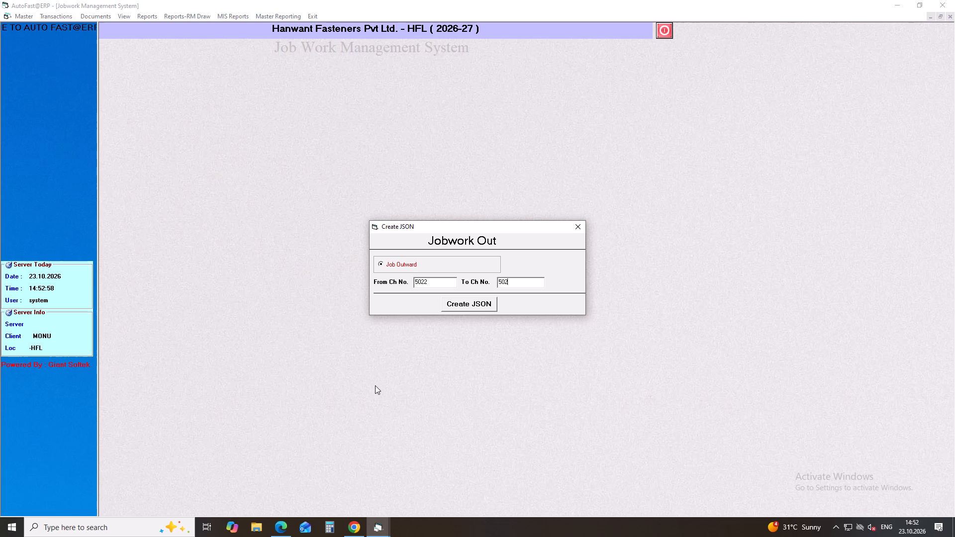
pyautogui.press('6')
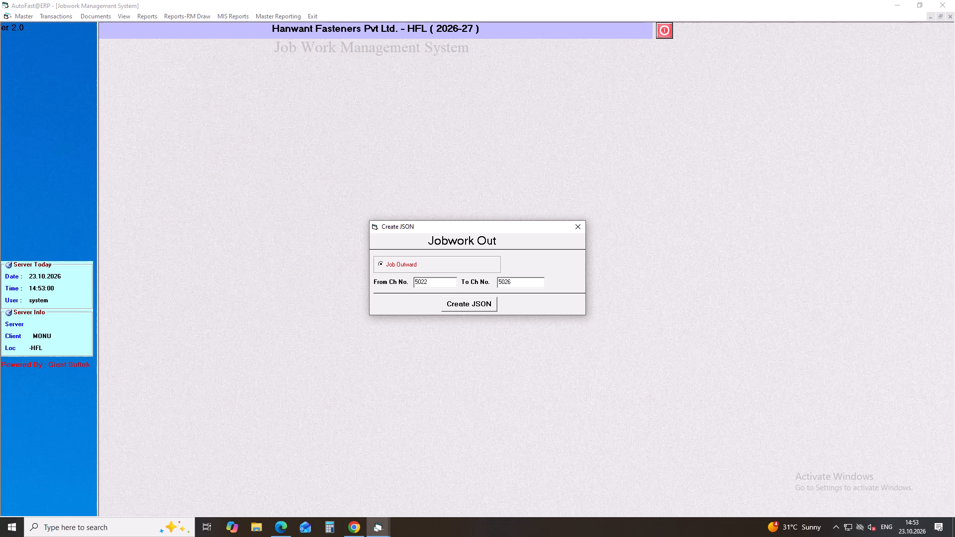
pyautogui.click(466, 303)
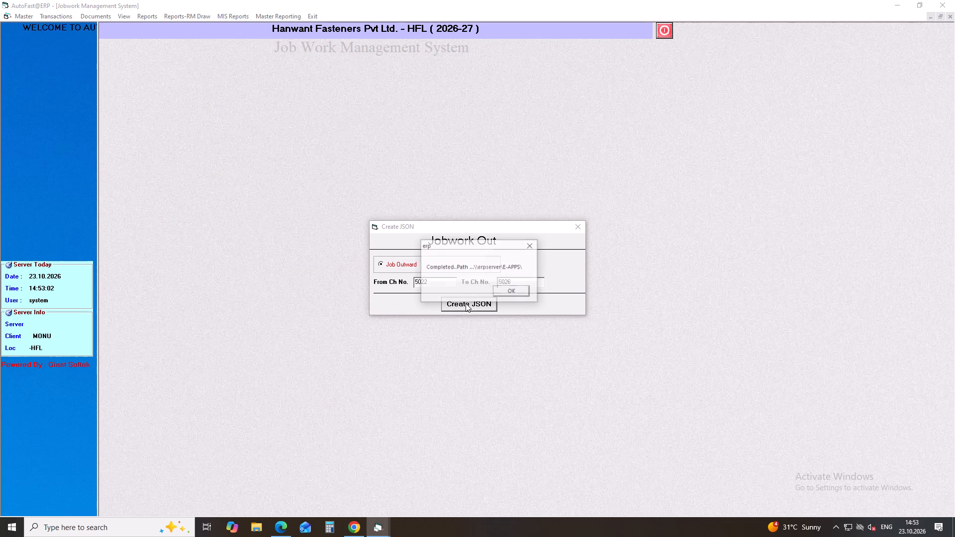
pyautogui.click(512, 289)
# Switch to Chrome.
pyautogui.click(356, 528)
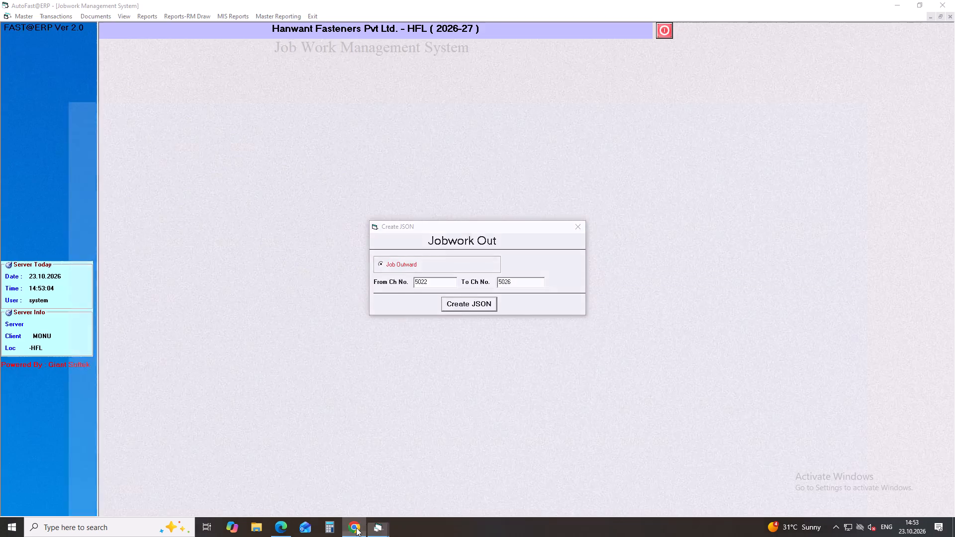
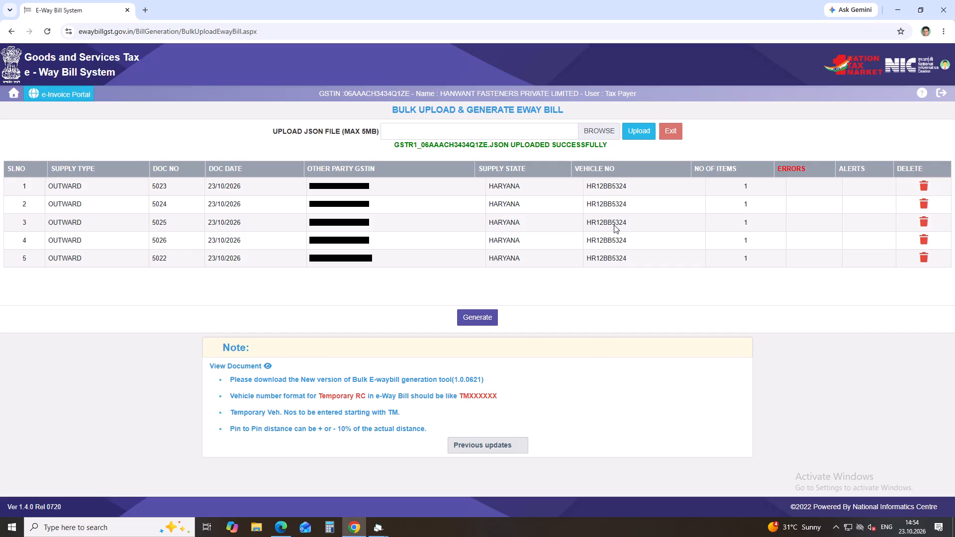
# Generate the e-way bills for the five uploaded outward documents 5022 to 5026.
pyautogui.click(472, 319)
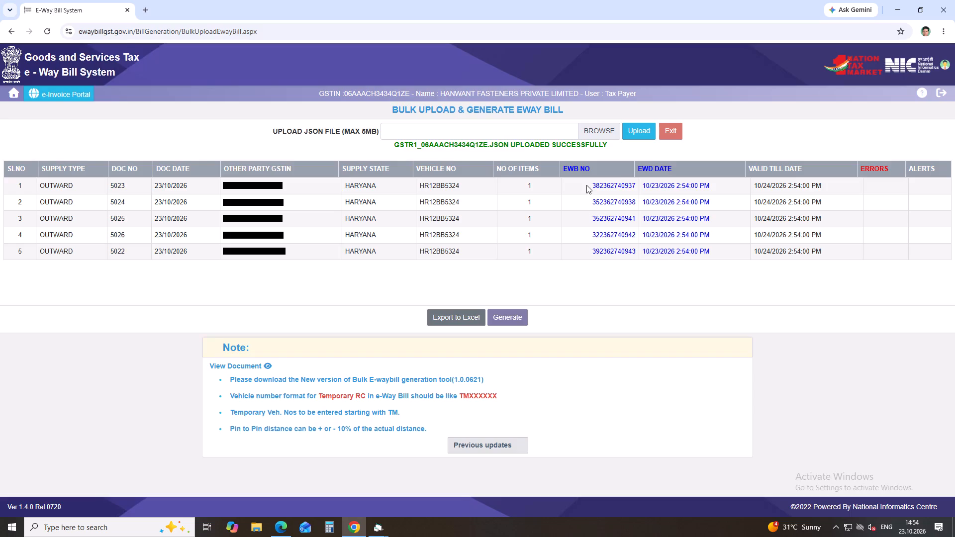
# Copy the e-way bill number of document 5023 and open the Print EWB form in a duplicate of the portal tab.
pyautogui.moveTo(586, 185); pyautogui.dragTo(643, 188)
pyautogui.hotkey('ctrl', 'c')
pyautogui.rightClick(71, 13)
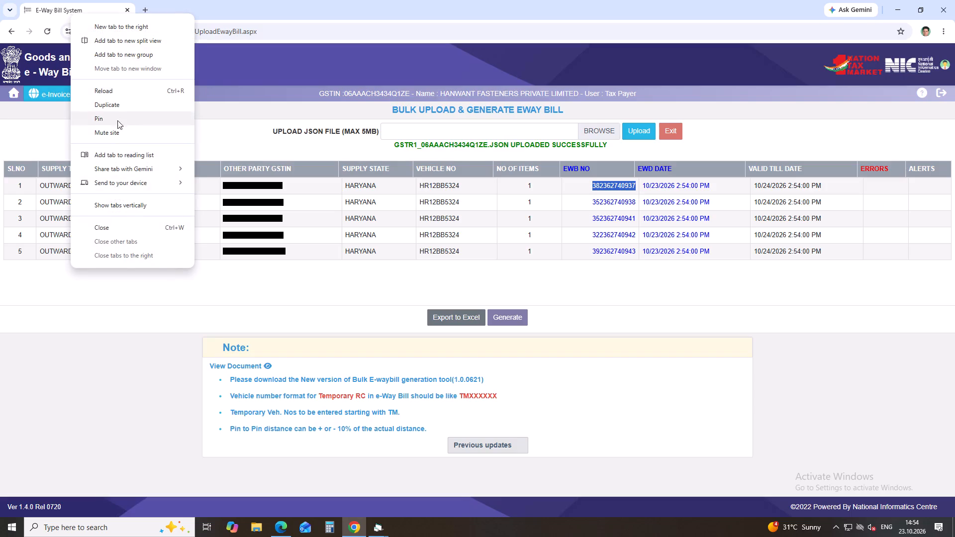
pyautogui.click(120, 107)
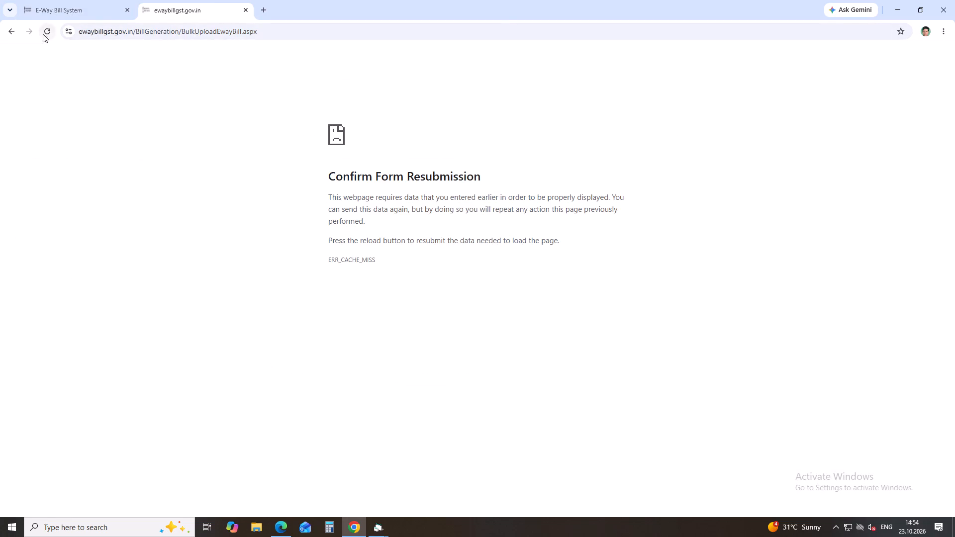
pyautogui.click(43, 33)
pyautogui.click(498, 115)
pyautogui.click(11, 94)
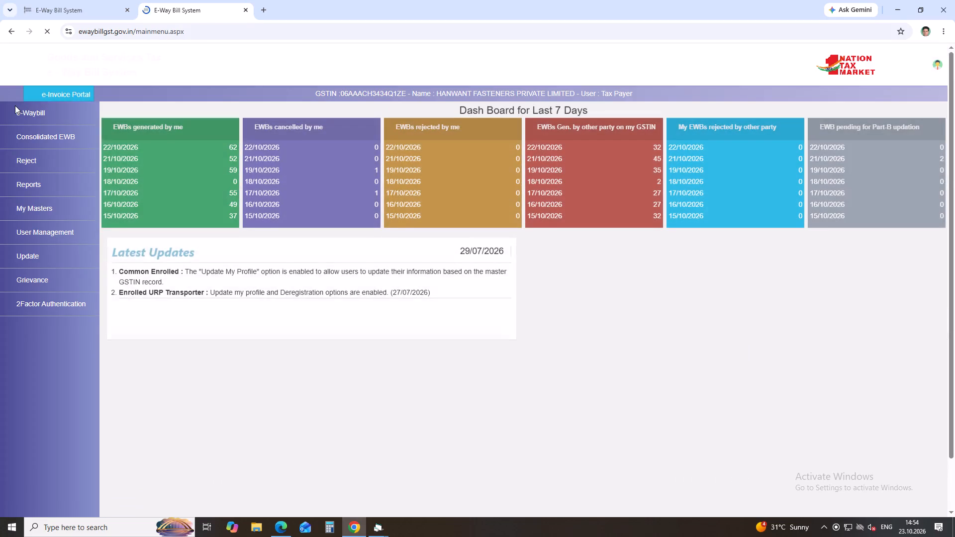
pyautogui.click(29, 119)
pyautogui.click(45, 318)
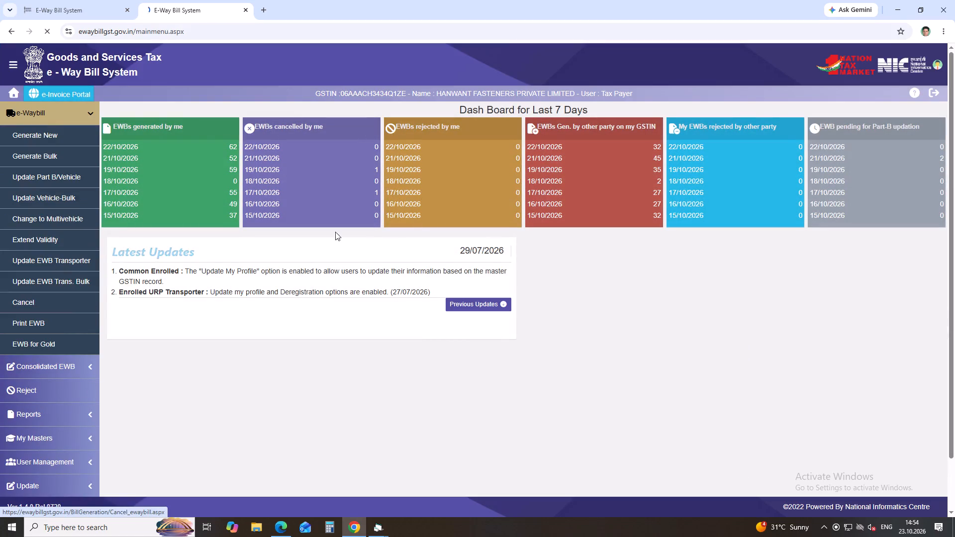
pyautogui.click(58, 323)
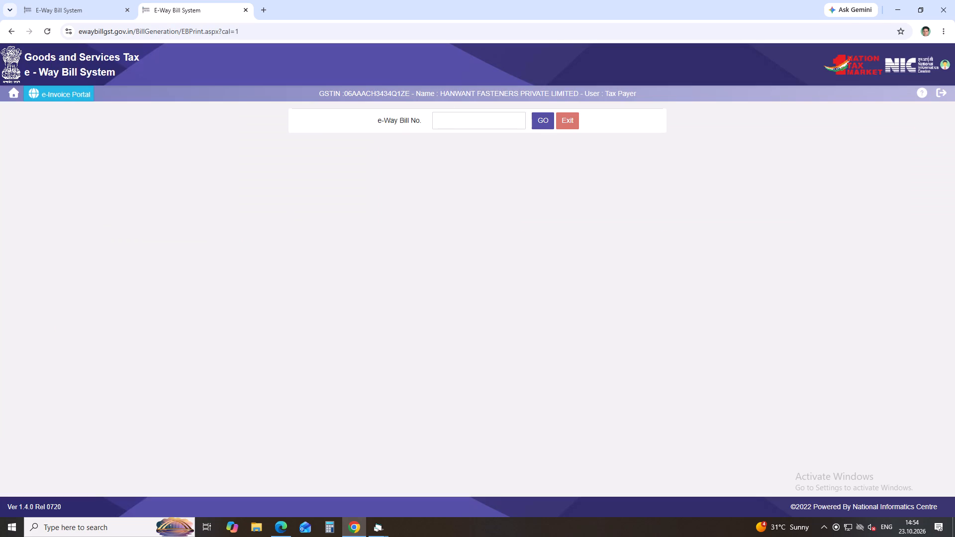
pyautogui.click(449, 121)
pyautogui.hotkey('ctrl', 'v')
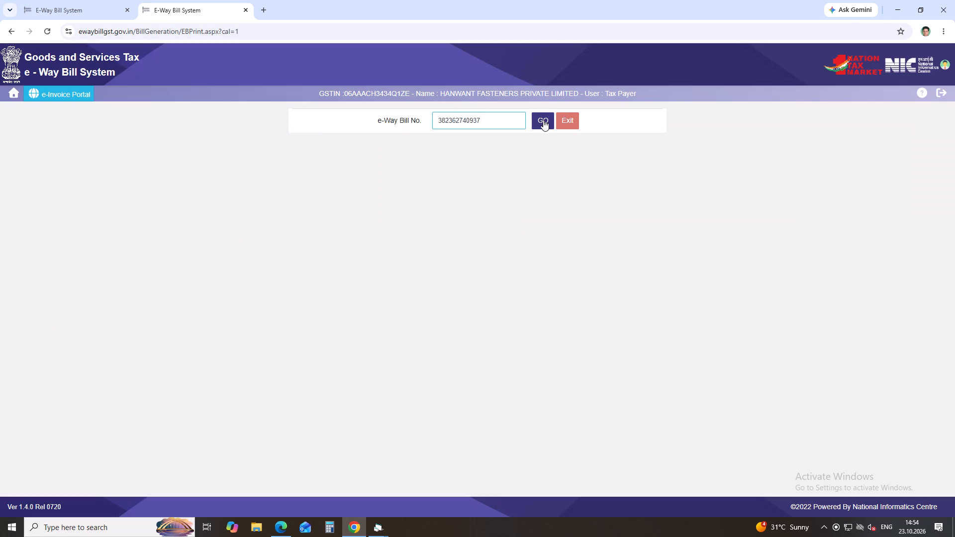
pyautogui.click(543, 120)
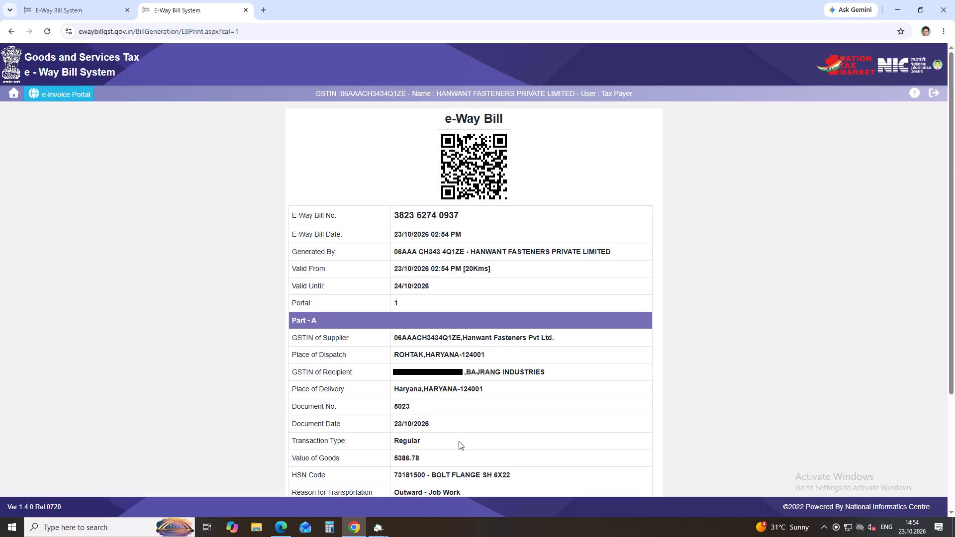
pyautogui.scroll(-7, 458, 440)
pyautogui.click(435, 474)
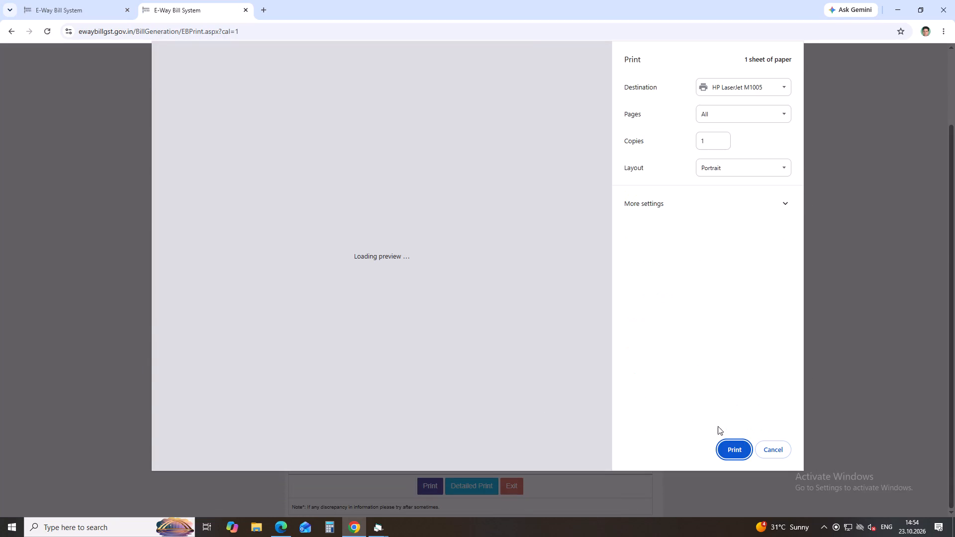
pyautogui.click(729, 448)
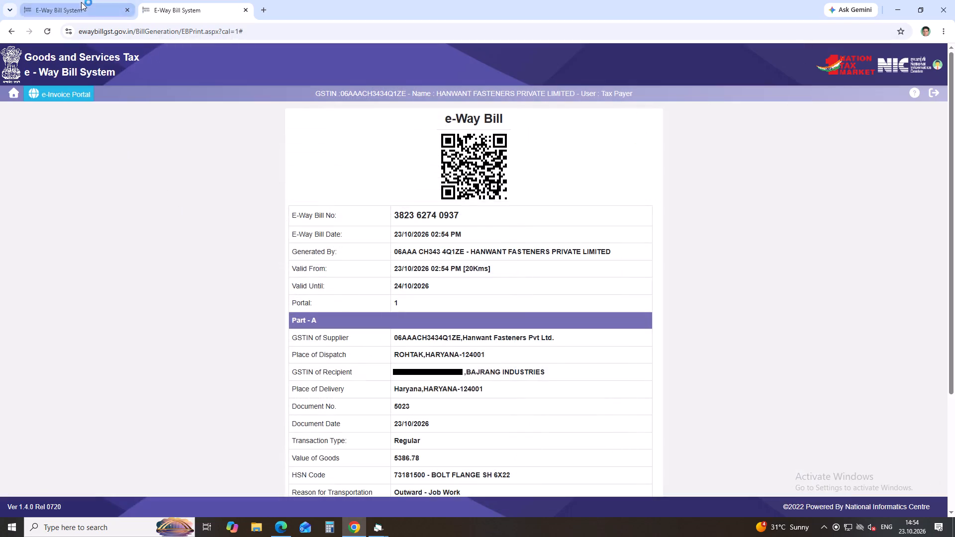
pyautogui.click(81, 2)
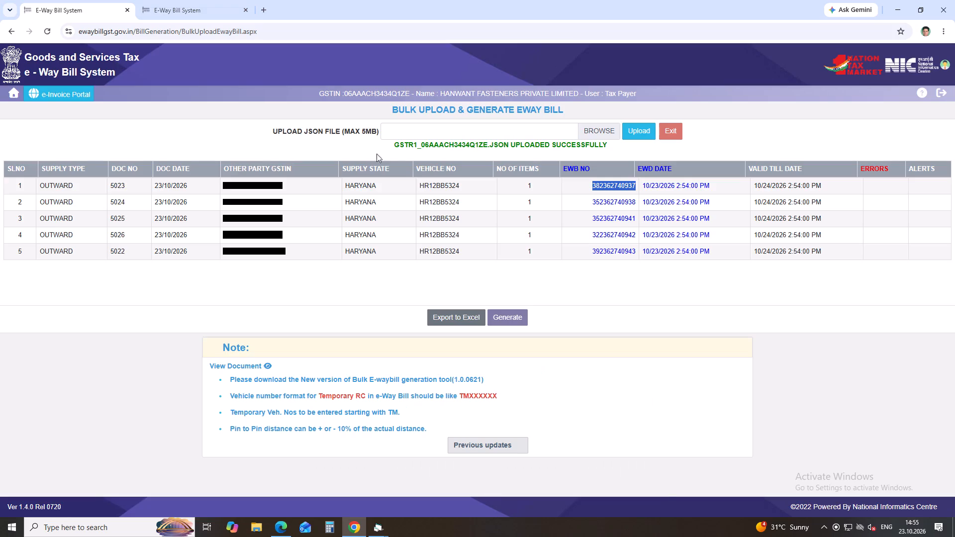
pyautogui.moveTo(591, 204); pyautogui.dragTo(633, 207)
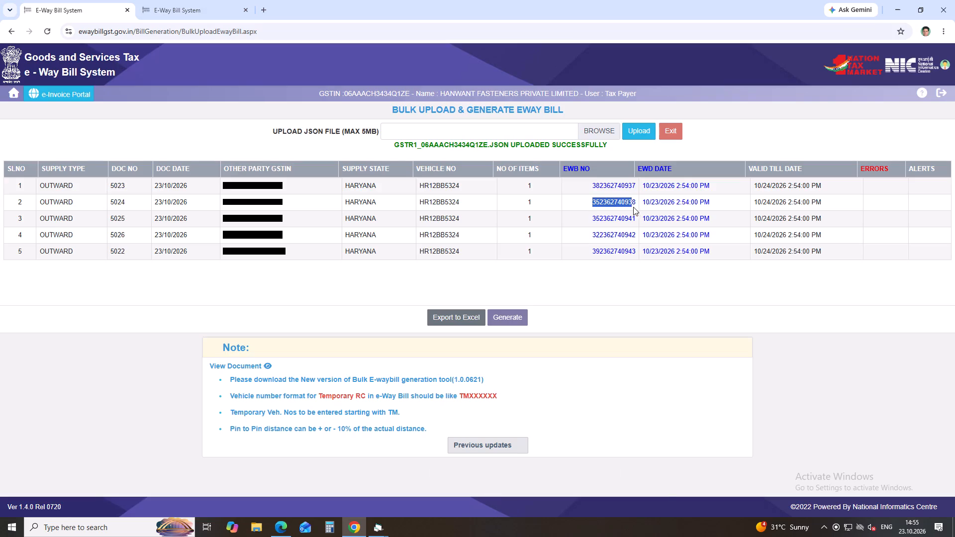
pyautogui.moveTo(633, 207); pyautogui.dragTo(636, 207)
pyautogui.hotkey('ctrl', 'c')
pyautogui.click(181, 7)
pyautogui.click(12, 93)
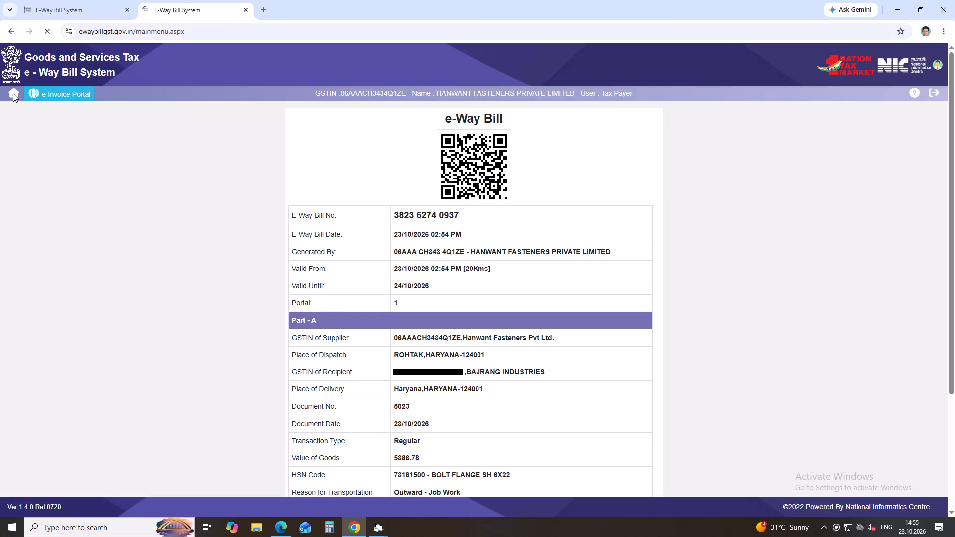
pyautogui.click(27, 112)
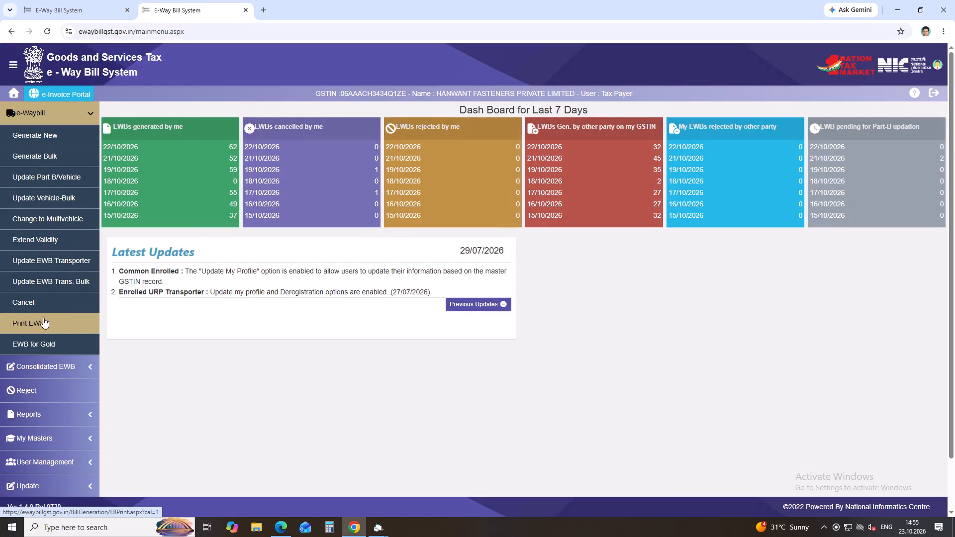
pyautogui.click(43, 316)
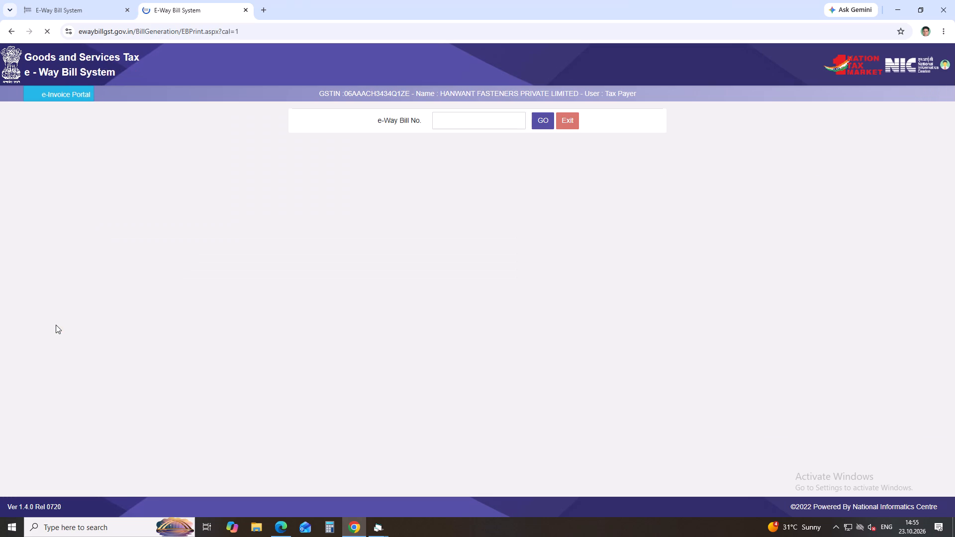
pyautogui.click(449, 128)
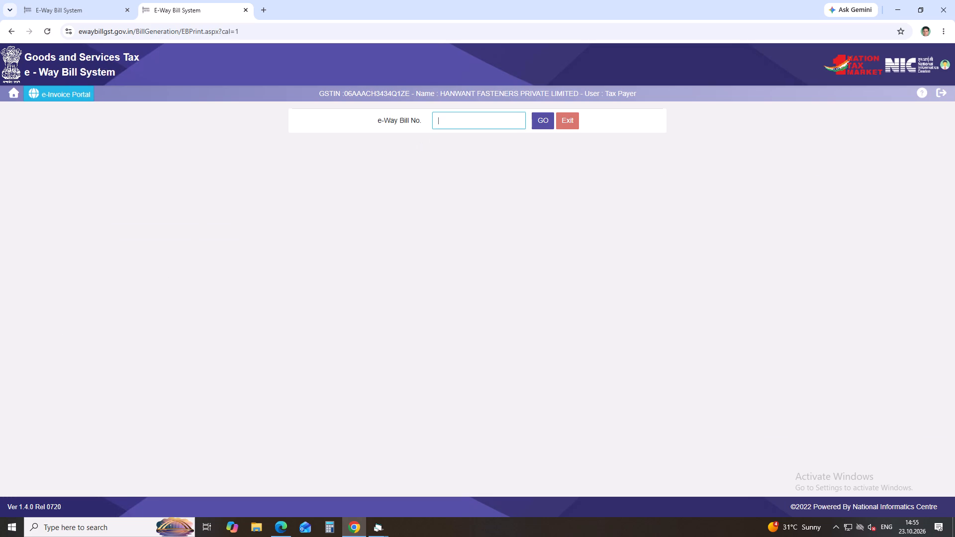
pyautogui.hotkey('ctrl', 'v')
pyautogui.click(539, 120)
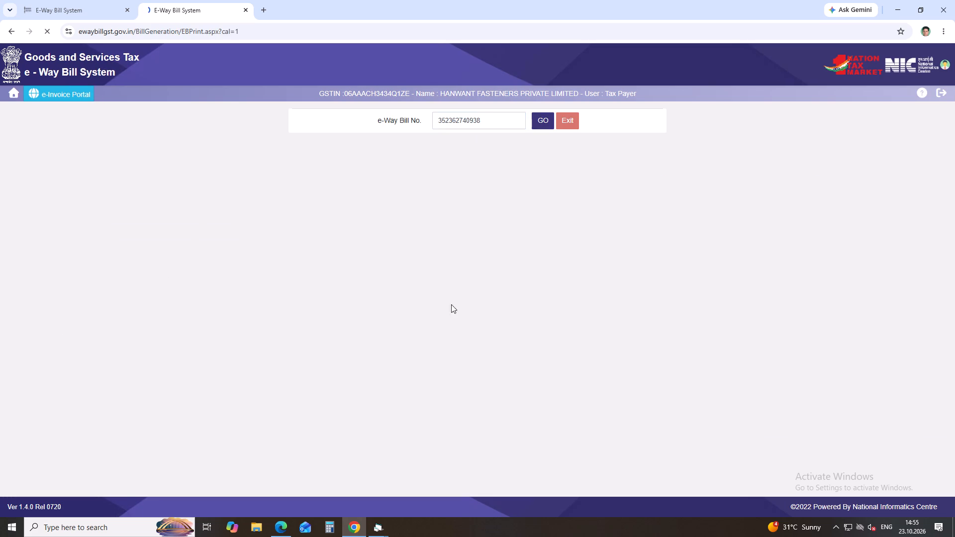
pyautogui.scroll(-4, 413, 386)
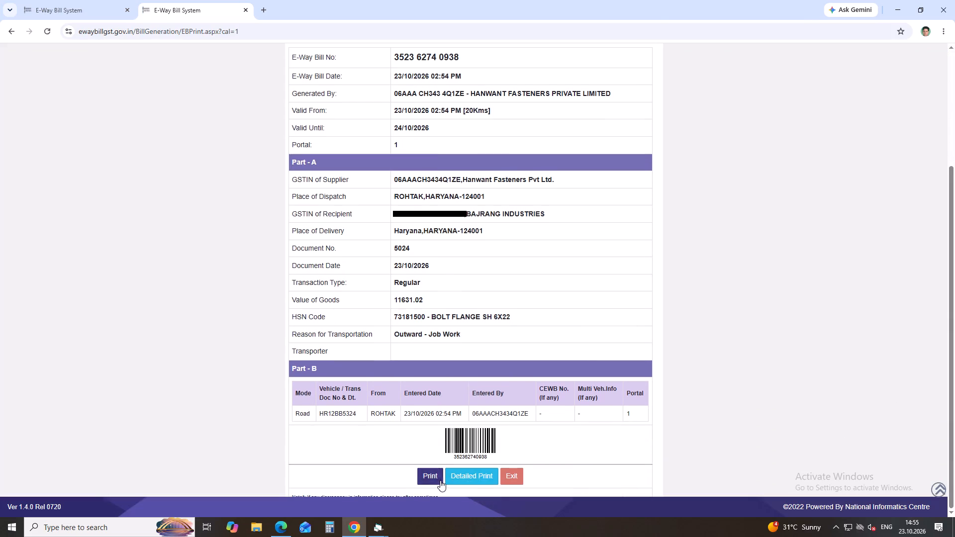
pyautogui.click(433, 481)
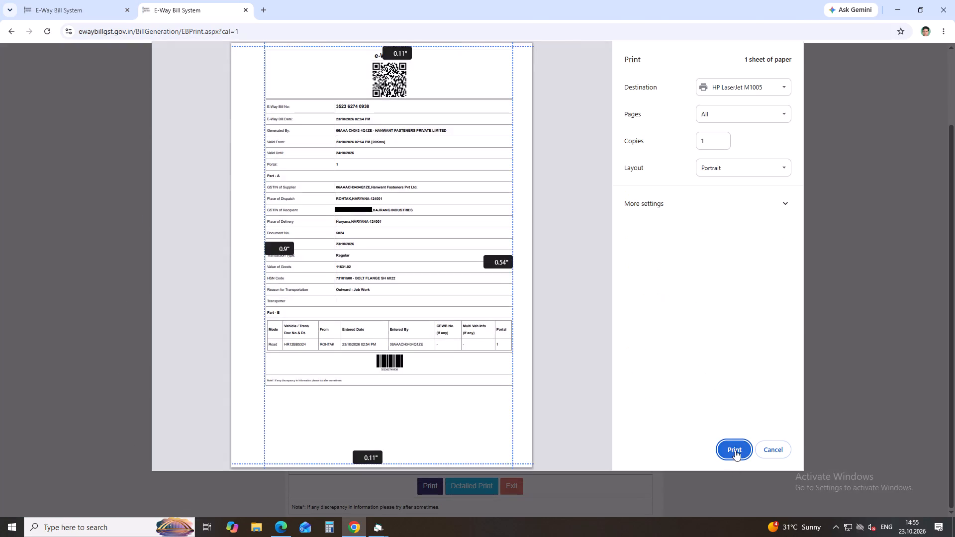
pyautogui.click(735, 450)
pyautogui.click(87, 13)
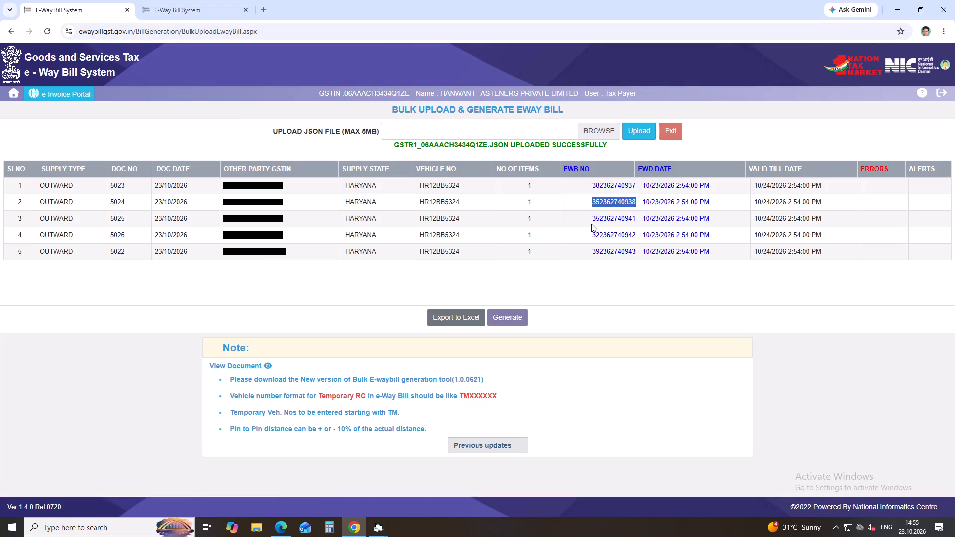
pyautogui.moveTo(589, 217); pyautogui.dragTo(638, 220)
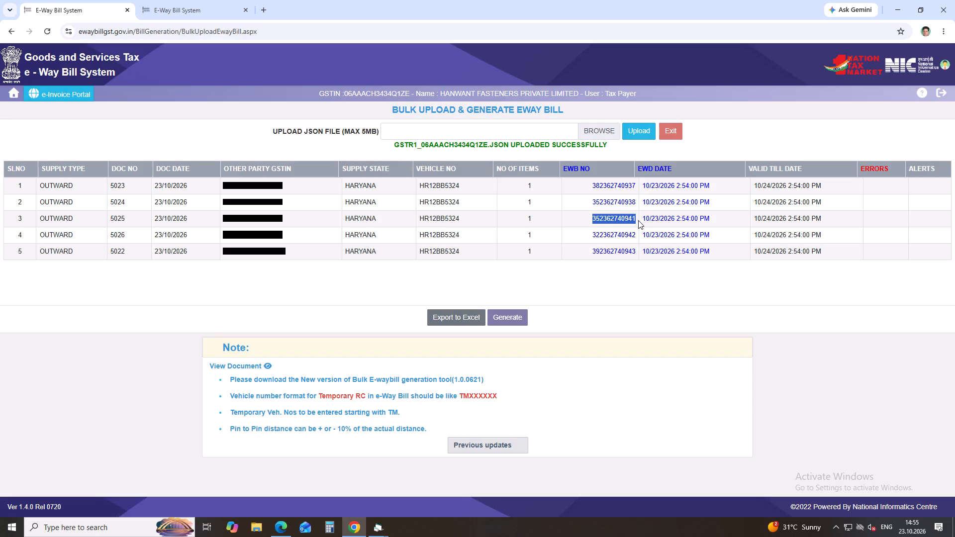
pyautogui.hotkey('ctrl', 'c')
pyautogui.click(209, 13)
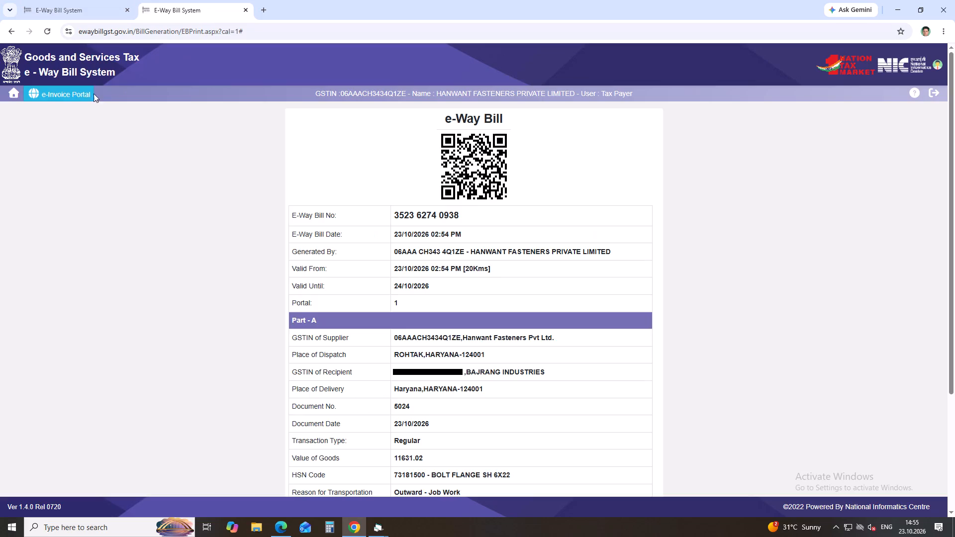
pyautogui.click(13, 94)
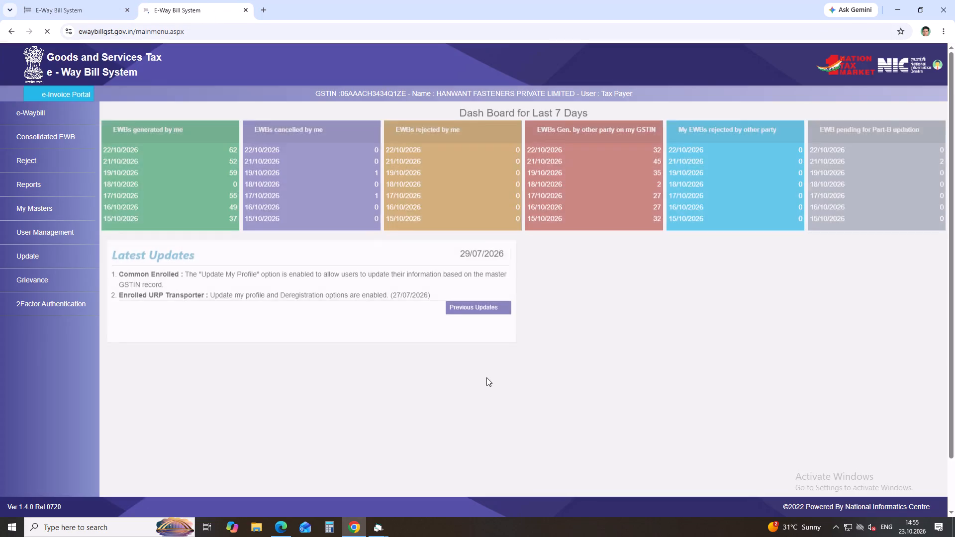
pyautogui.click(46, 108)
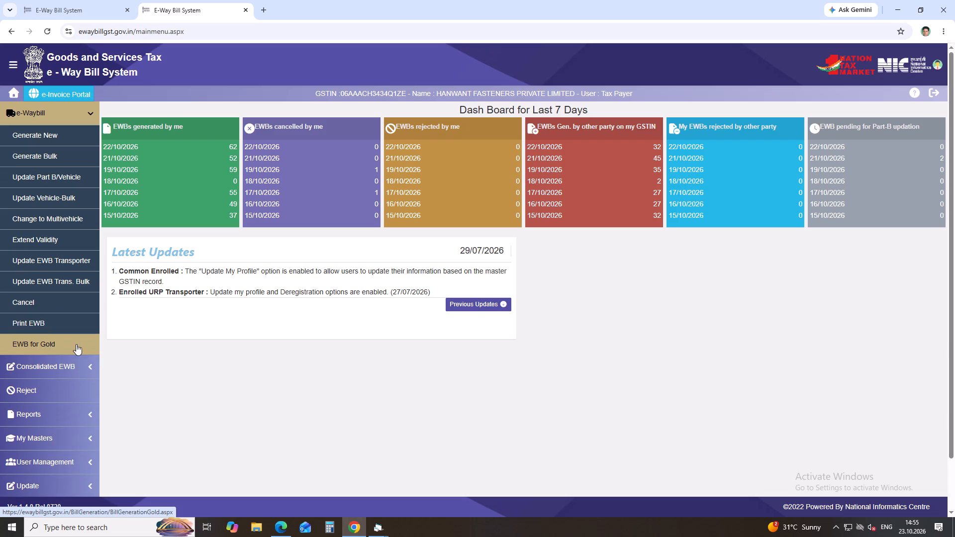
pyautogui.click(54, 325)
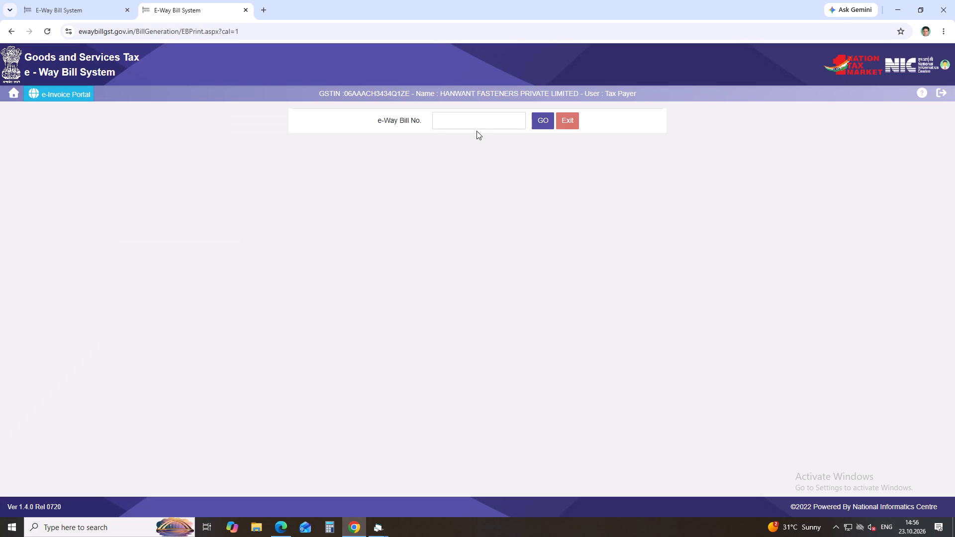
pyautogui.click(475, 126)
pyautogui.hotkey('ctrl', 'v')
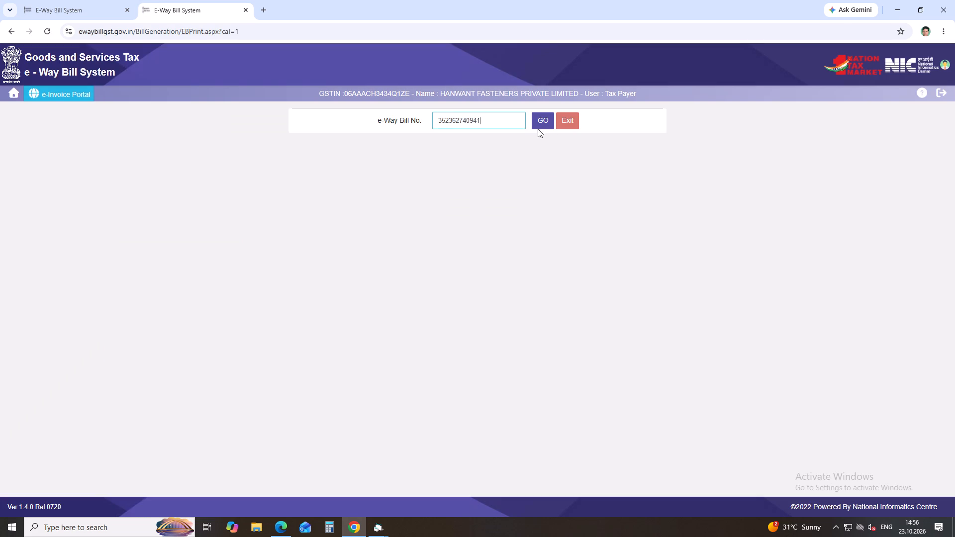
pyautogui.click(547, 122)
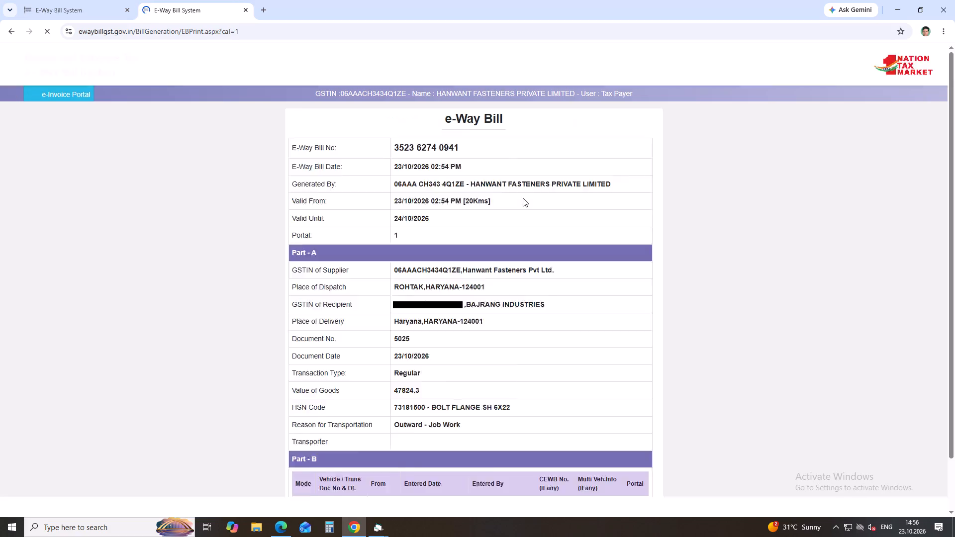
pyautogui.scroll(-6, 512, 279)
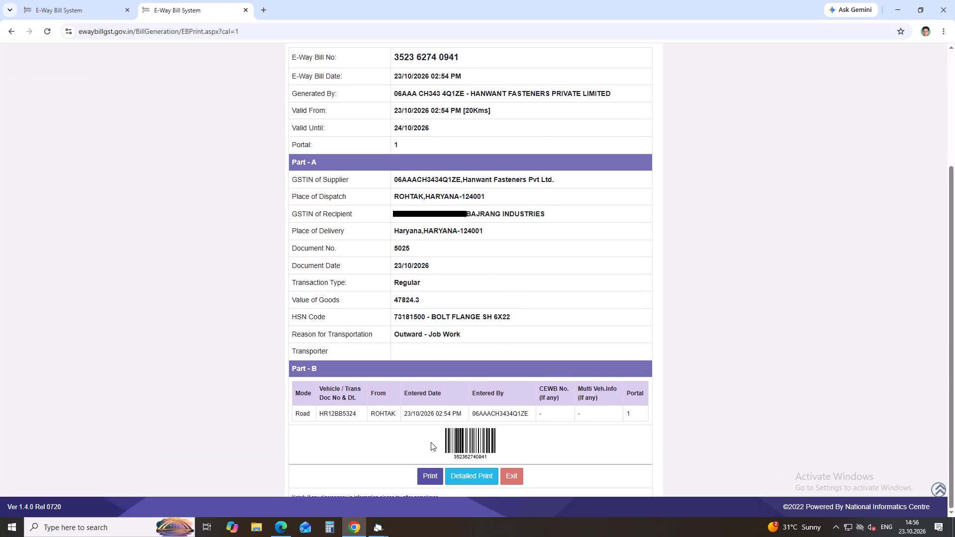
pyautogui.click(426, 472)
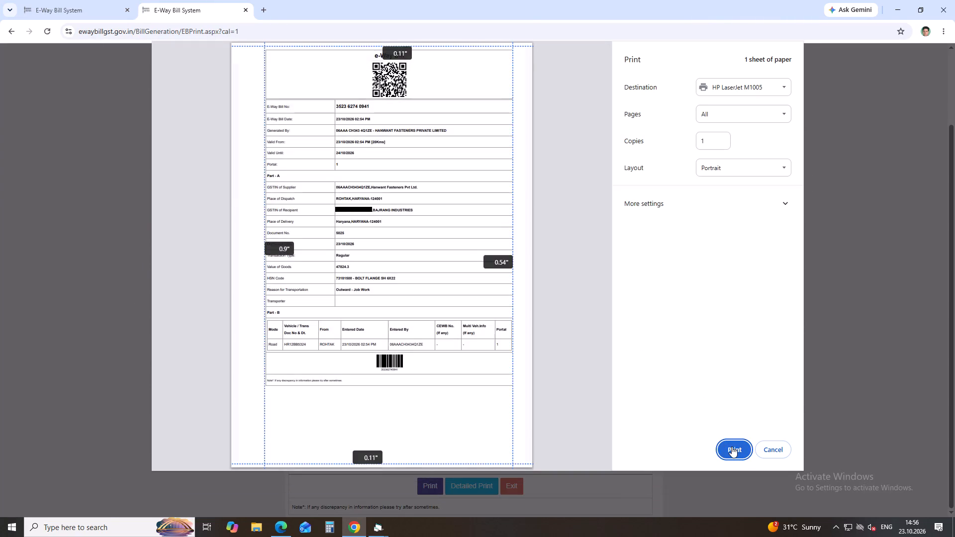
pyautogui.click(732, 447)
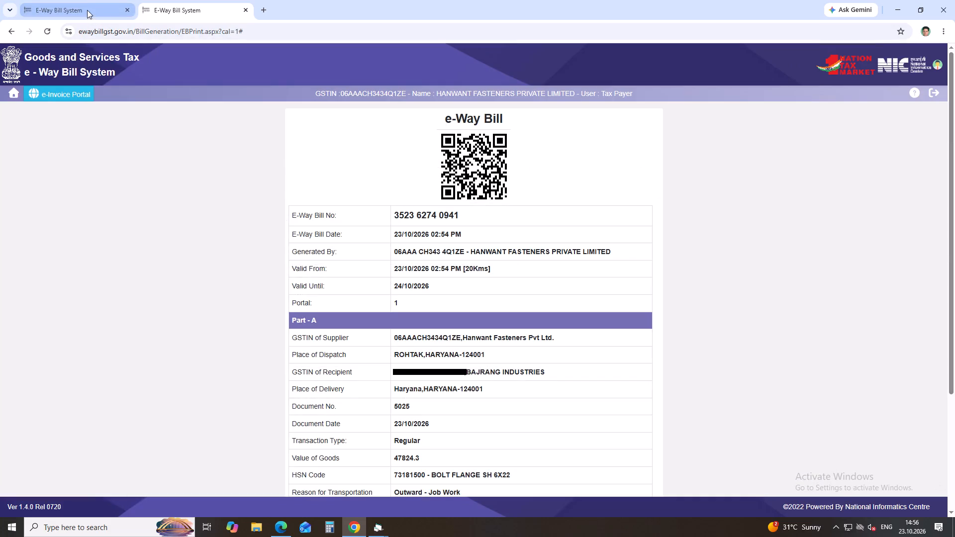
pyautogui.click(87, 10)
pyautogui.moveTo(589, 235); pyautogui.dragTo(591, 234)
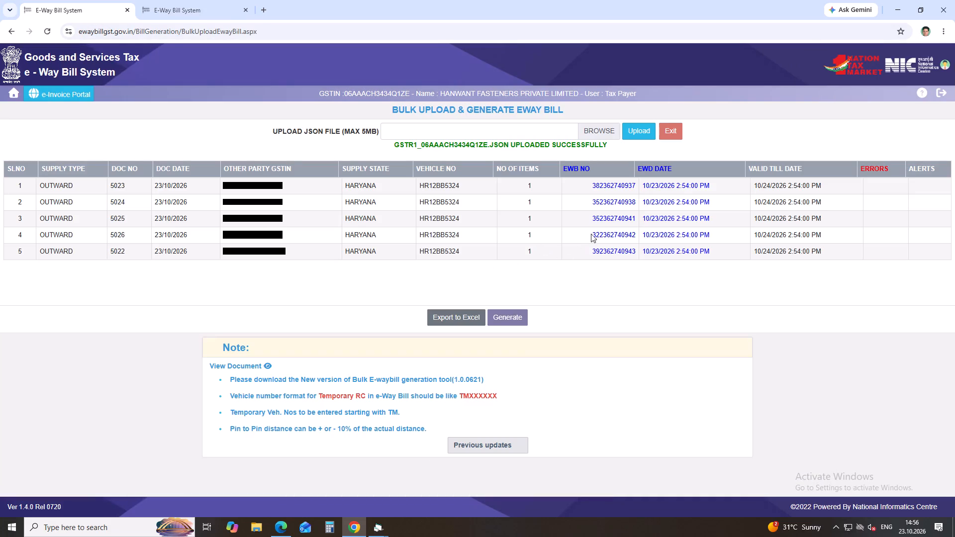
pyautogui.moveTo(591, 234); pyautogui.dragTo(638, 239)
pyautogui.hotkey('ctrl', 'c')
pyautogui.click(185, 9)
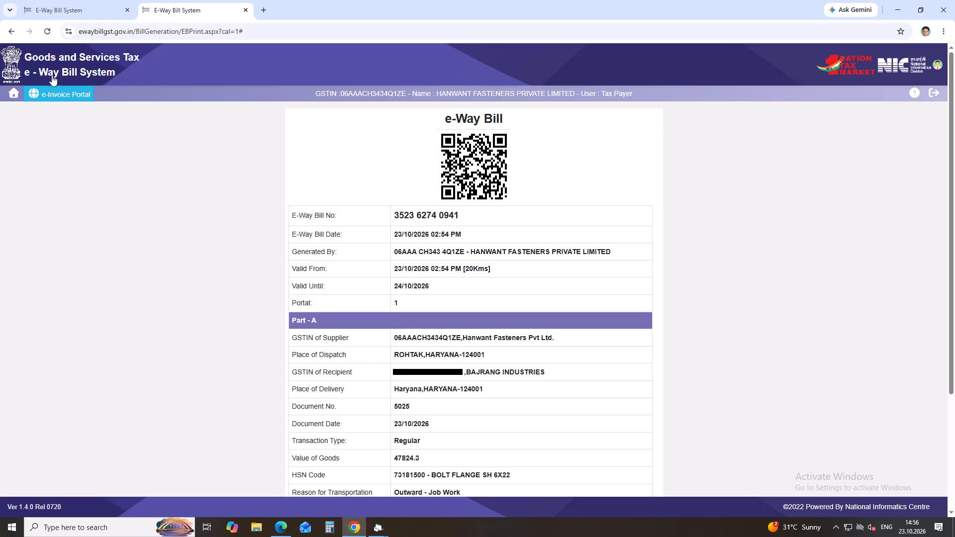
pyautogui.click(12, 91)
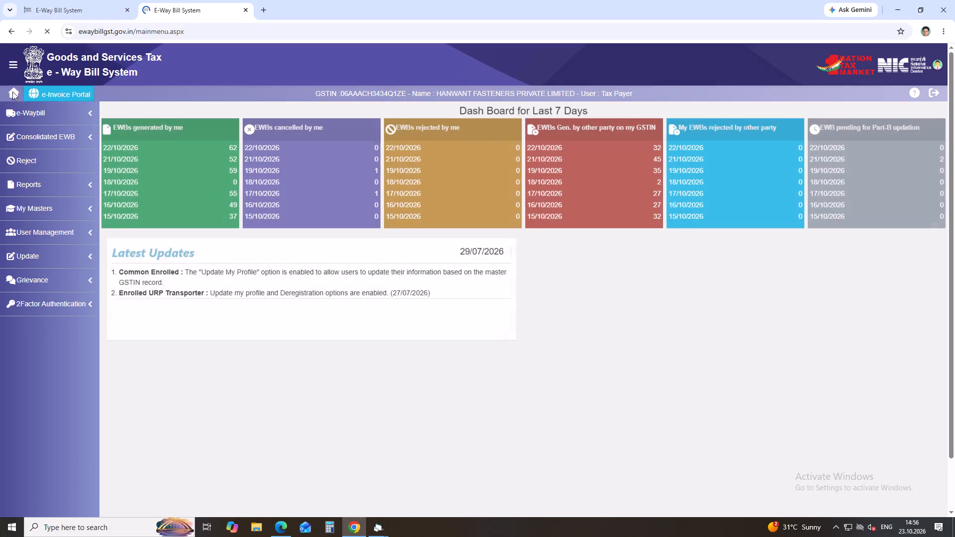
pyautogui.click(28, 112)
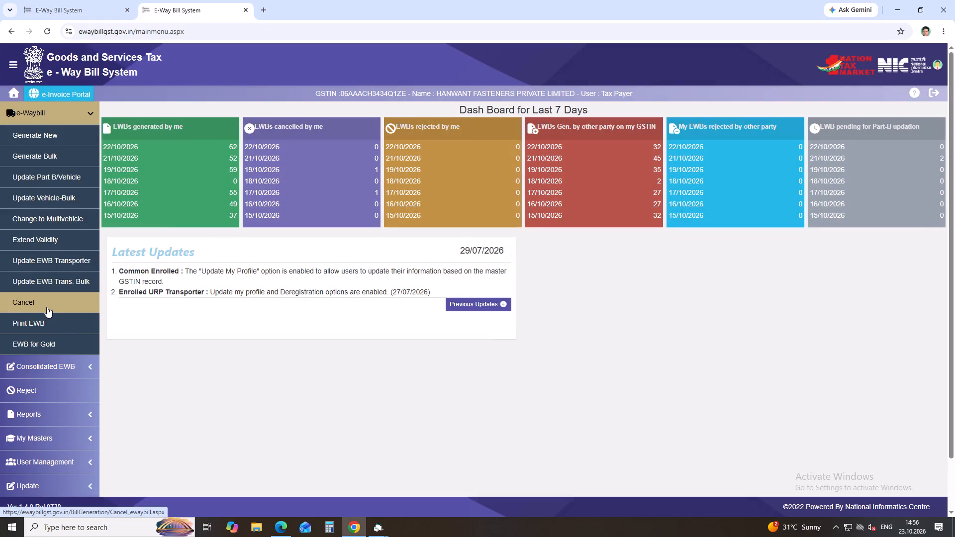
pyautogui.click(46, 321)
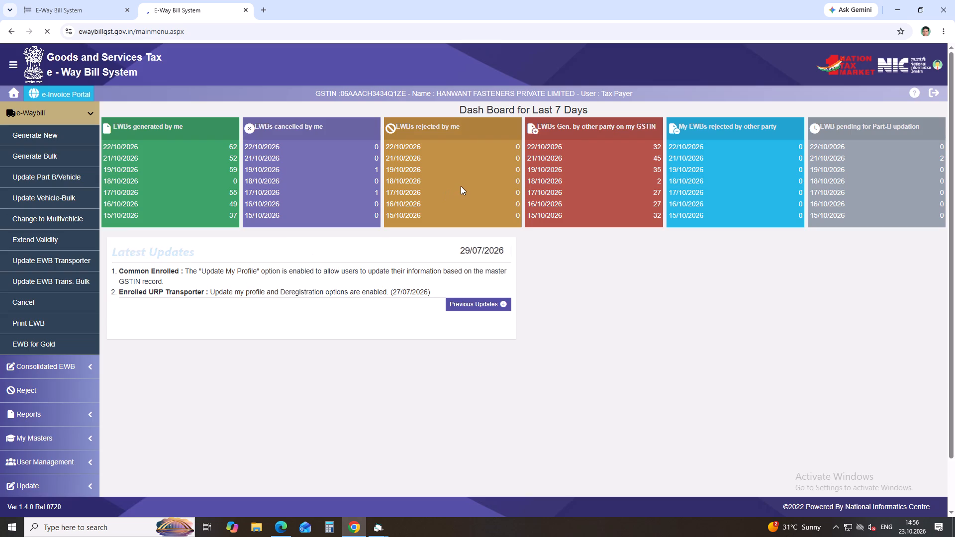
pyautogui.click(487, 119)
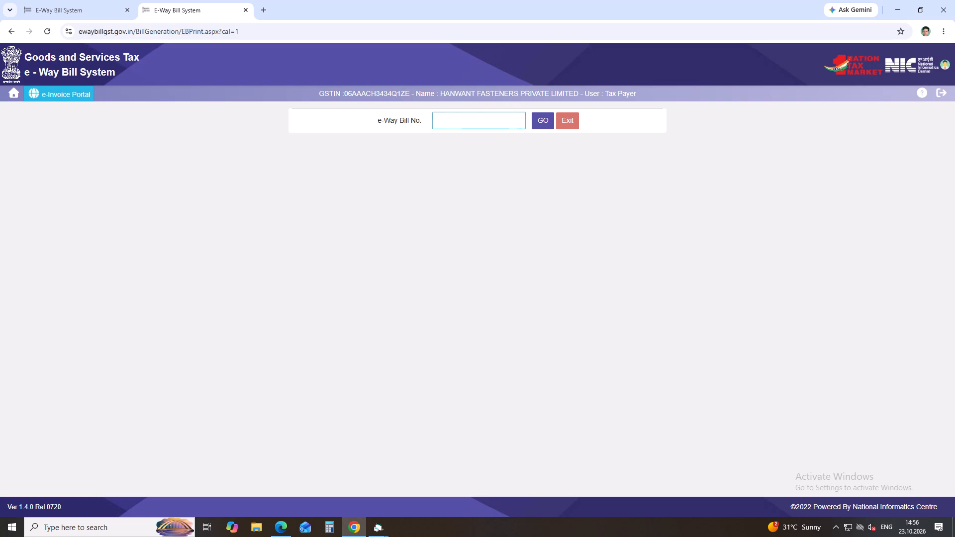
pyautogui.hotkey('ctrl', 'v')
pyautogui.click(538, 126)
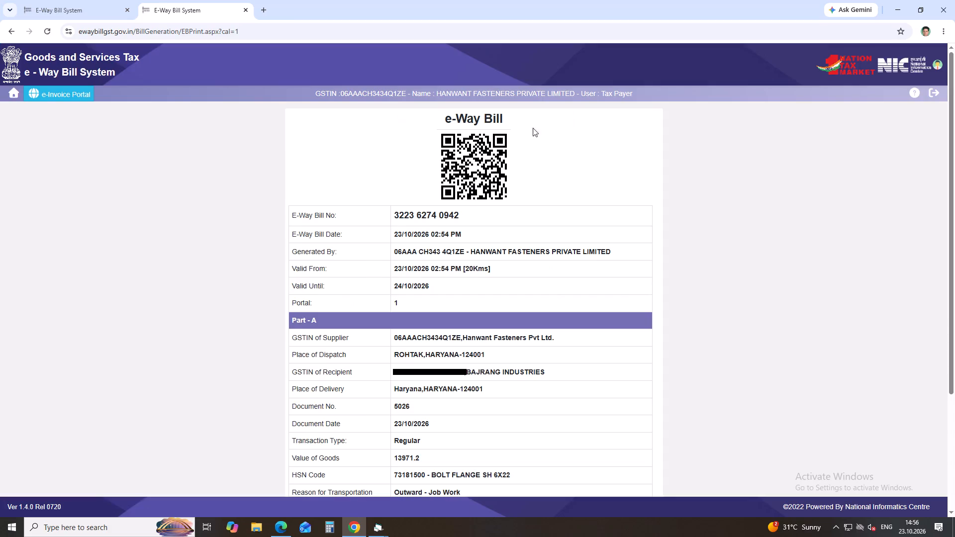
pyautogui.scroll(-8, 442, 326)
pyautogui.click(429, 477)
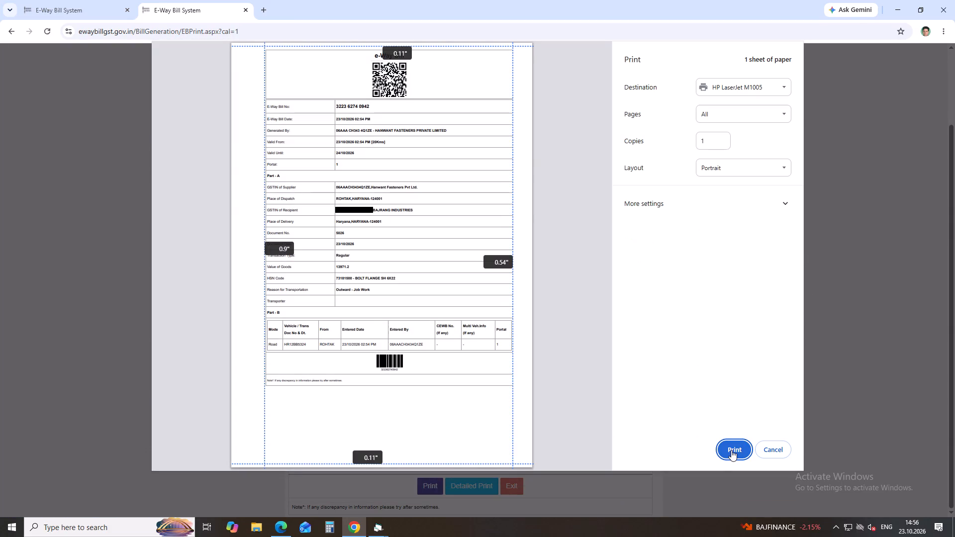
pyautogui.click(731, 450)
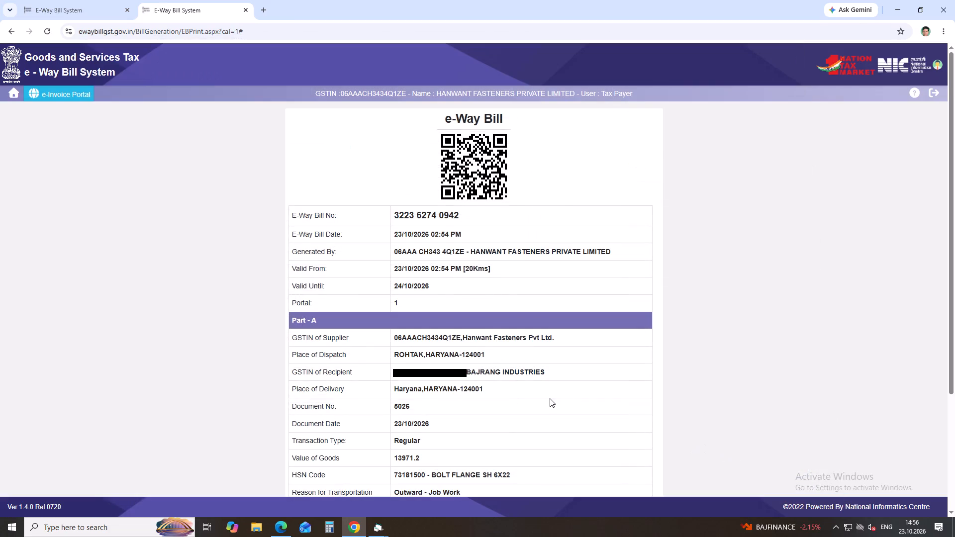
pyautogui.scroll(-5, 550, 398)
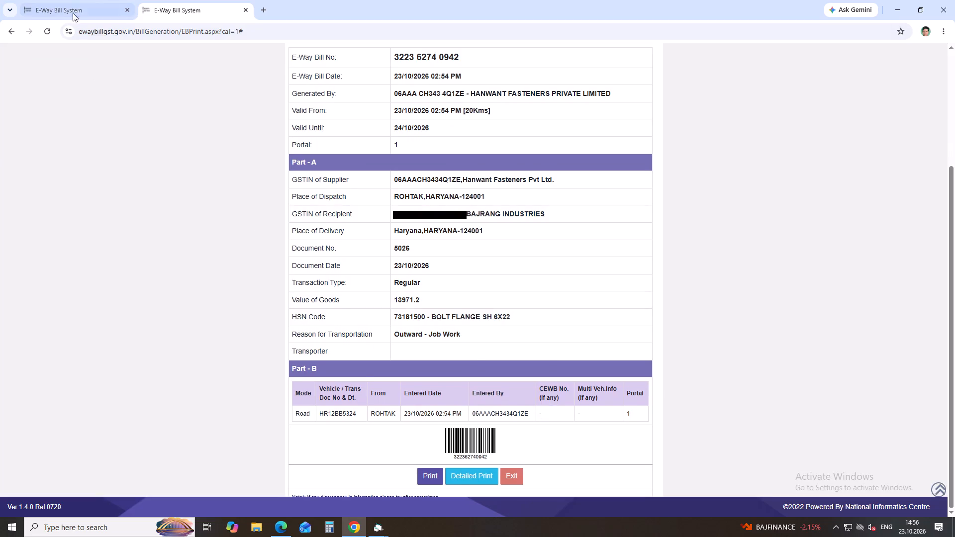
pyautogui.click(72, 12)
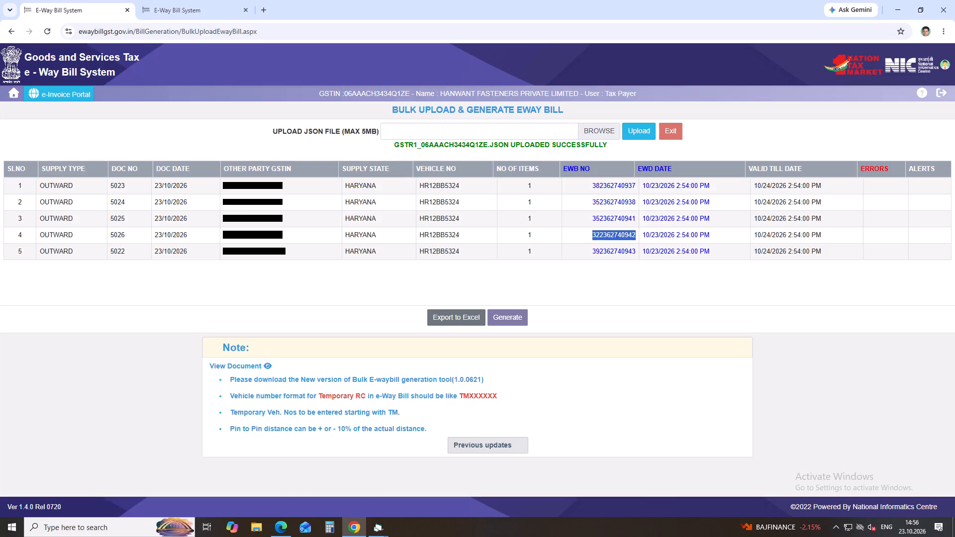
pyautogui.moveTo(592, 251); pyautogui.dragTo(642, 253)
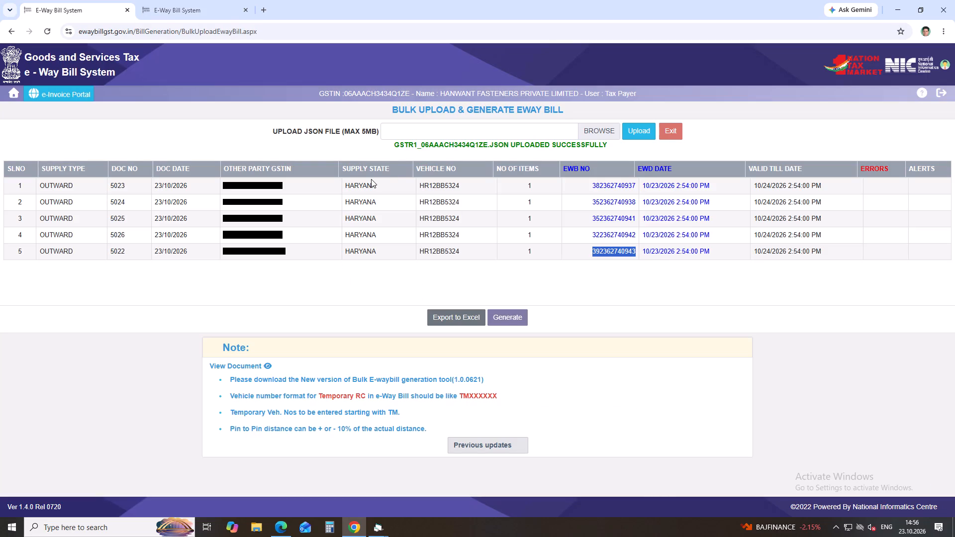
pyautogui.click(199, 10)
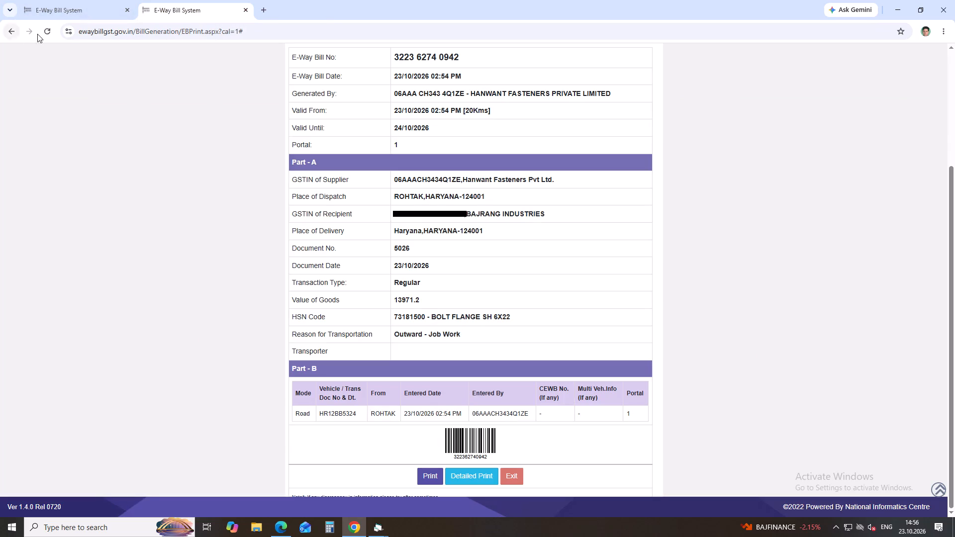
pyautogui.scroll(6, 286, 254)
pyautogui.click(12, 92)
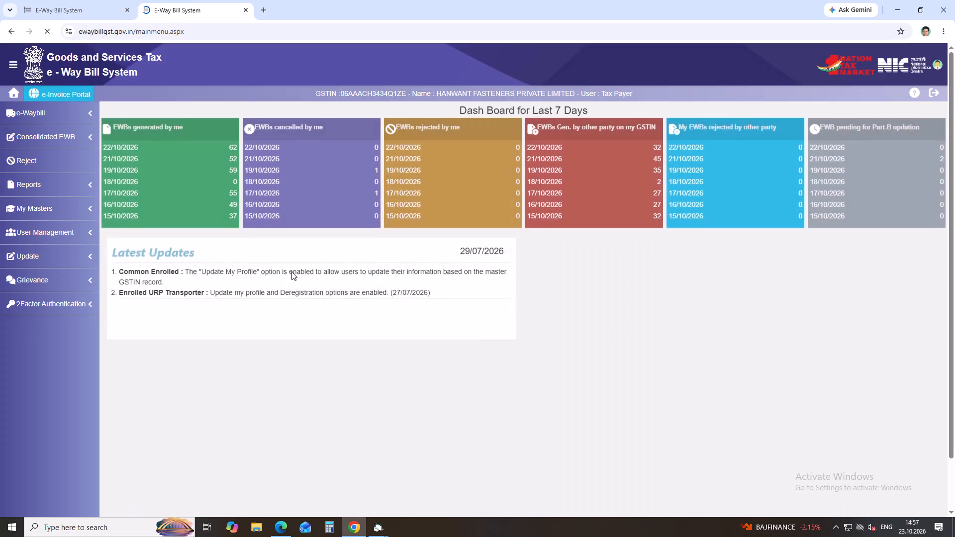
pyautogui.scroll(-3, 302, 275)
pyautogui.scroll(-1, 325, 314)
pyautogui.click(61, 56)
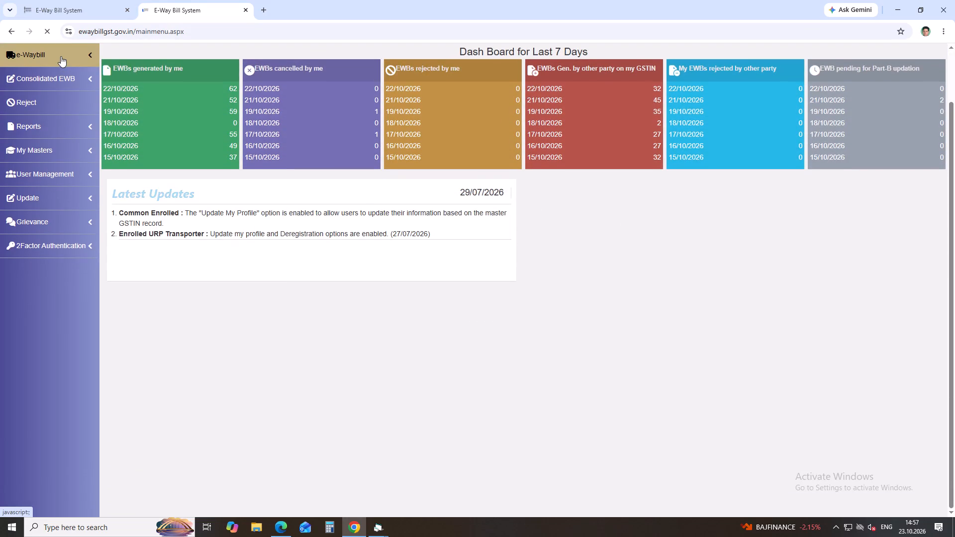
pyautogui.scroll(1, 80, 115)
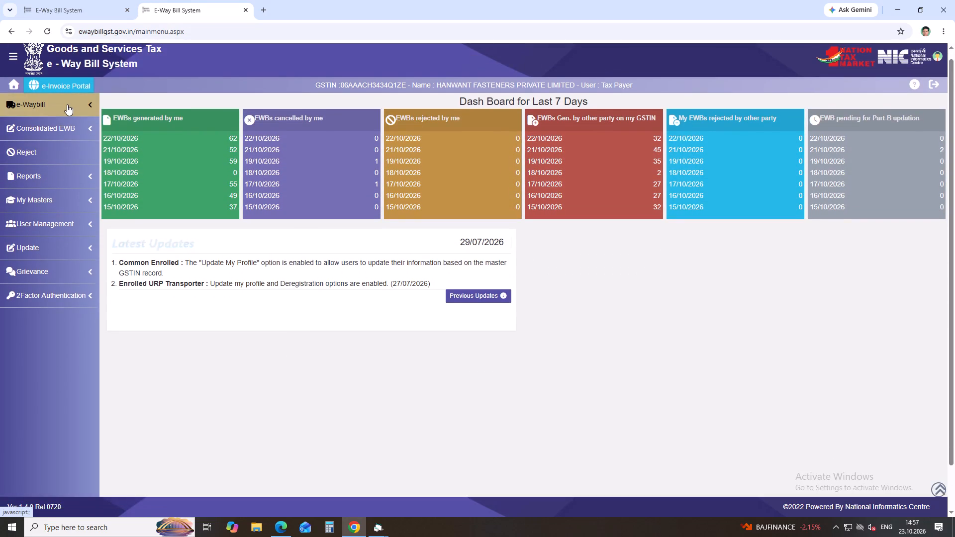
pyautogui.click(67, 104)
pyautogui.click(44, 314)
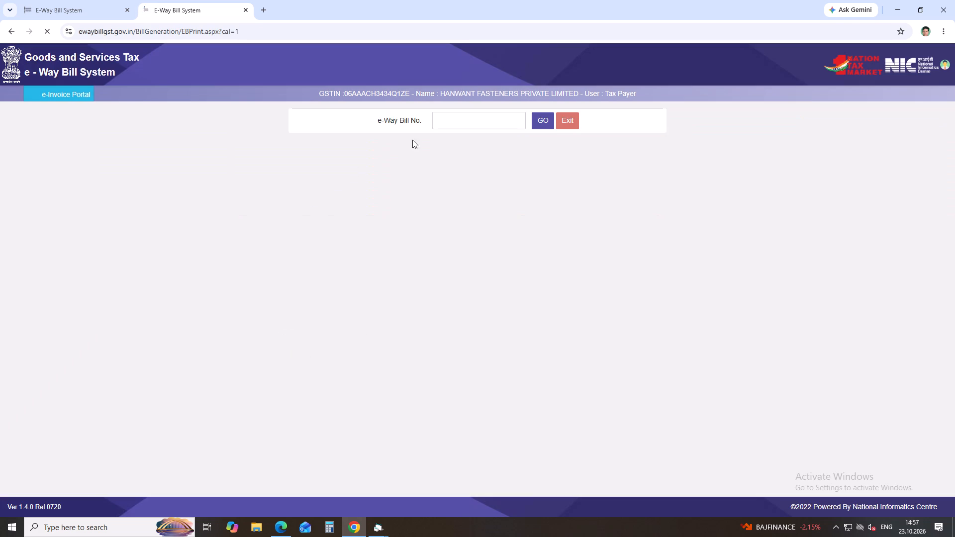
pyautogui.click(460, 118)
pyautogui.hotkey('ctrl', 'v')
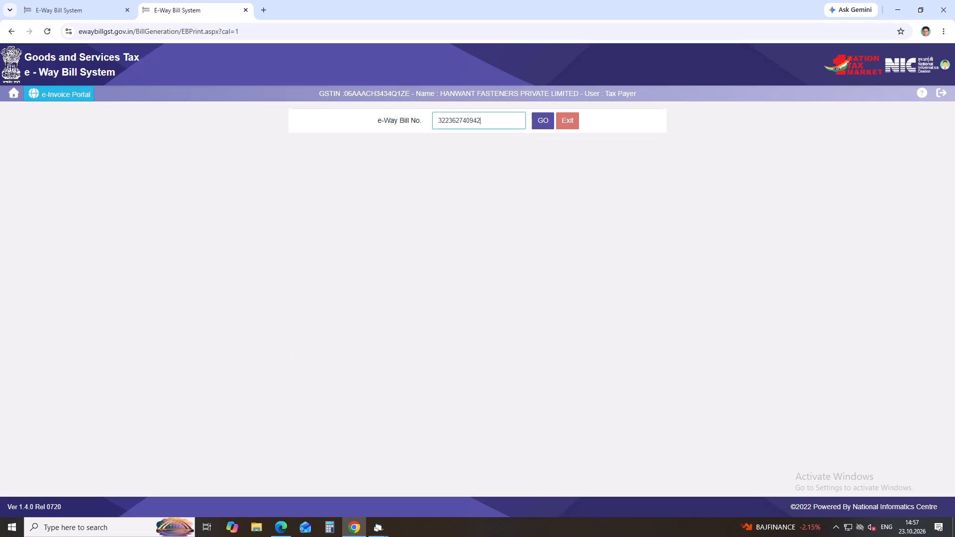
pyautogui.click(542, 121)
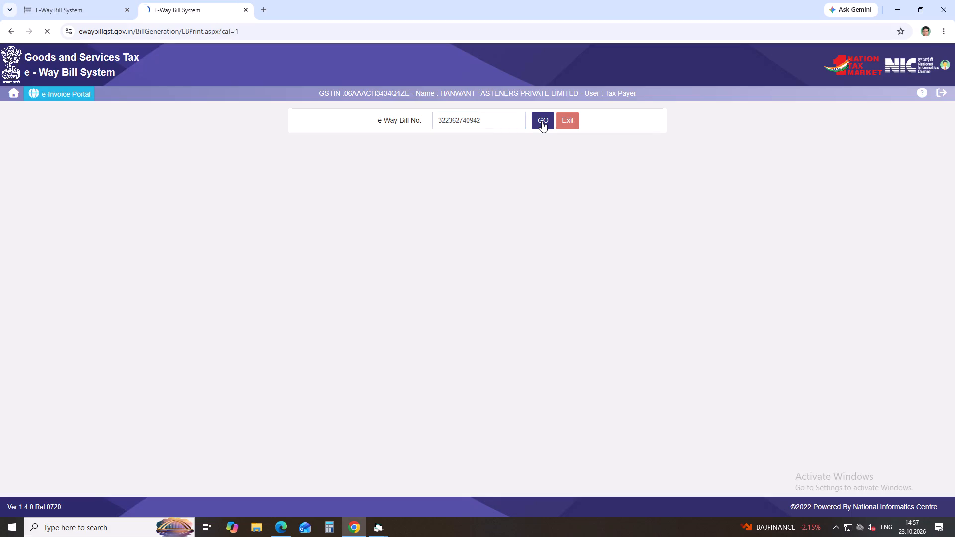
pyautogui.scroll(-4, 421, 360)
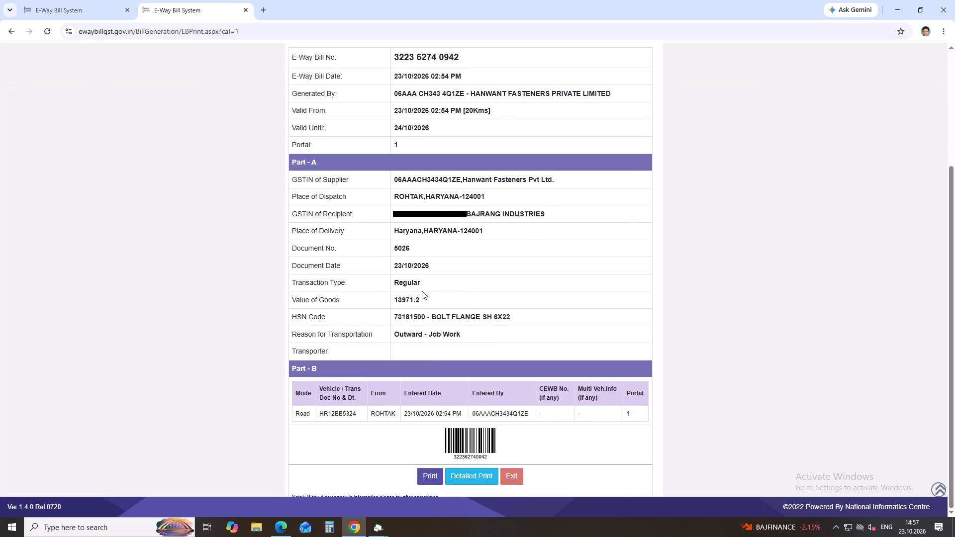
pyautogui.click(430, 478)
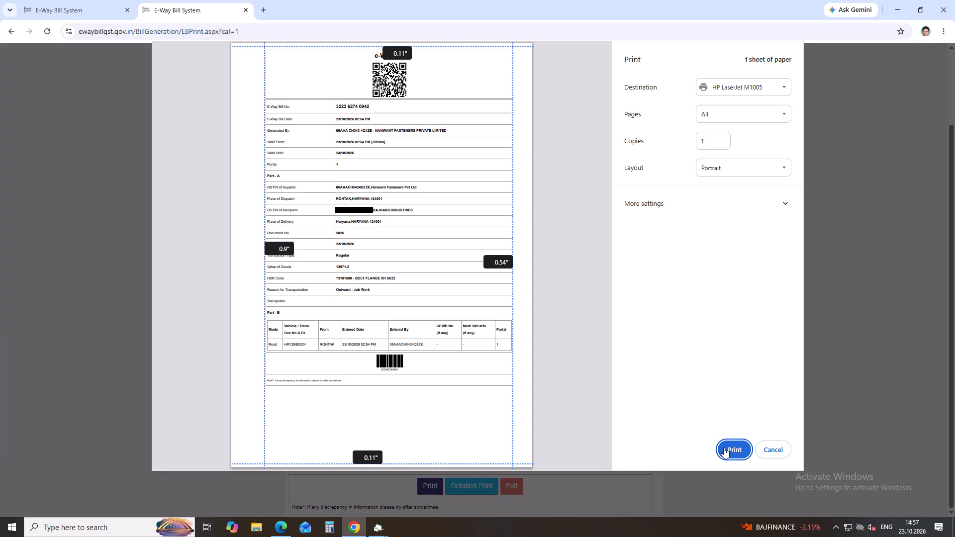
pyautogui.click(724, 447)
pyautogui.click(78, 12)
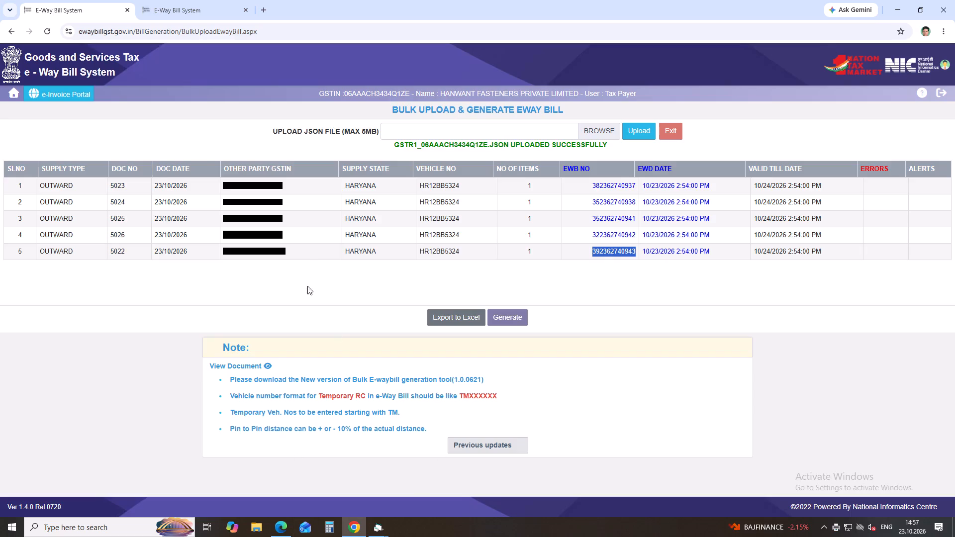
pyautogui.scroll(-3, 300, 249)
pyautogui.hotkey('ctrl', 'c')
pyautogui.click(187, 12)
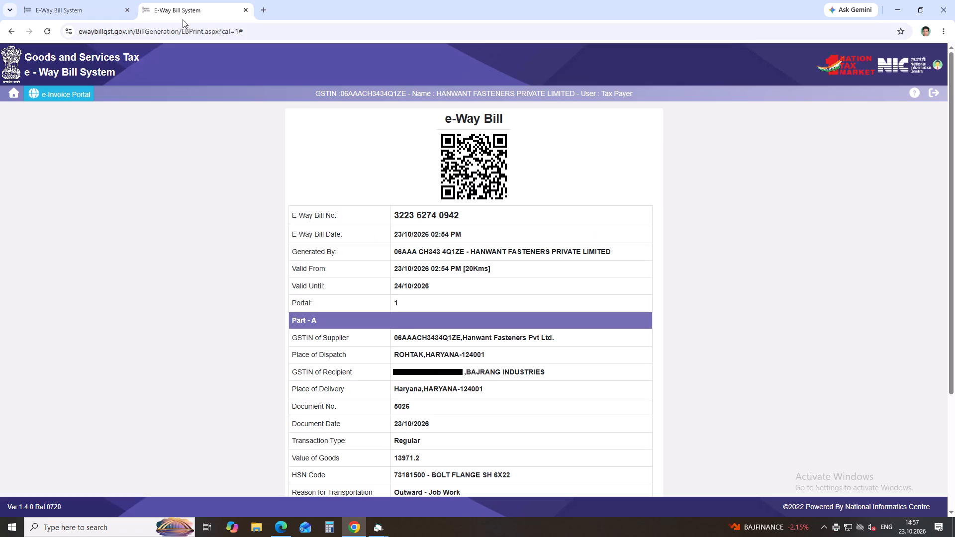
pyautogui.click(12, 91)
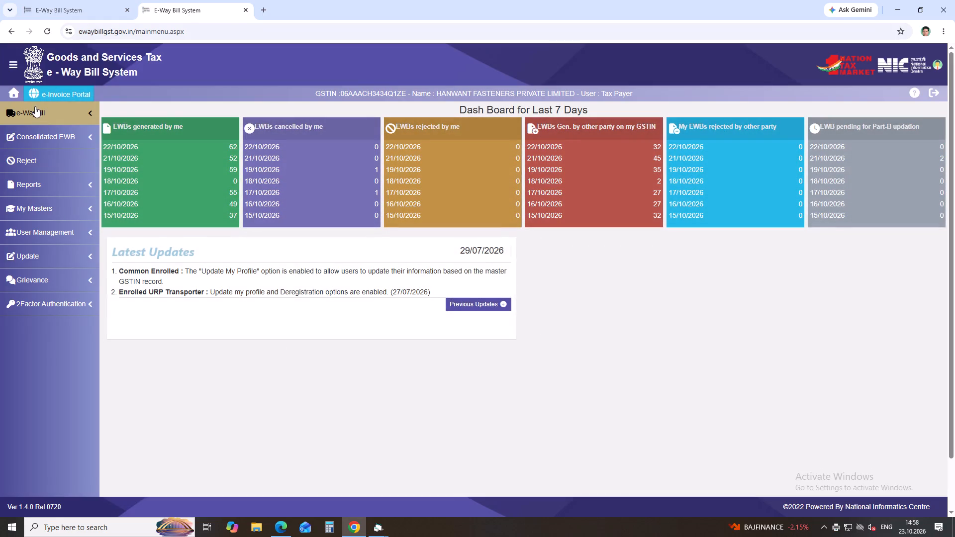
pyautogui.click(37, 110)
pyautogui.click(36, 328)
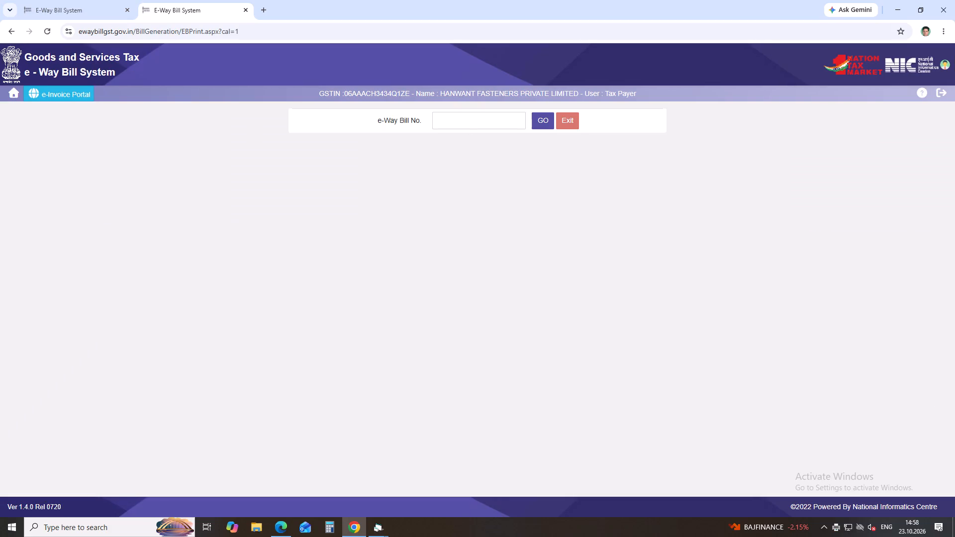
pyautogui.click(465, 122)
pyautogui.hotkey('ctrl', 'v')
pyautogui.click(542, 121)
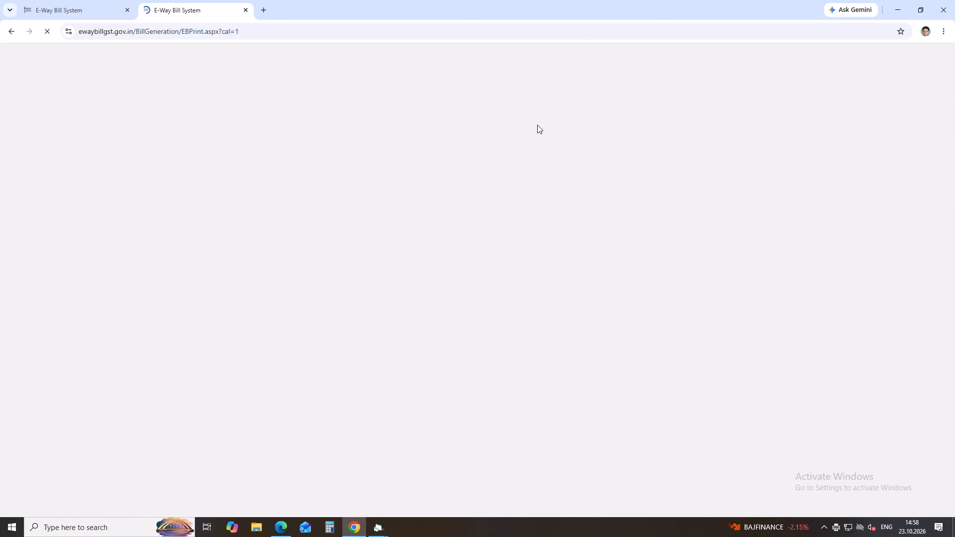
pyautogui.scroll(-4, 475, 290)
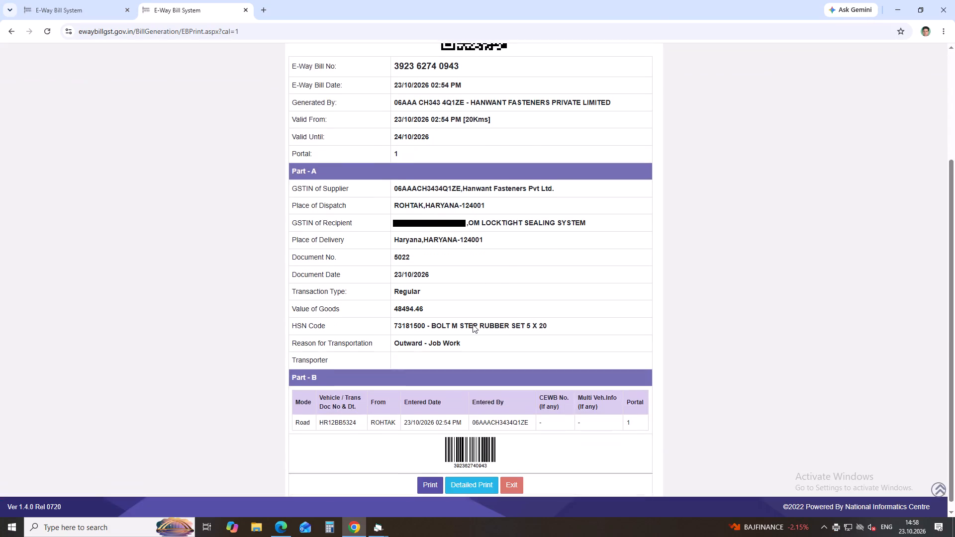
pyautogui.scroll(-1, 473, 324)
pyautogui.click(427, 473)
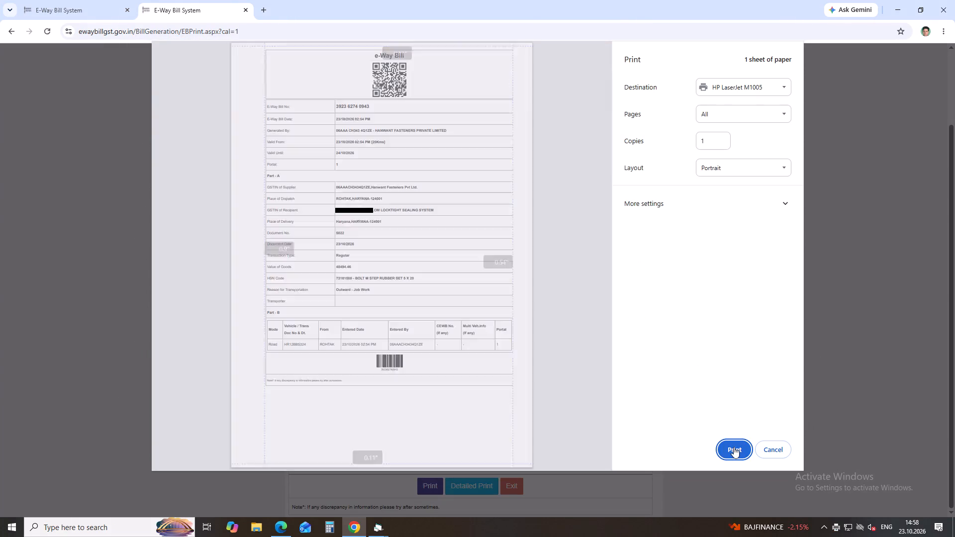
pyautogui.click(734, 447)
pyautogui.click(70, 12)
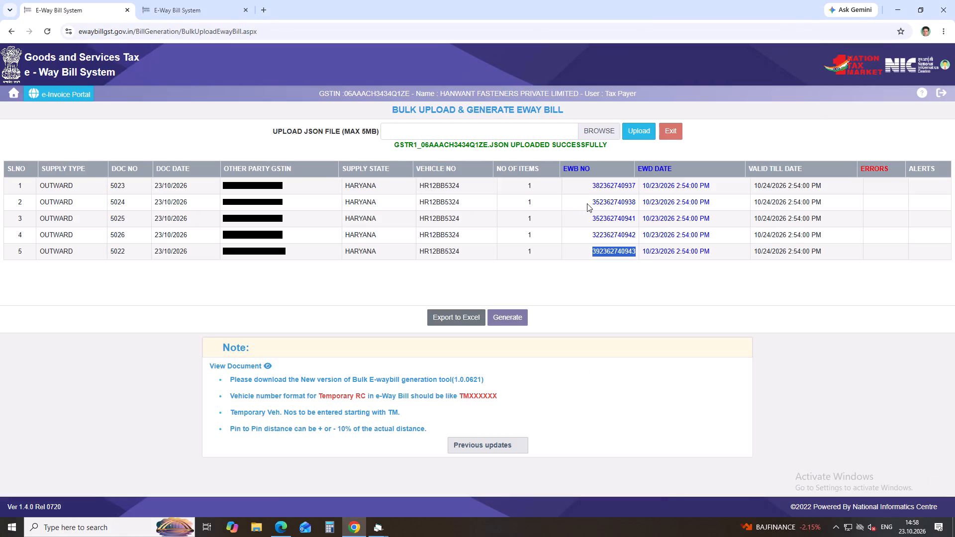
pyautogui.moveTo(588, 203); pyautogui.dragTo(635, 201)
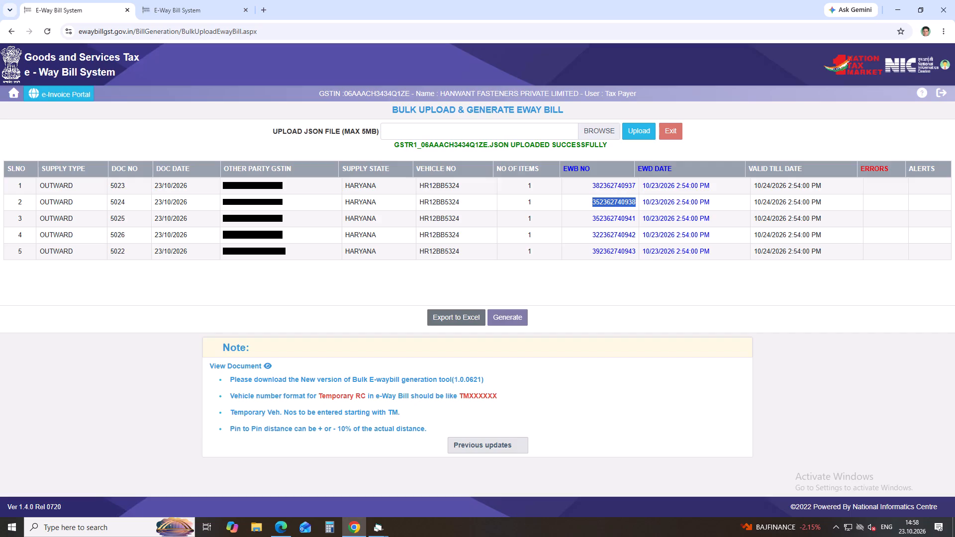
pyautogui.hotkey('ctrl', 'c')
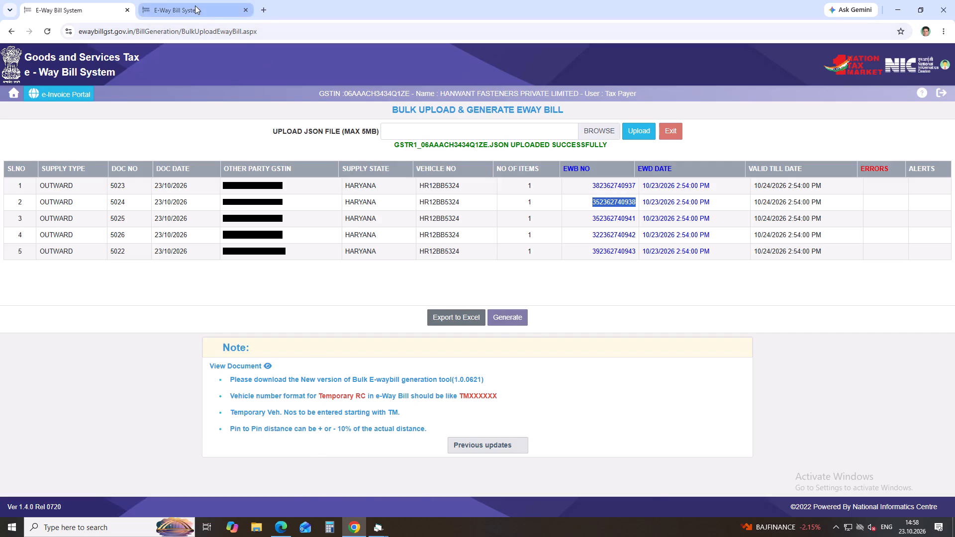
pyautogui.click(195, 5)
pyautogui.click(14, 97)
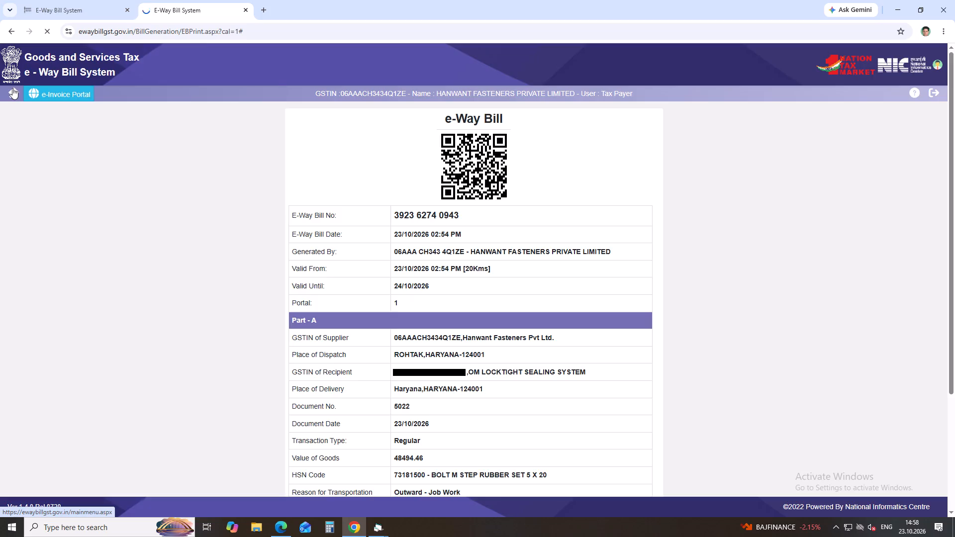
pyautogui.click(29, 115)
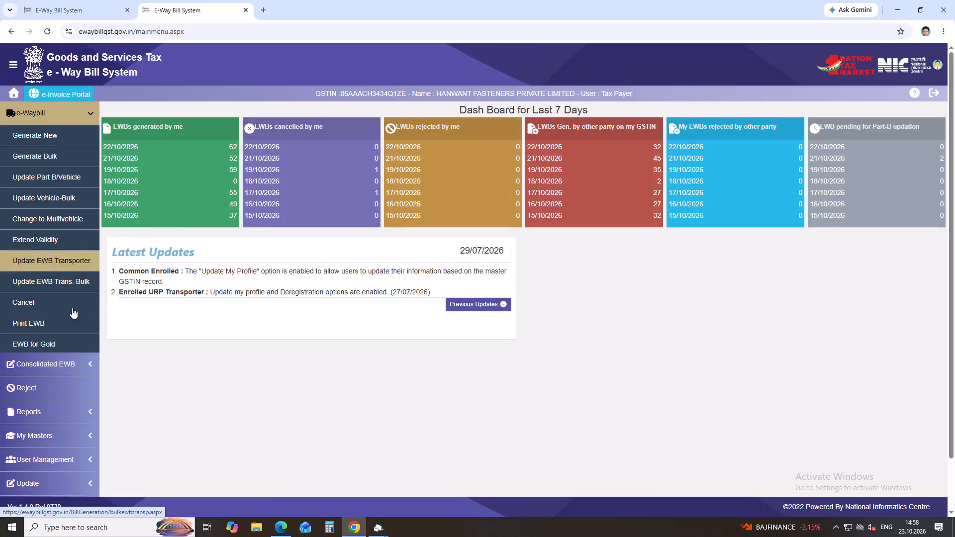
pyautogui.click(43, 326)
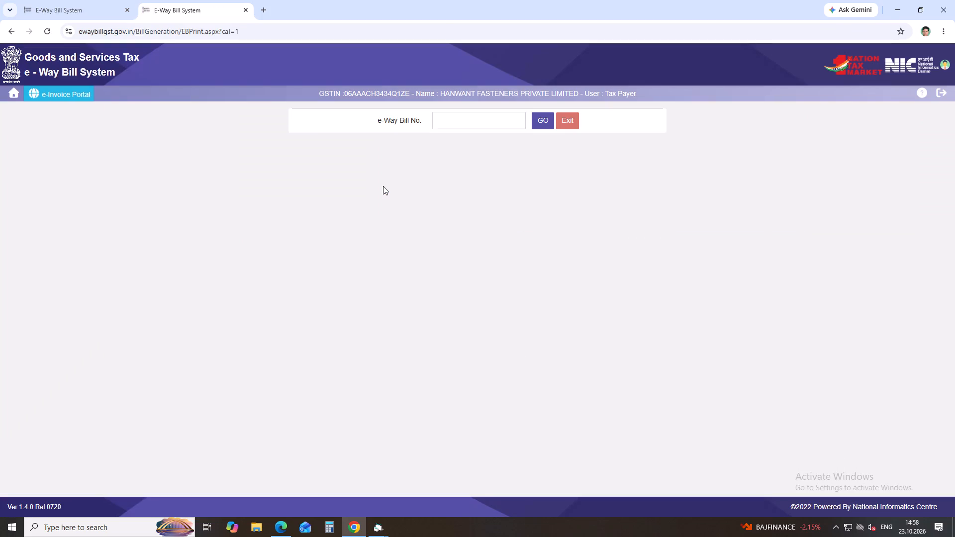
pyautogui.click(487, 123)
pyautogui.hotkey('ctrl', 'v')
pyautogui.click(540, 117)
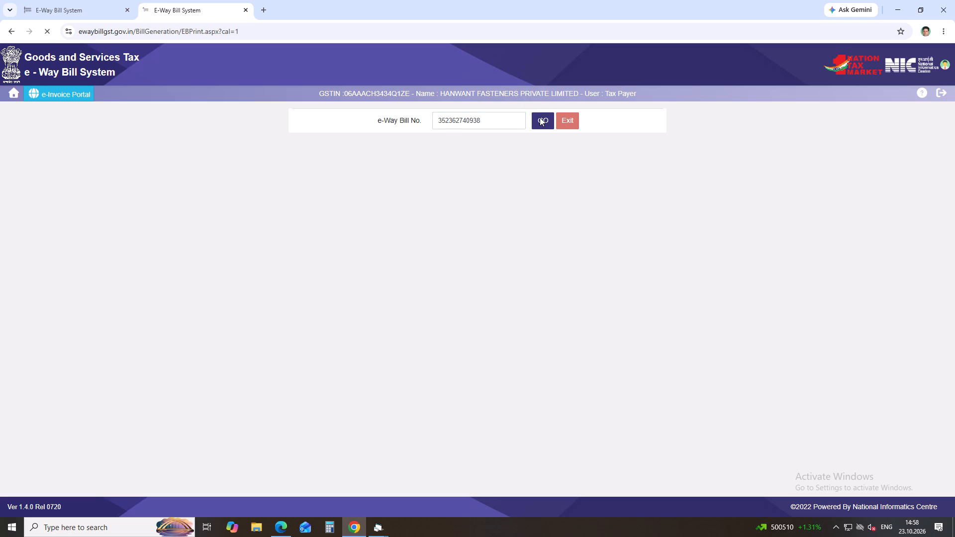
pyautogui.scroll(-5, 523, 85)
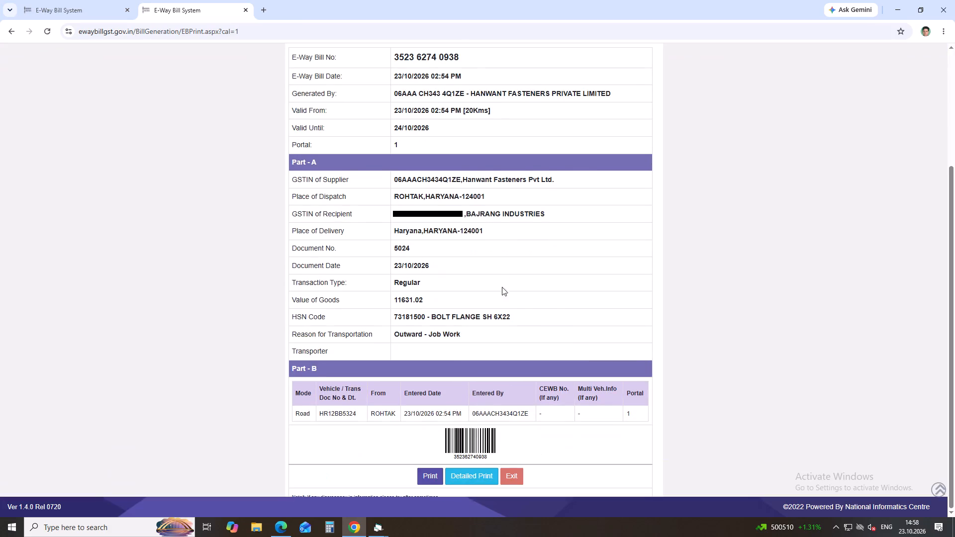
pyautogui.scroll(-3, 502, 287)
pyautogui.click(428, 476)
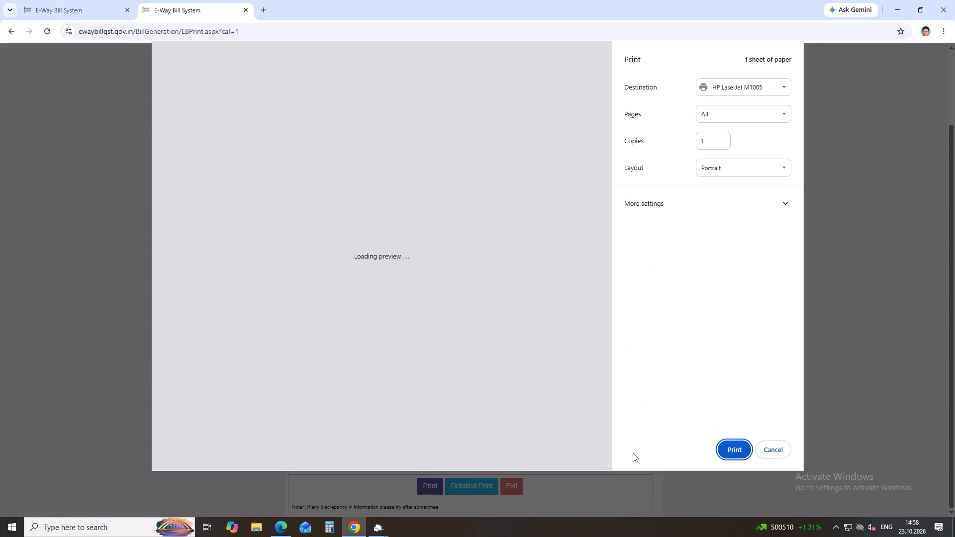
pyautogui.click(735, 446)
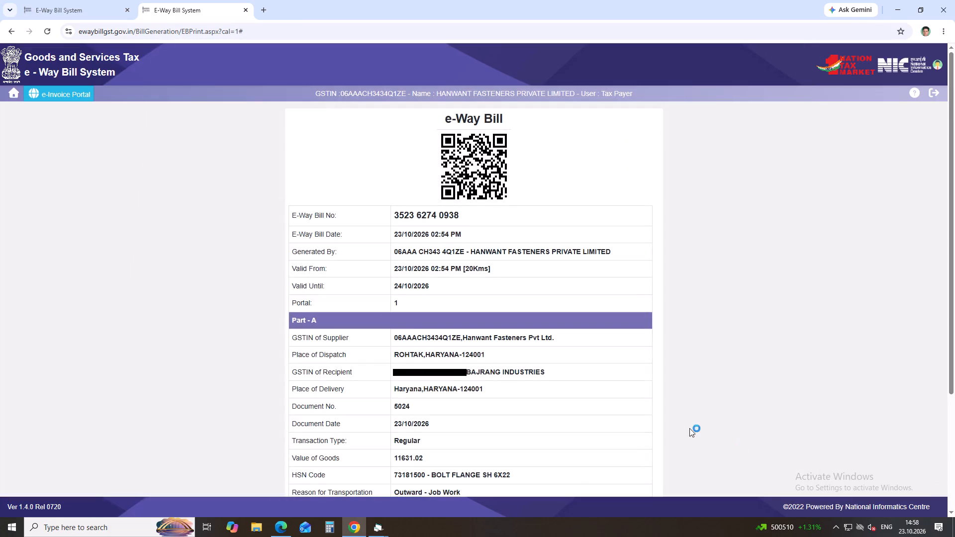
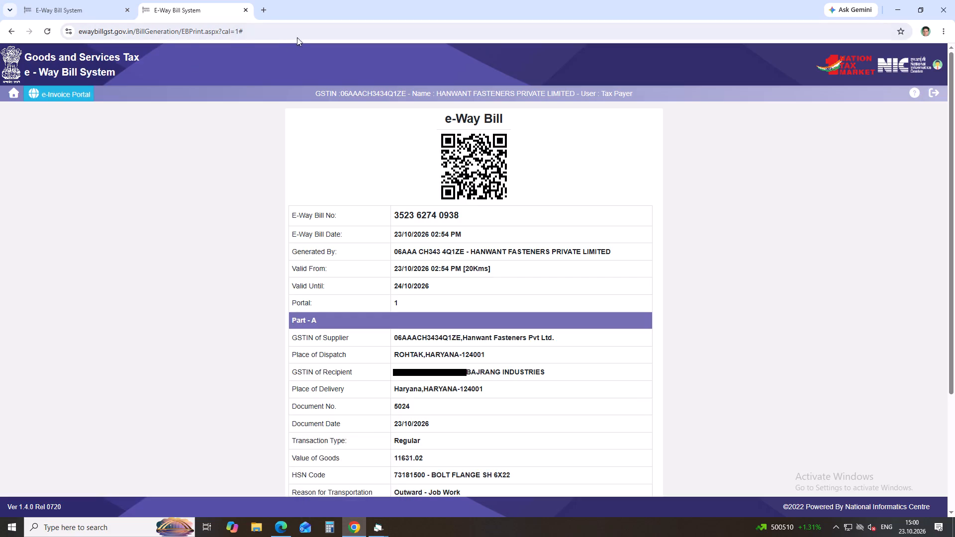
# Switch to AutoFast@ERP, leave Jobwork Management and open a new Customer Rejection Received entry in the Finished Goods Store module.
pyautogui.click(380, 529)
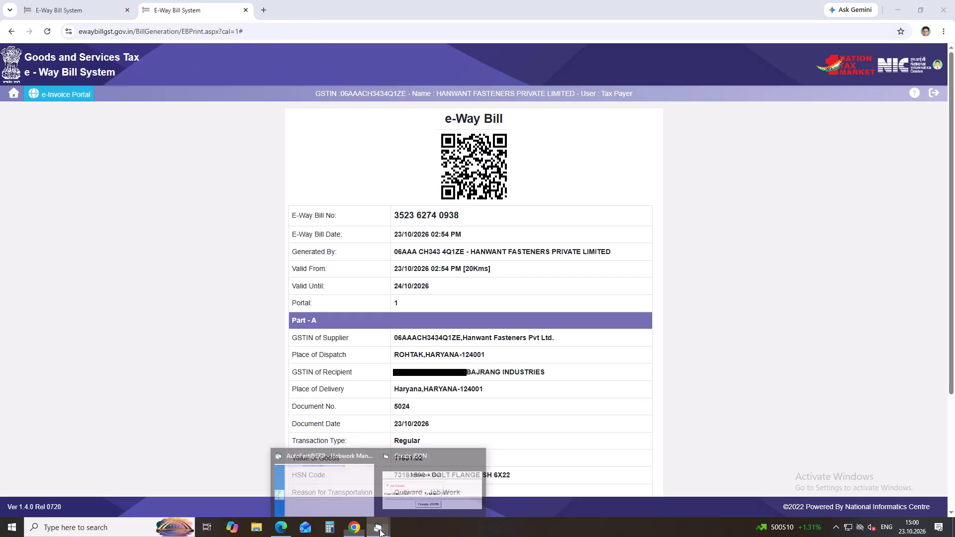
pyautogui.click(352, 490)
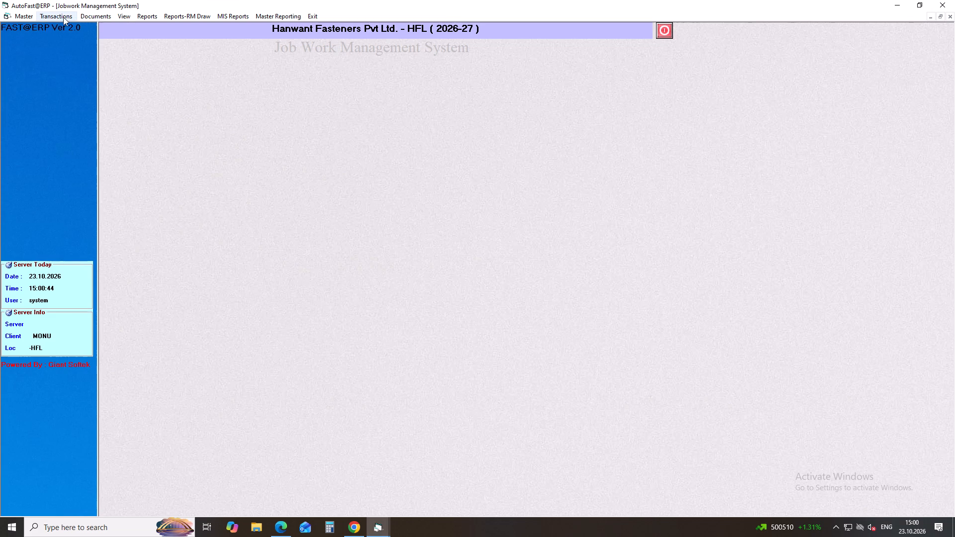
pyautogui.click(314, 19)
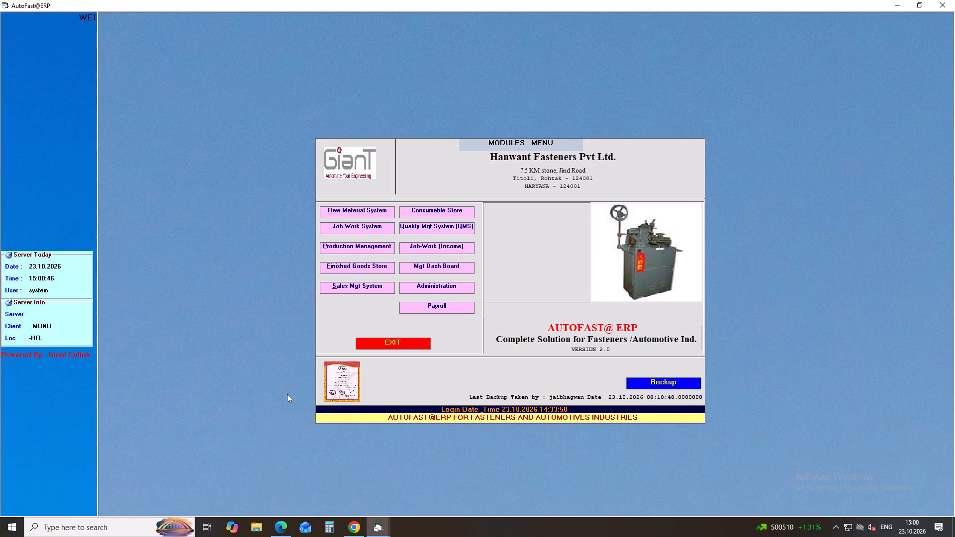
pyautogui.click(347, 267)
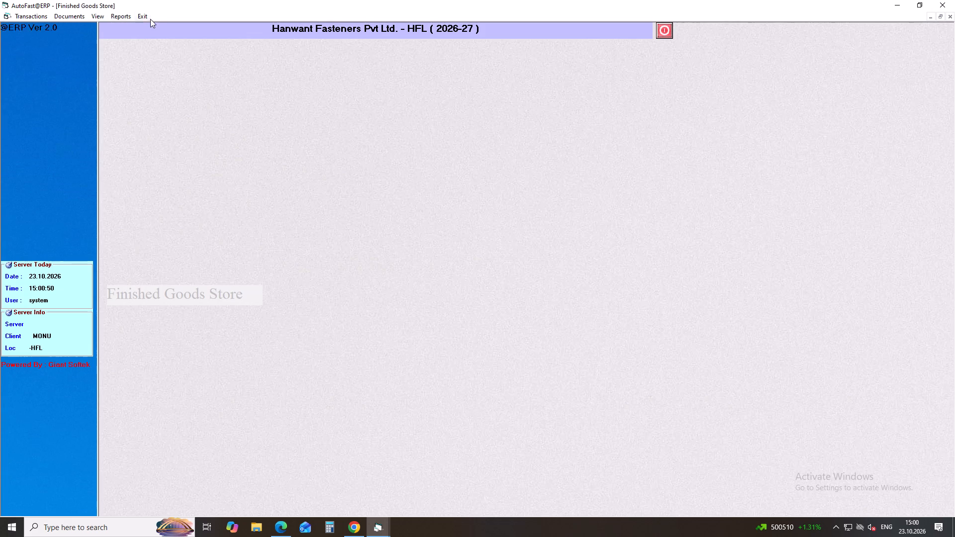
pyautogui.click(34, 17)
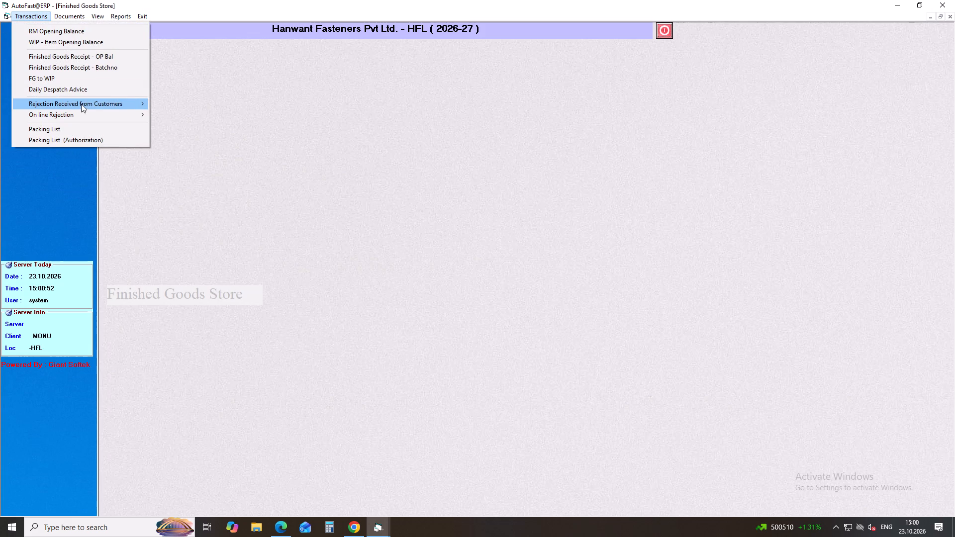
pyautogui.click(82, 104)
pyautogui.click(174, 103)
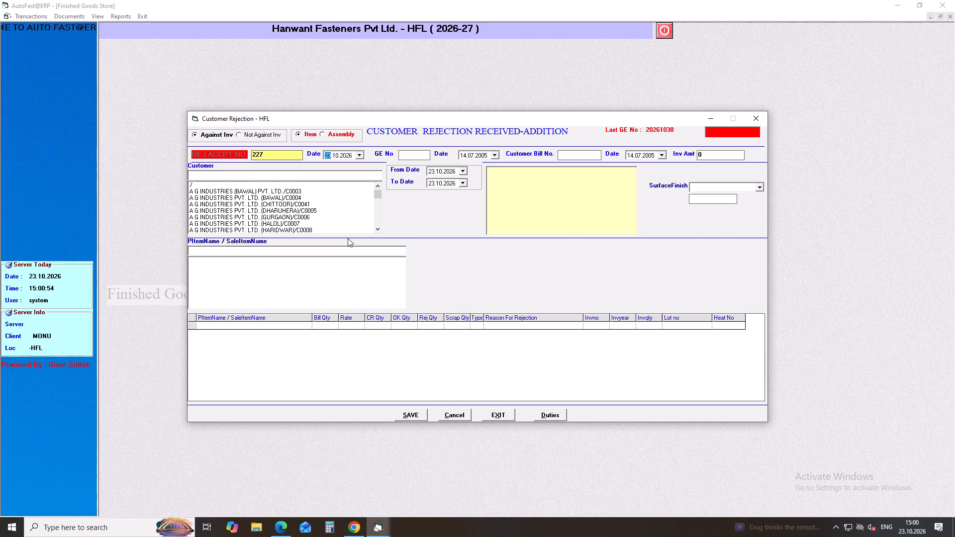